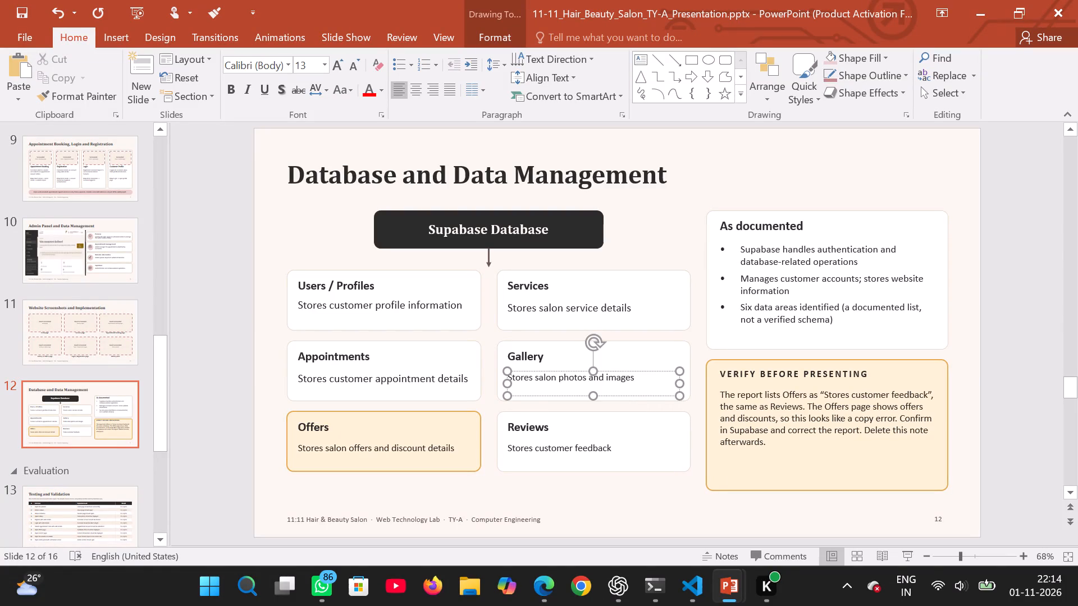
# Set the font size of the Gallery card's description text to 15.
pyautogui.moveTo(632, 378); pyautogui.dragTo(453, 396)
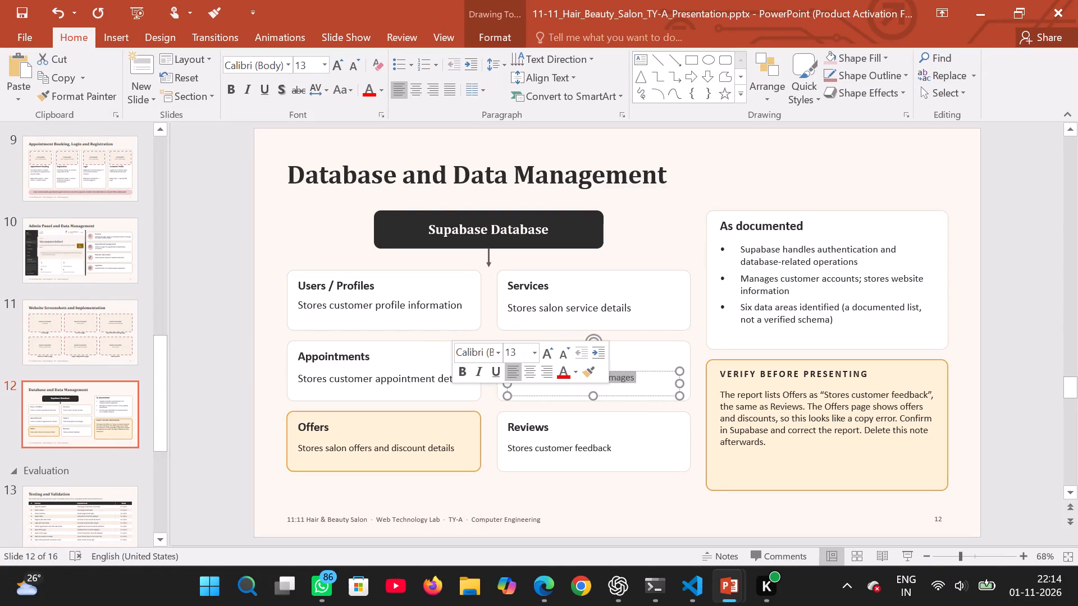
pyautogui.click(517, 349)
pyautogui.write('15')
pyautogui.press('Return')
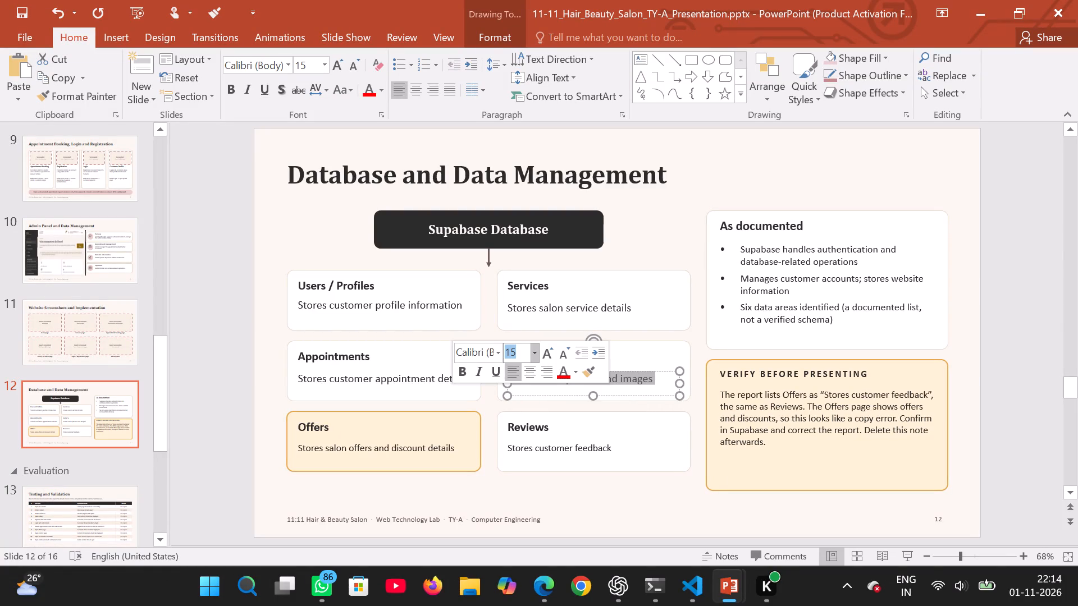
# Set the font size of the Offers card's description text to 15.
pyautogui.click(418, 450)
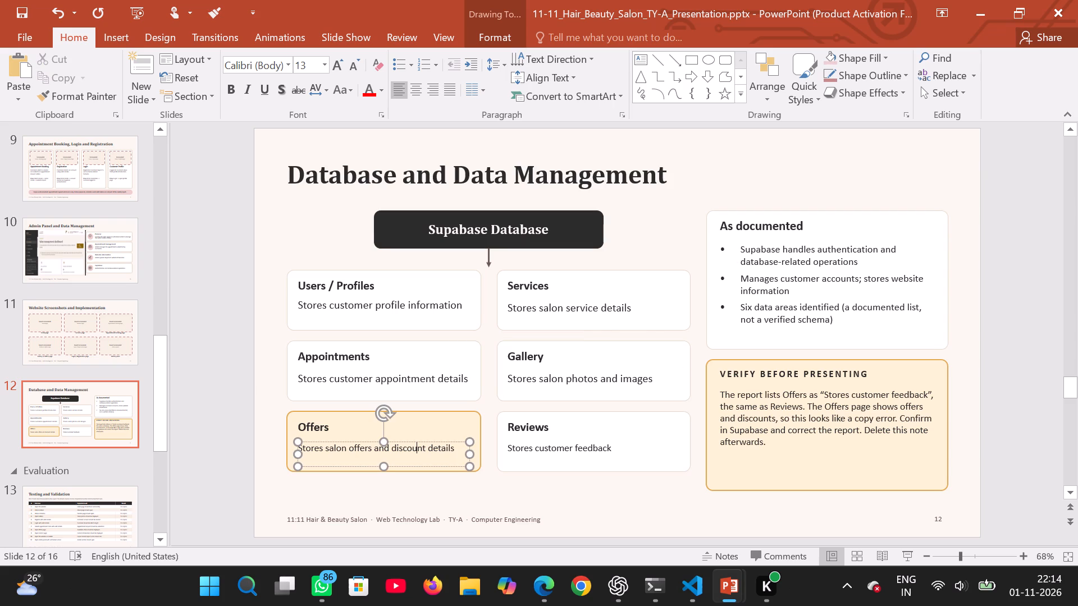
pyautogui.moveTo(454, 447); pyautogui.dragTo(258, 466)
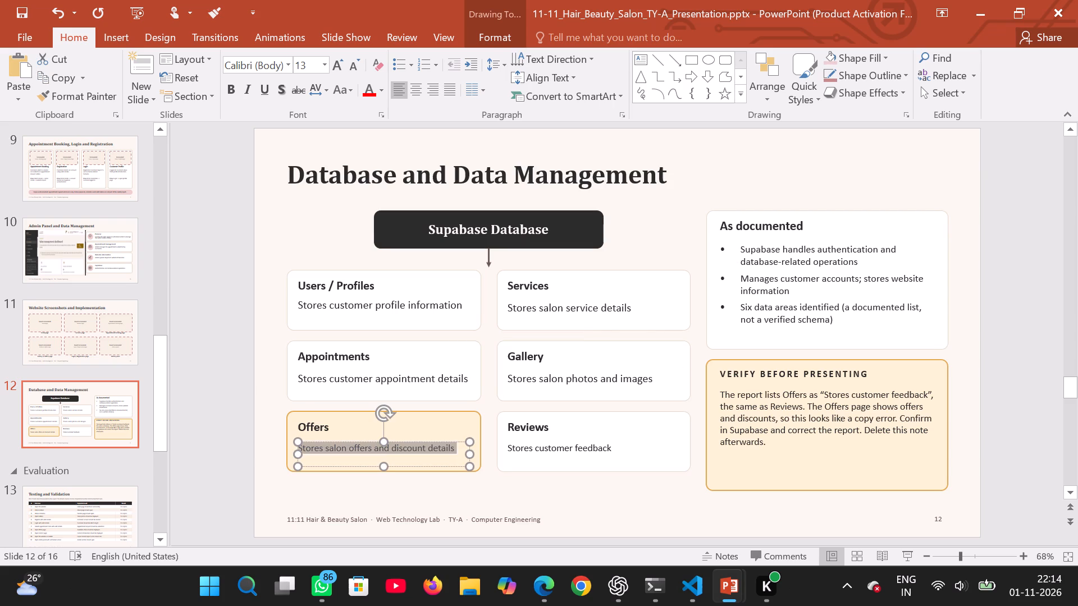
pyautogui.moveTo(258, 466); pyautogui.dragTo(229, 468)
pyautogui.click(295, 422)
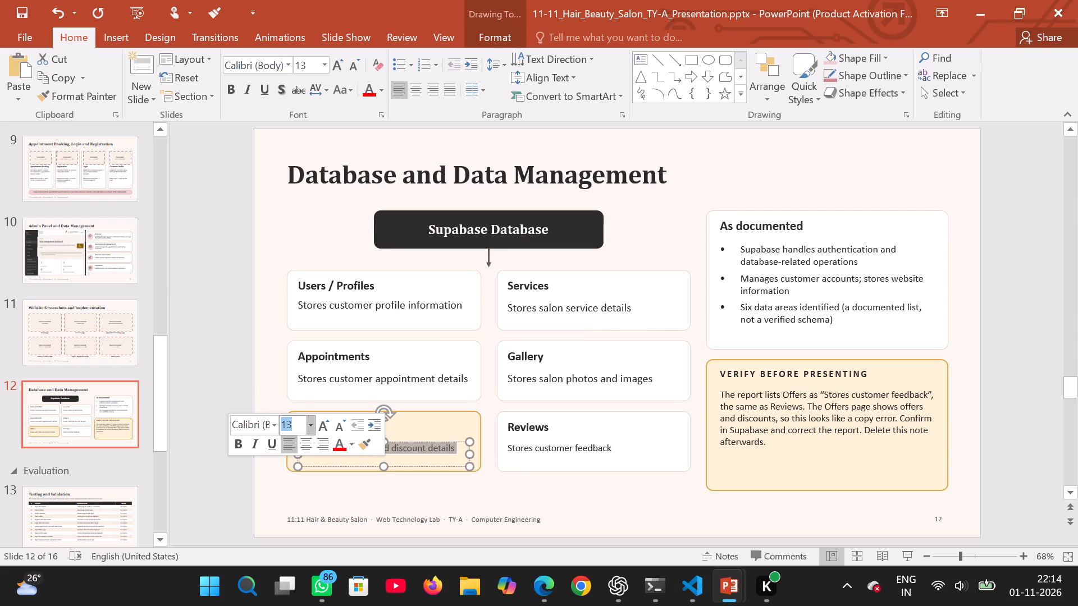
pyautogui.write('15')
pyautogui.press('Return')
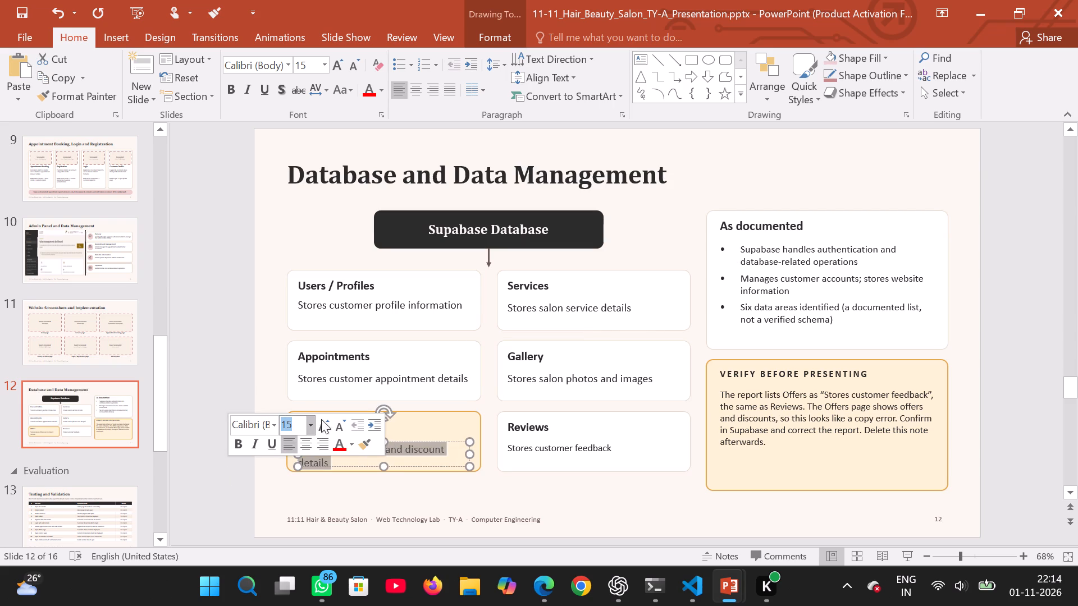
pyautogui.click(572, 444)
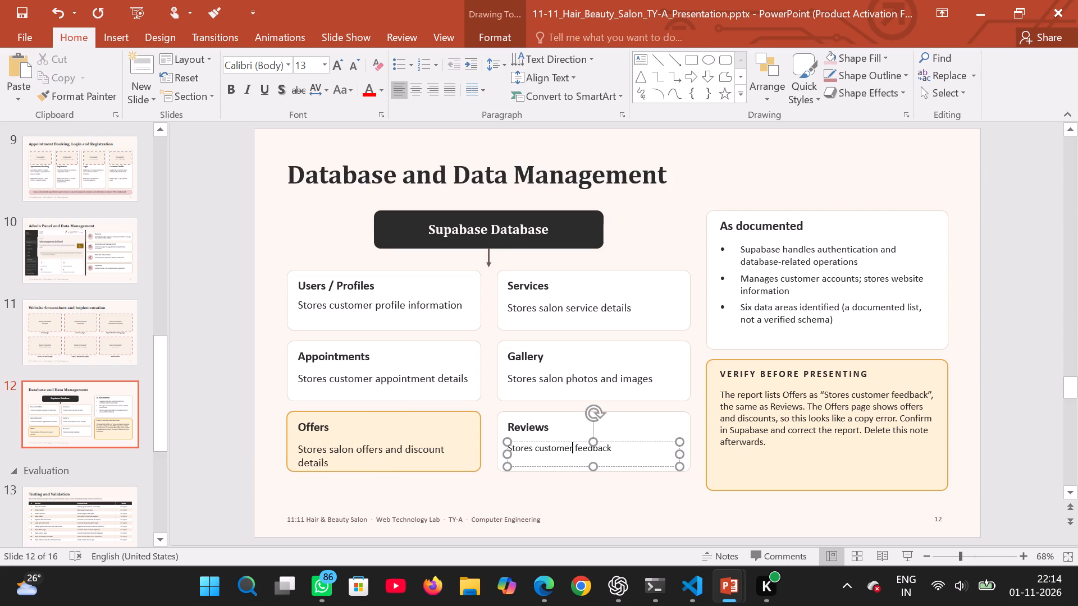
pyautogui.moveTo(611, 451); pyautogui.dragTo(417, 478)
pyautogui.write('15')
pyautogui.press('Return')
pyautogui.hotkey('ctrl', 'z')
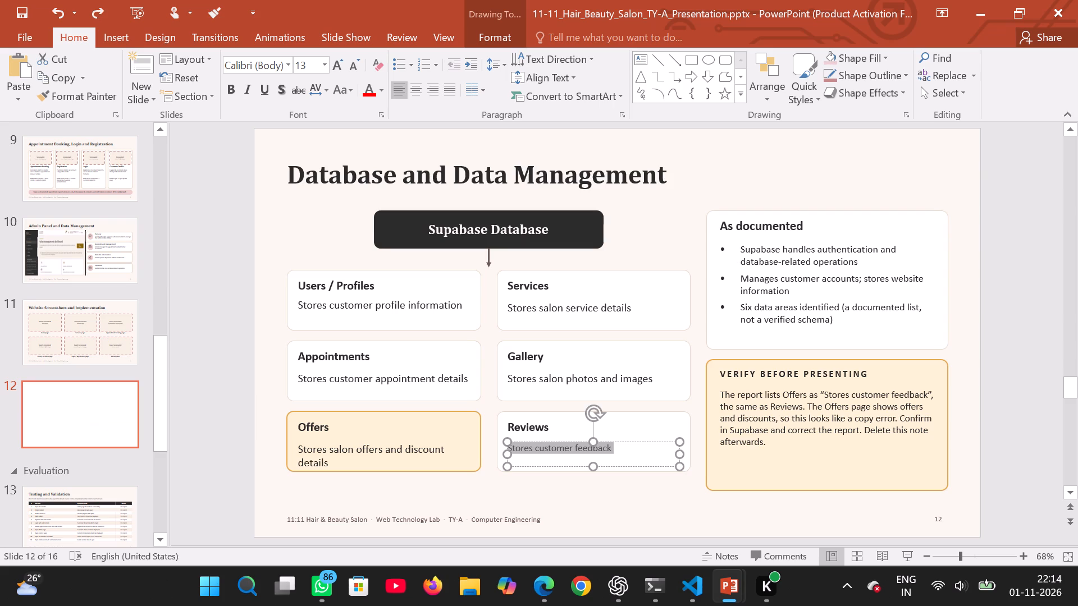
pyautogui.click(620, 449)
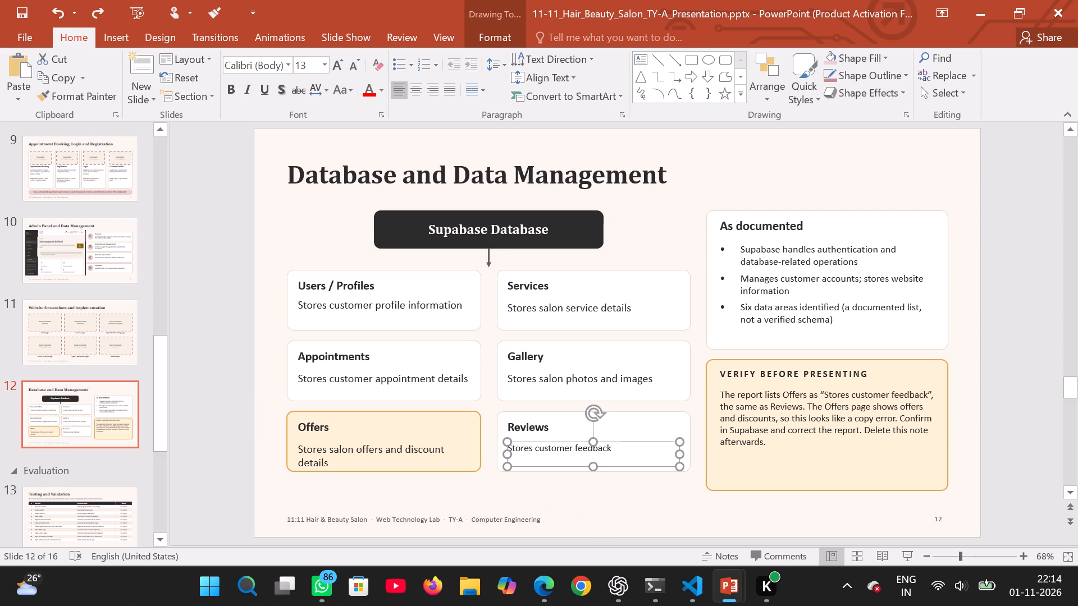
pyautogui.moveTo(608, 446); pyautogui.dragTo(503, 457)
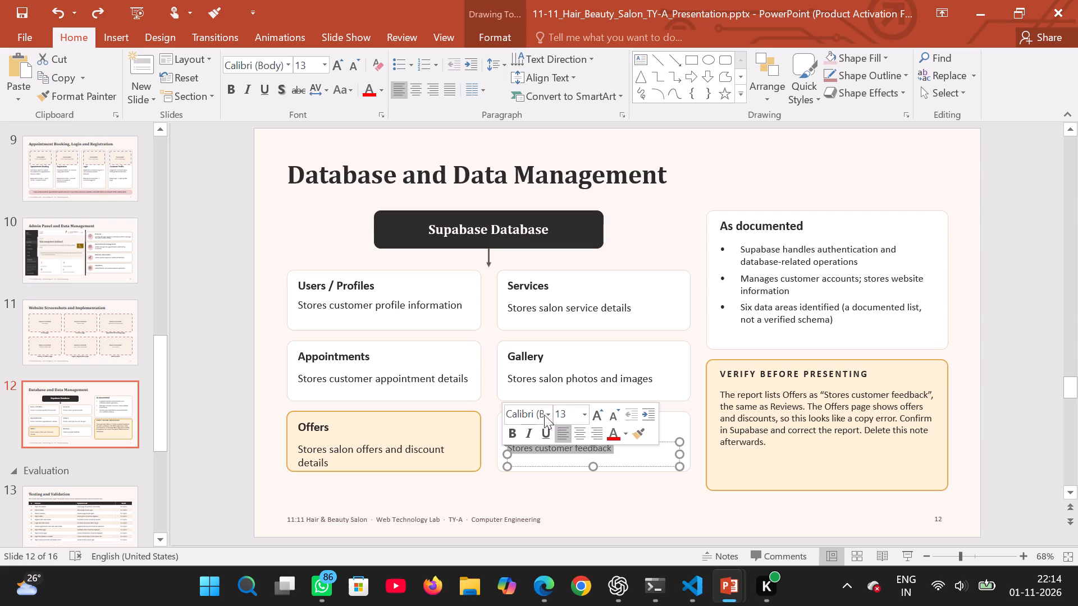
pyautogui.click(569, 408)
pyautogui.write('15')
pyautogui.press('Return')
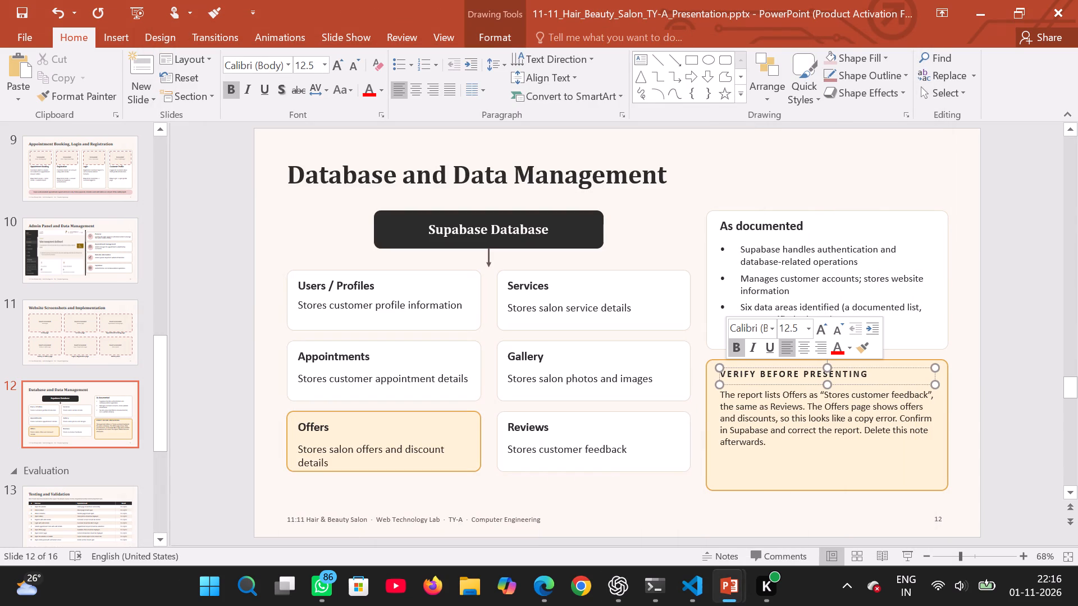
pyautogui.click(714, 360)
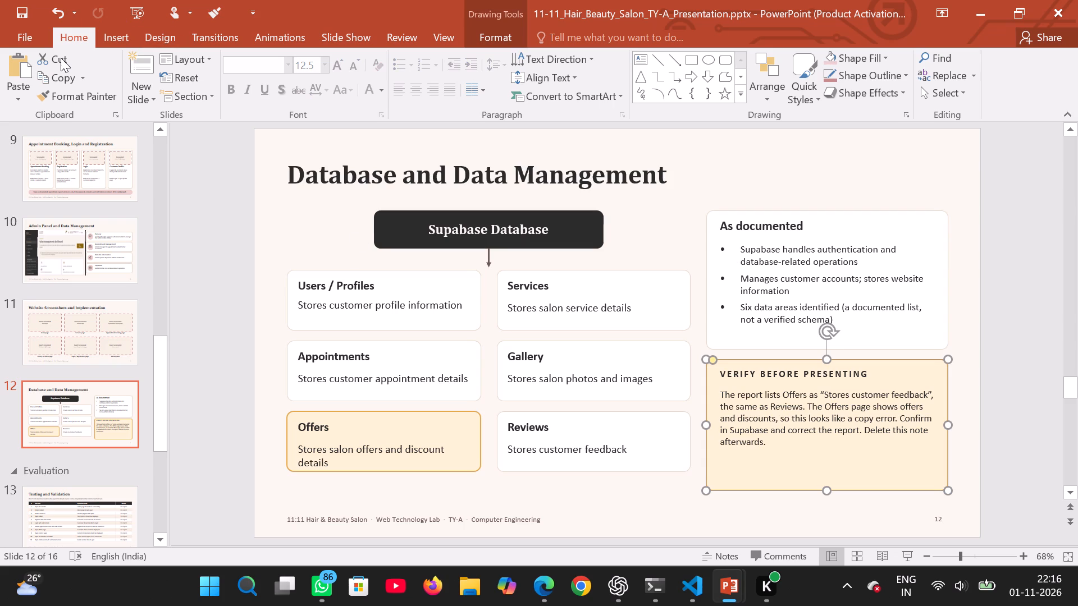
pyautogui.click(61, 58)
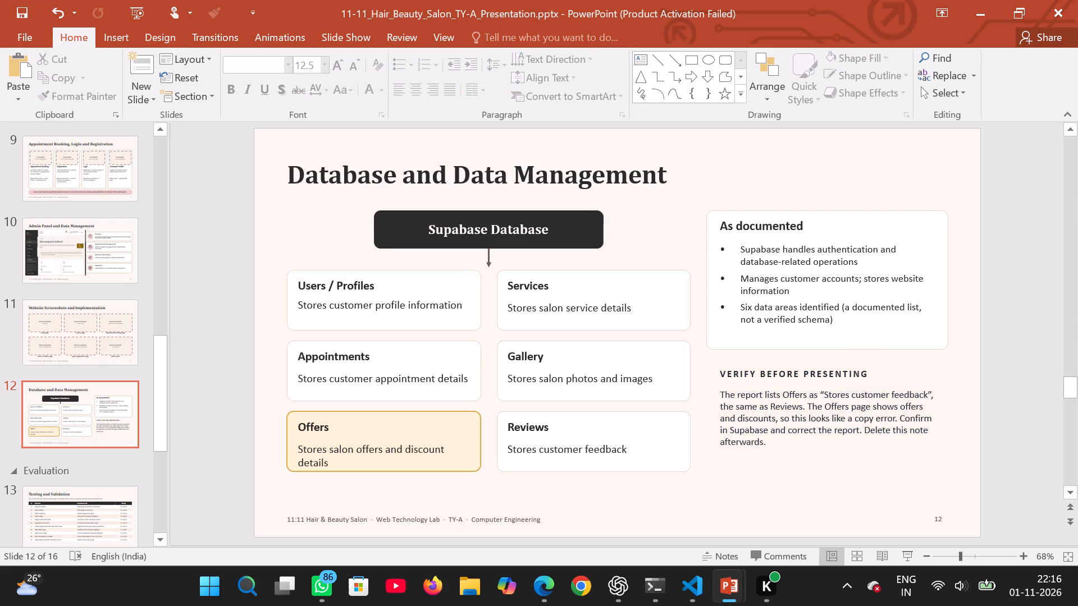
pyautogui.click(778, 424)
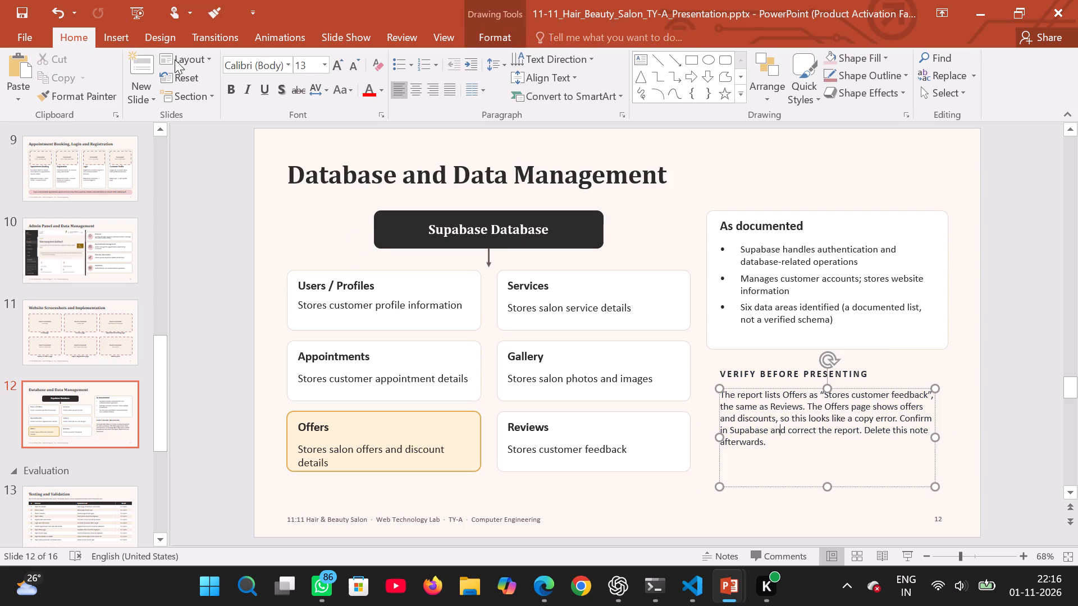
pyautogui.click(751, 388)
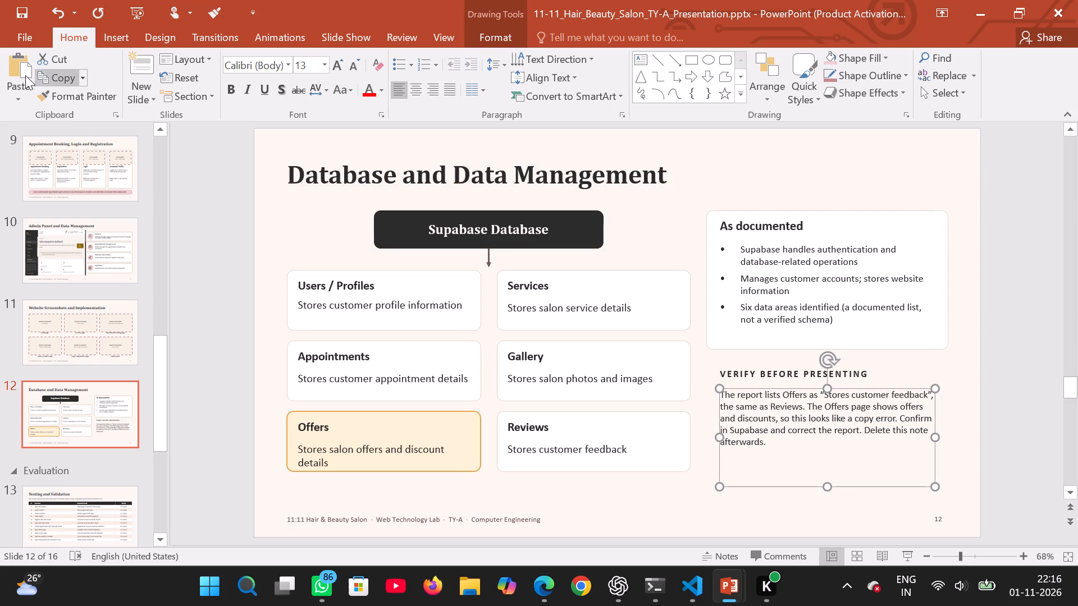
pyautogui.click(45, 57)
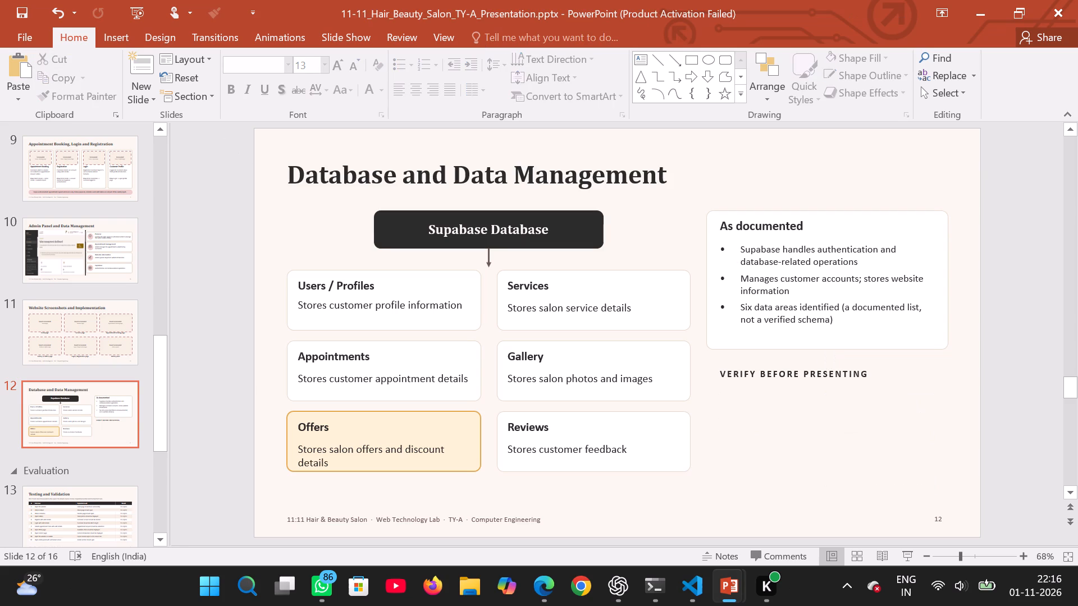
pyautogui.click(791, 366)
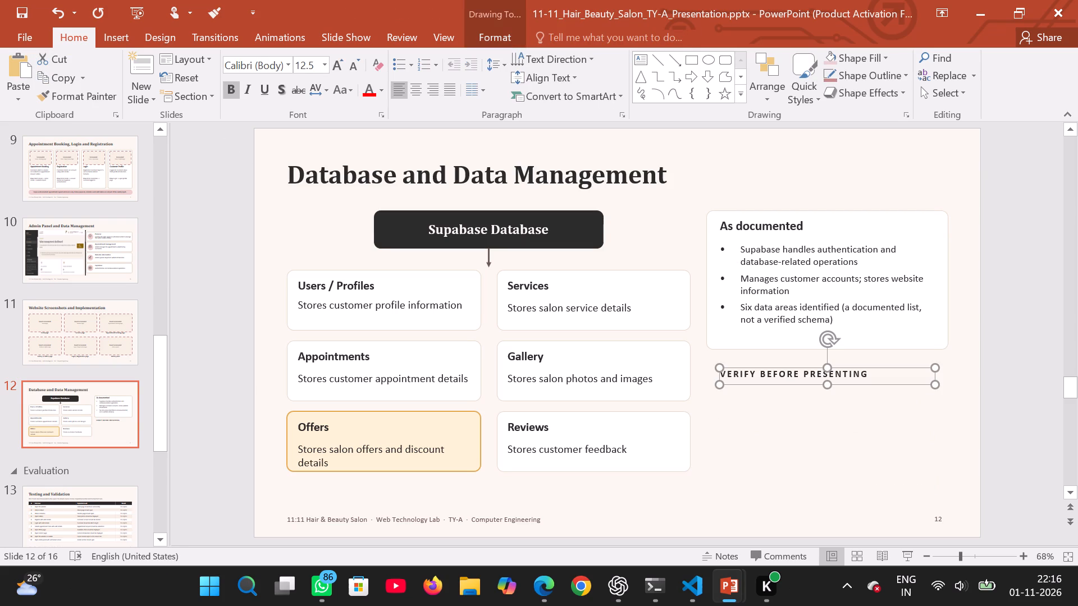
pyautogui.click(68, 54)
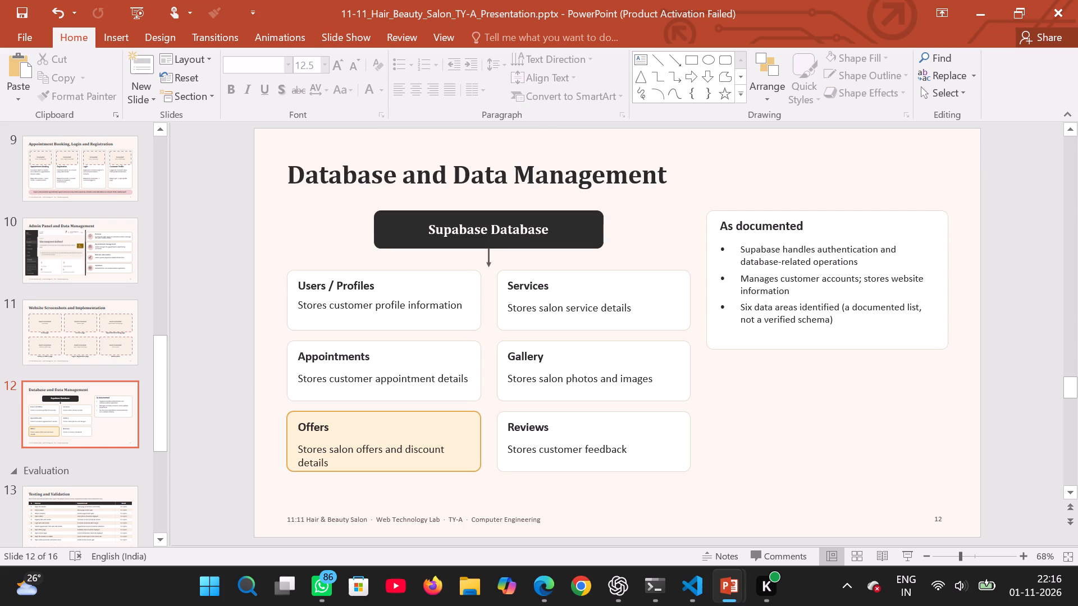
# Cut the As documented note from slide 12, including its heading, white box and bulleted text.
pyautogui.click(743, 233)
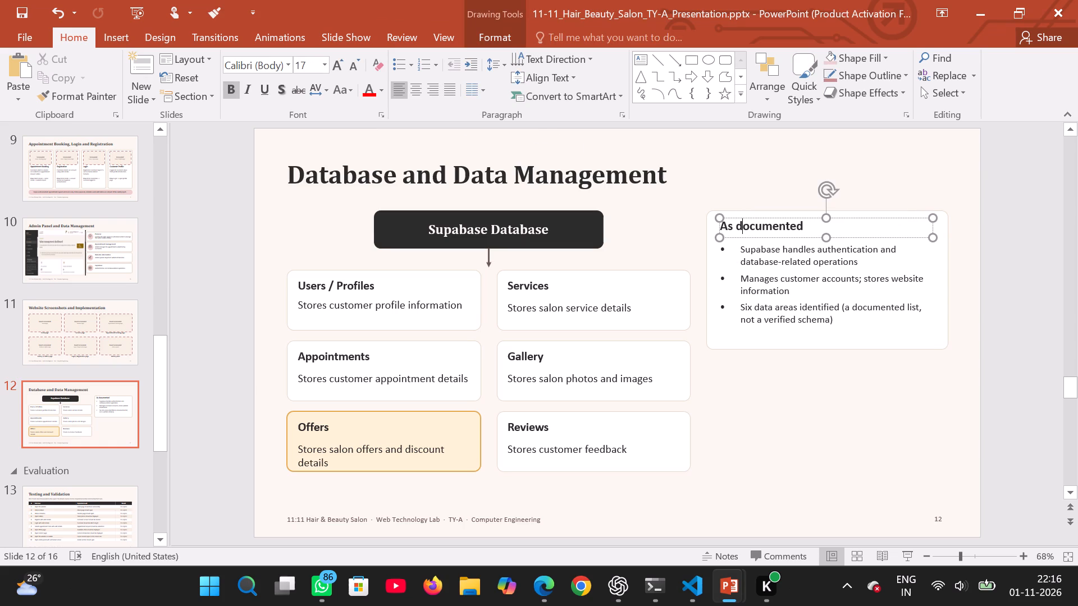
pyautogui.click(774, 217)
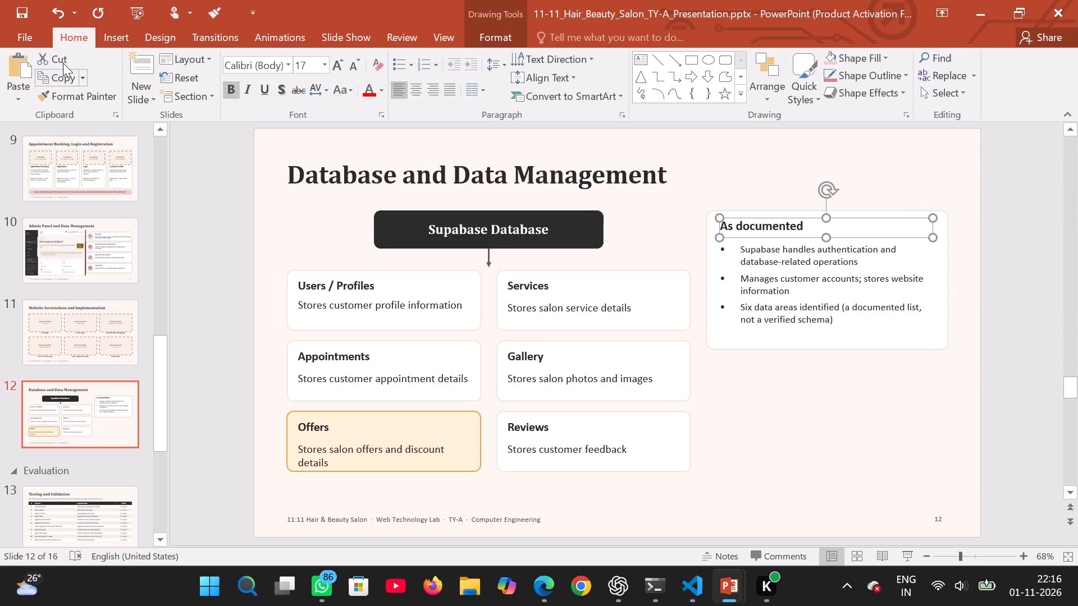
pyautogui.click(63, 63)
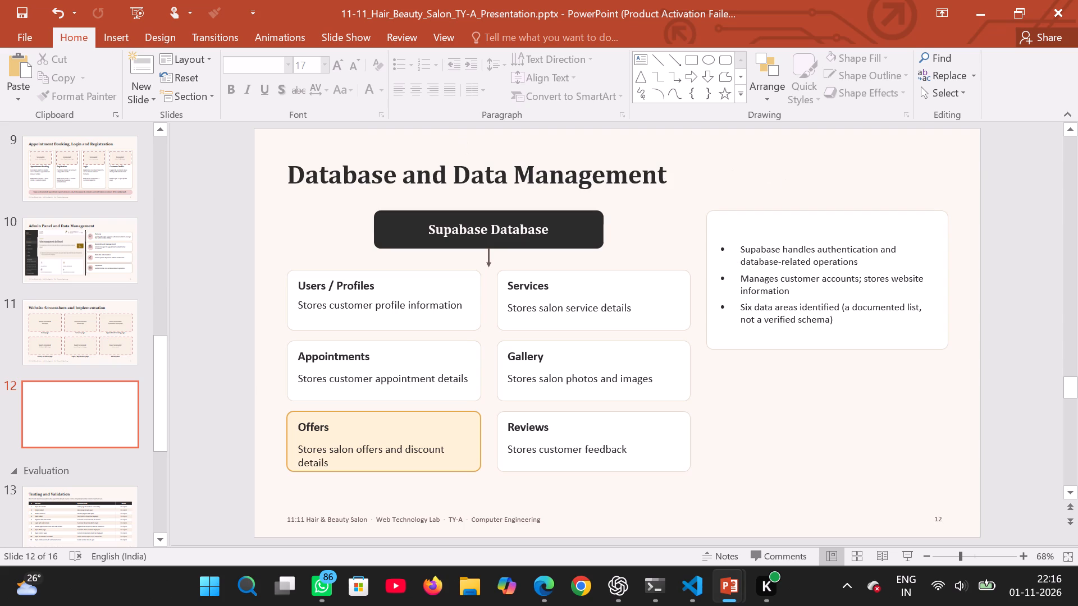
pyautogui.click(773, 218)
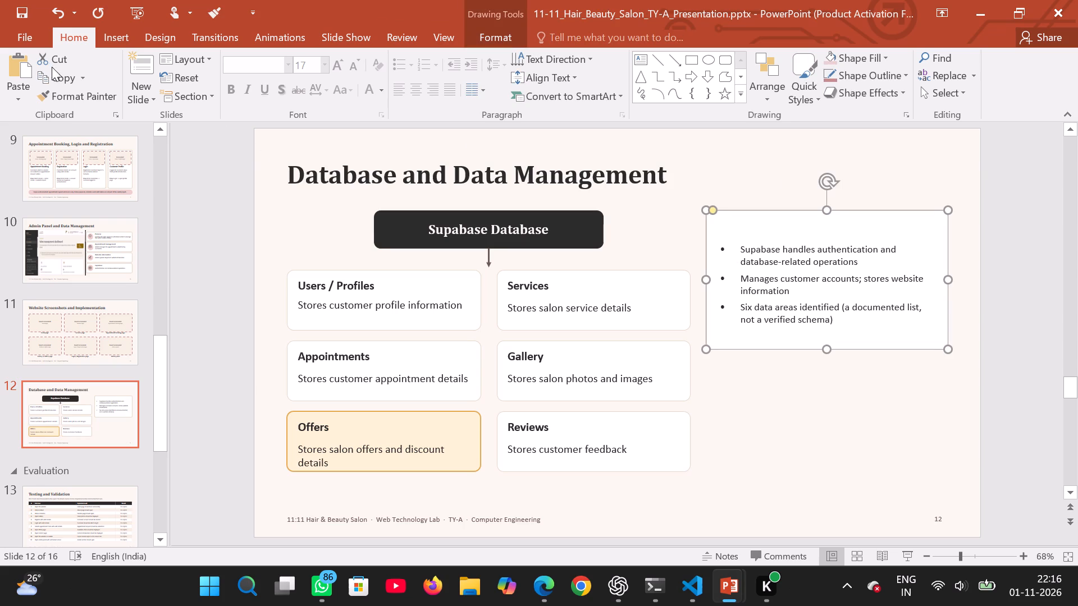
pyautogui.click(44, 66)
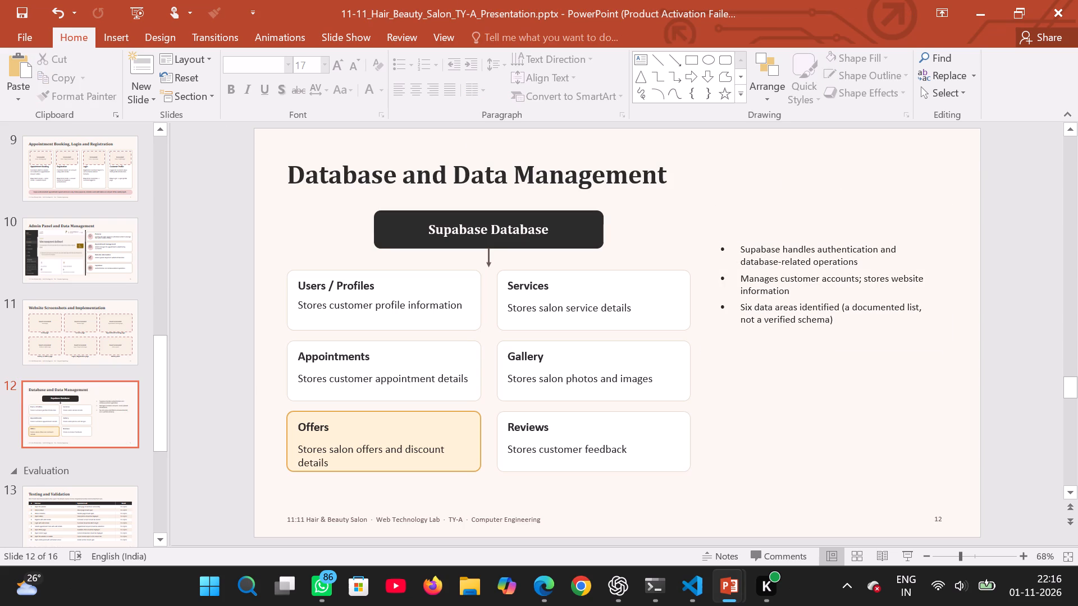
pyautogui.click(778, 249)
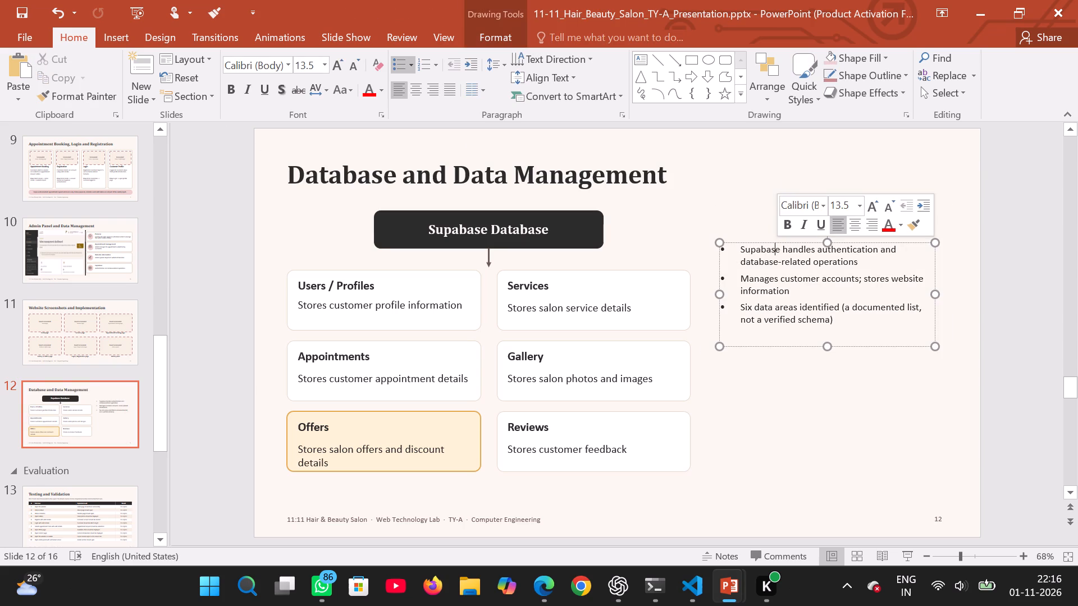
pyautogui.click(757, 241)
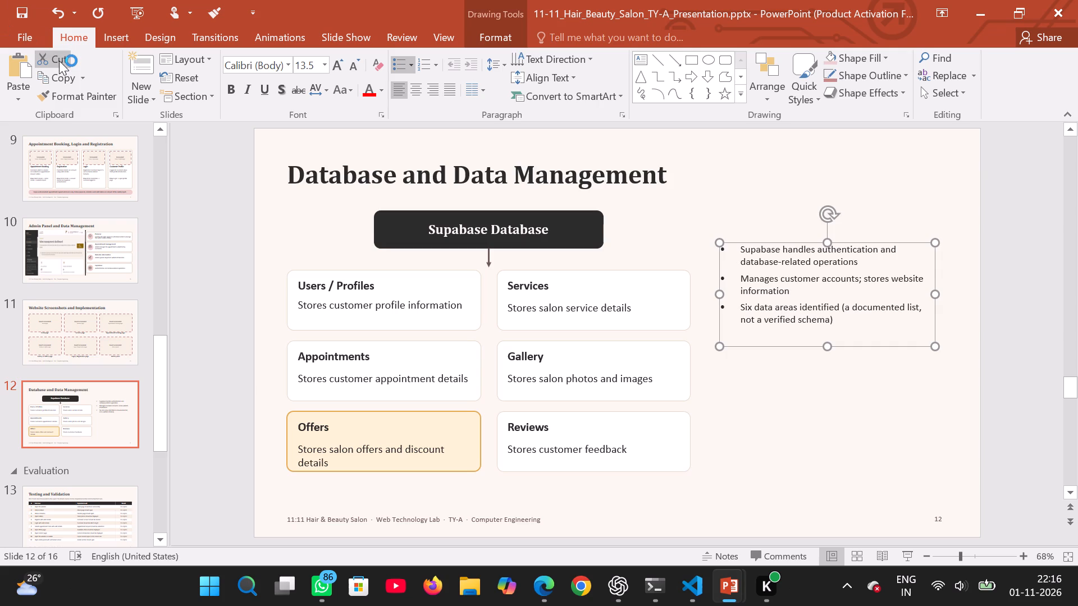
pyautogui.click(59, 54)
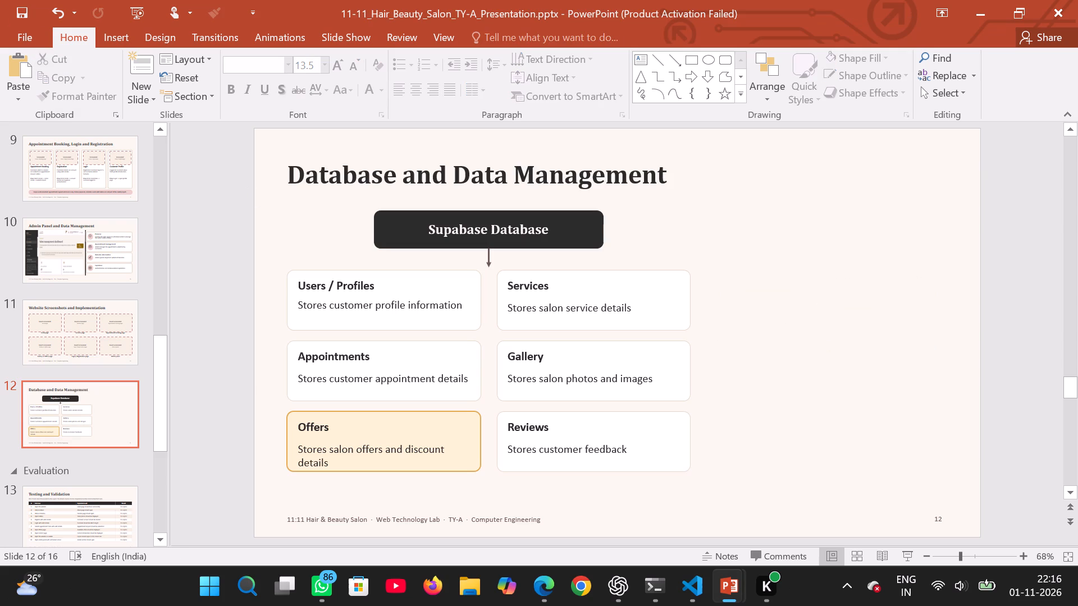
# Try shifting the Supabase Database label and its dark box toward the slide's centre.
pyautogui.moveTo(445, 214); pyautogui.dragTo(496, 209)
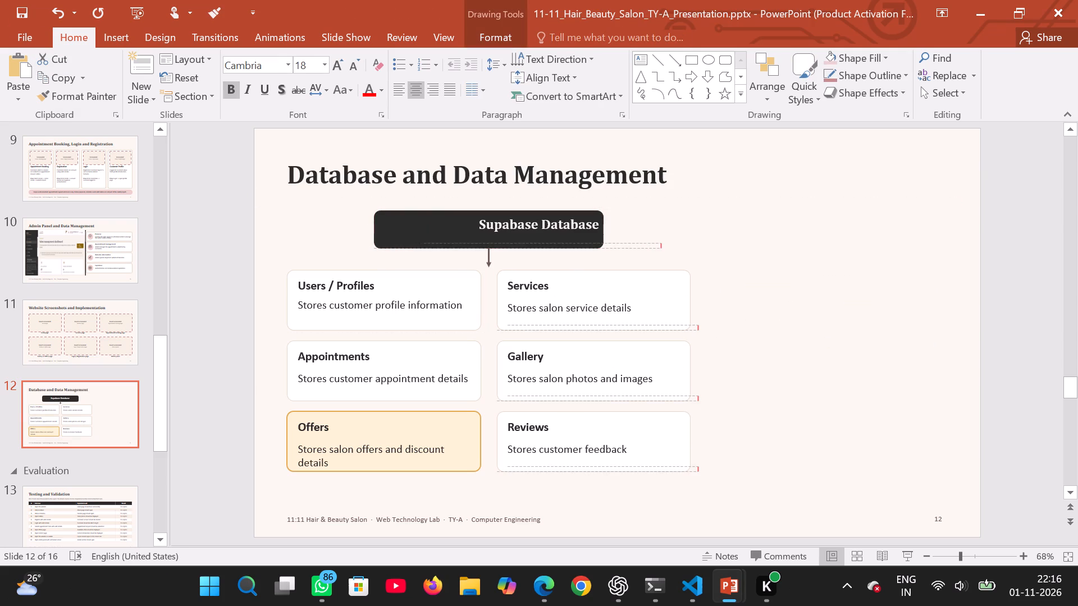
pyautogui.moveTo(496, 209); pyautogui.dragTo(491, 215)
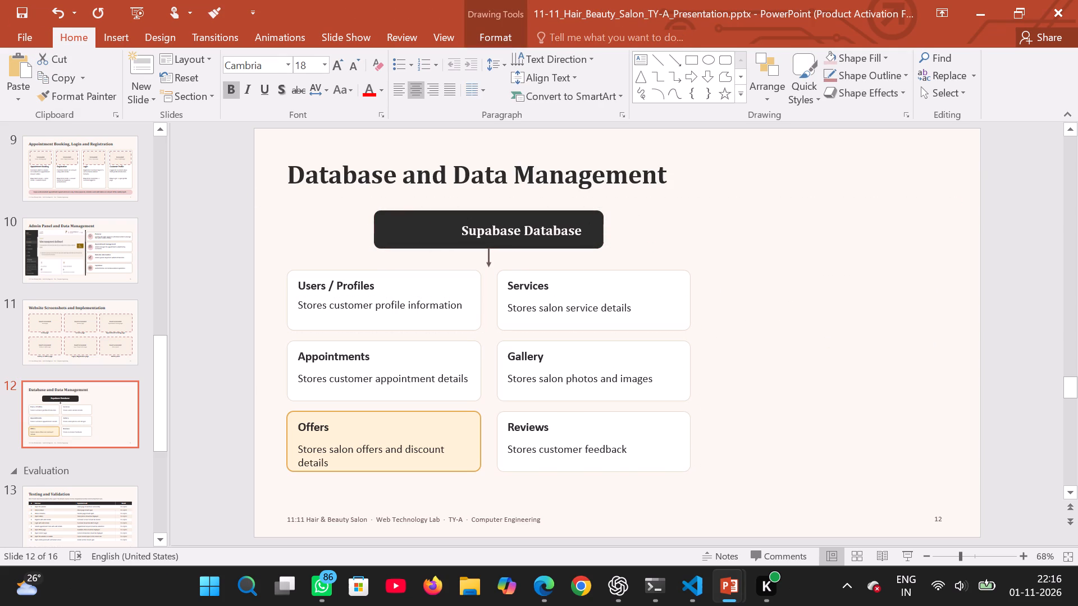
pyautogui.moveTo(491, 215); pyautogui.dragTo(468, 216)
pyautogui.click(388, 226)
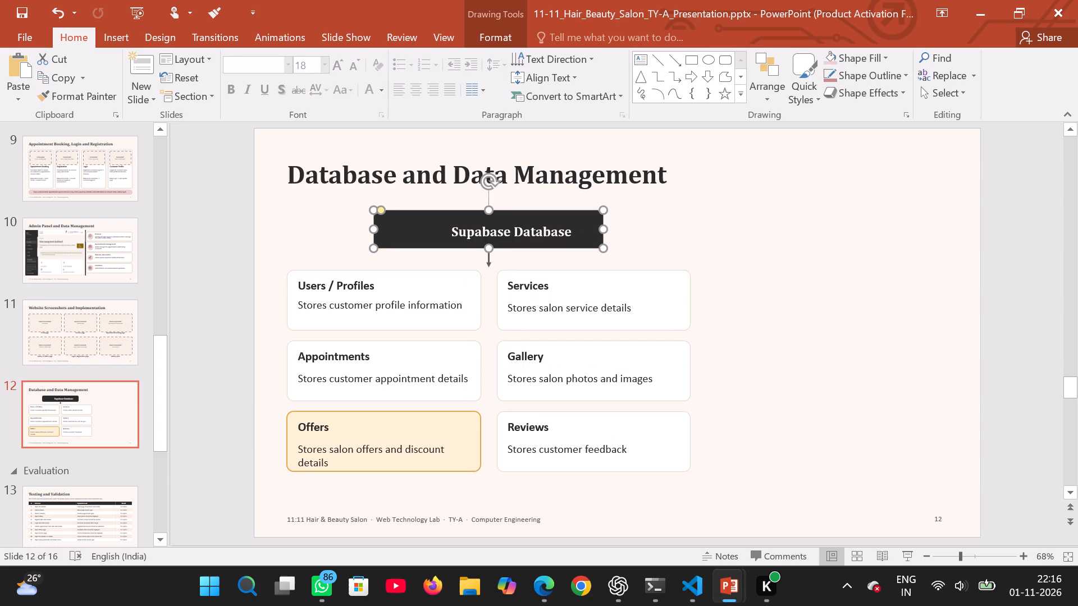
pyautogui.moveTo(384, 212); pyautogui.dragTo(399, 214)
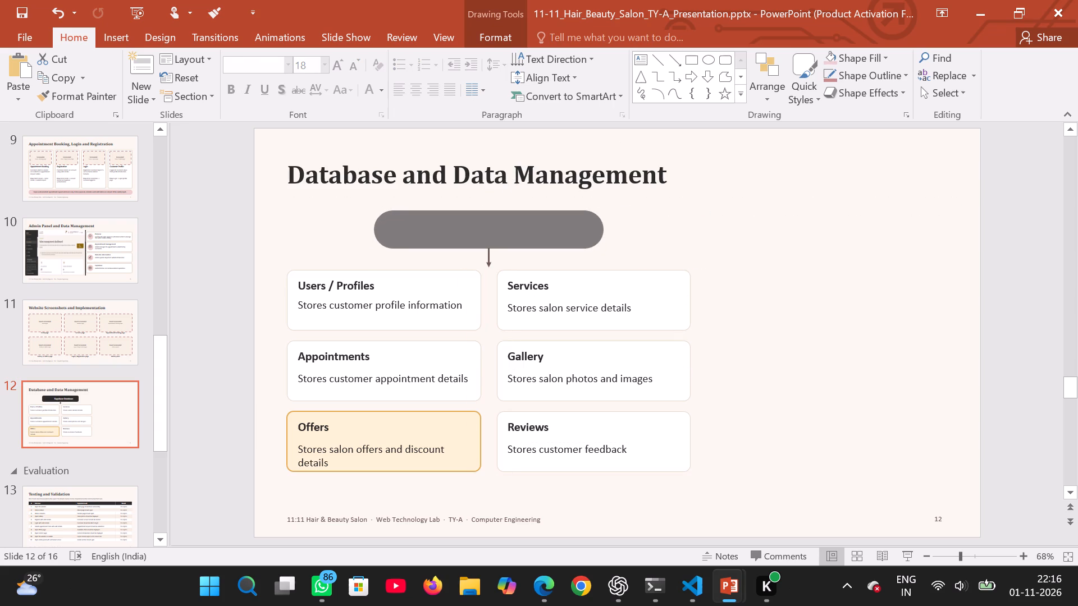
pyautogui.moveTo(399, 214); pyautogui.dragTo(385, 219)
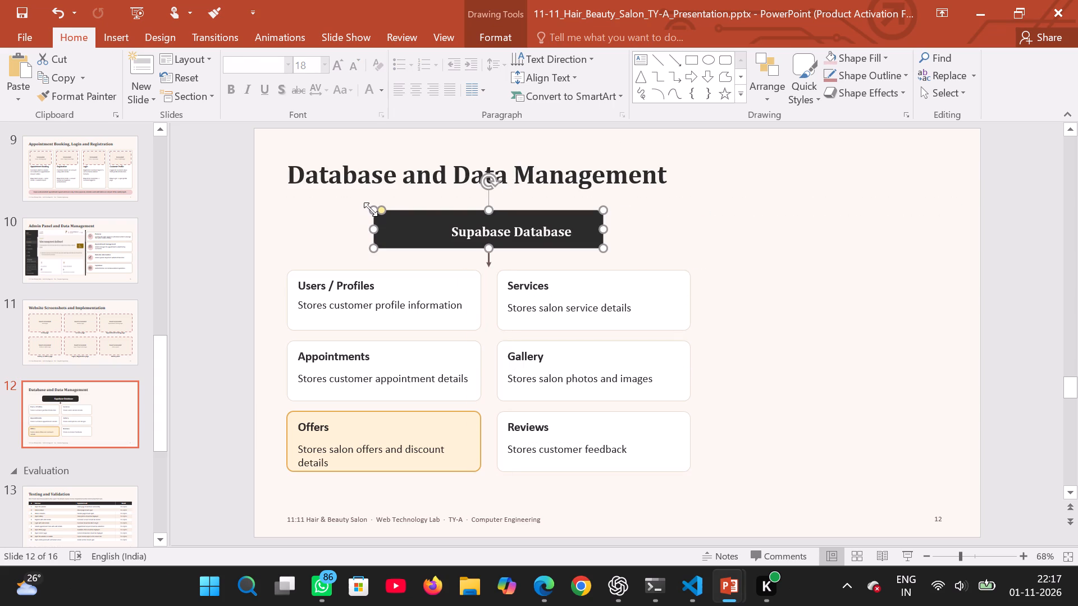
# Move the Database and Data Management title up and right so it sits centred near the slide's top edge.
pyautogui.moveTo(392, 204); pyautogui.dragTo(413, 204)
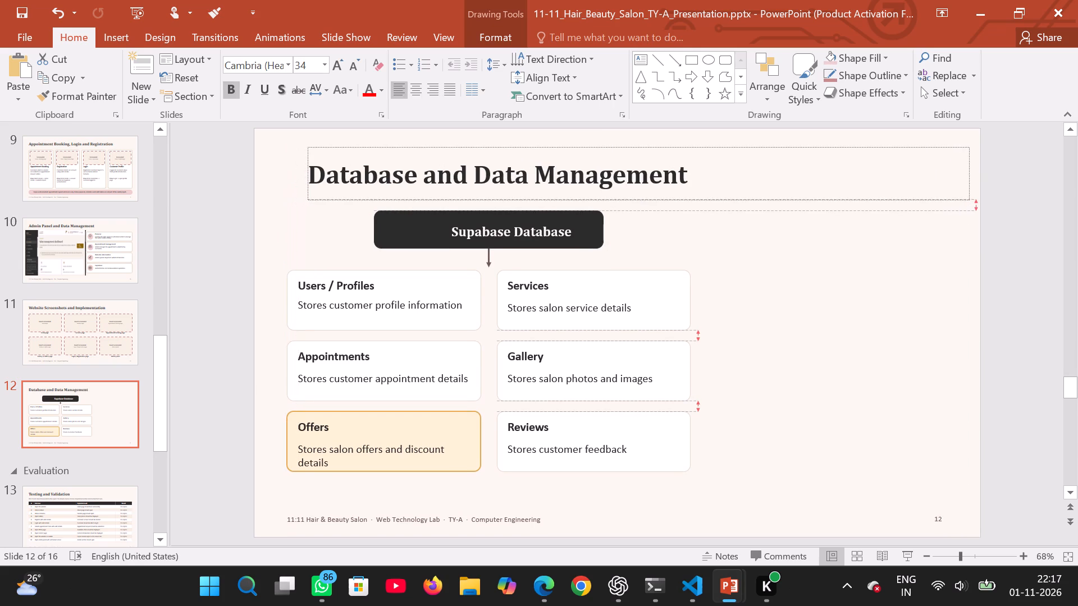
pyautogui.moveTo(413, 204); pyautogui.dragTo(500, 185)
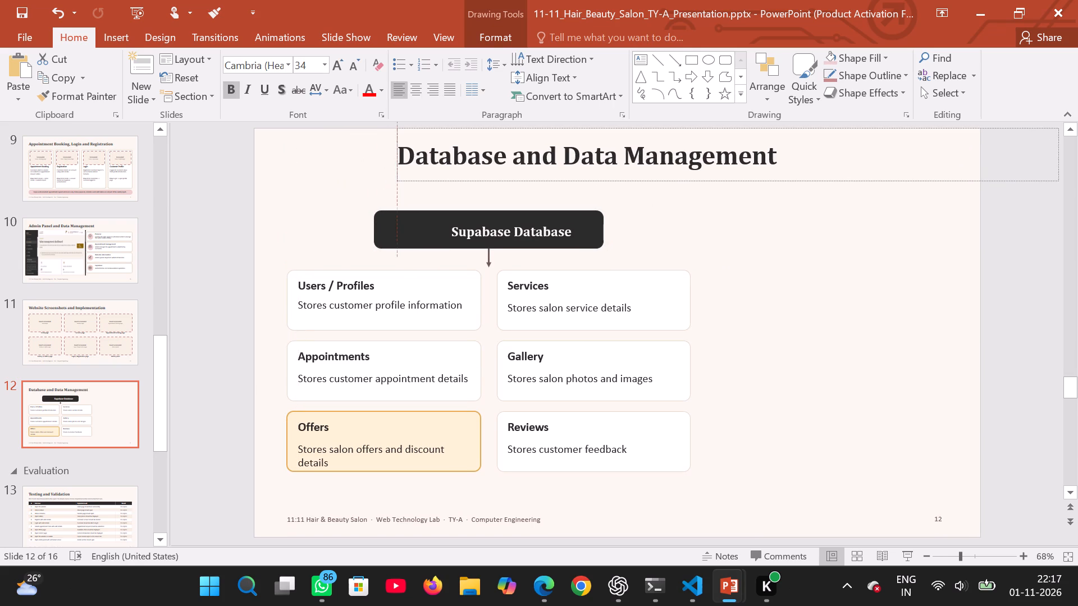
pyautogui.moveTo(500, 185); pyautogui.dragTo(509, 186)
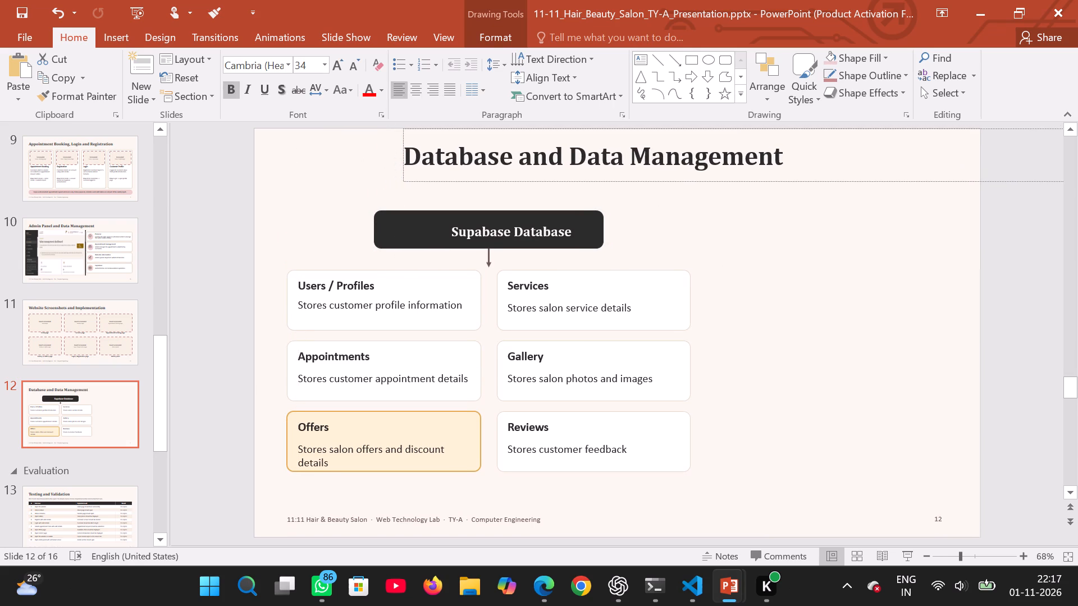
# Move the dark Supabase Database box and its label right and slightly up, centring them beneath the slide title.
pyautogui.click(391, 233)
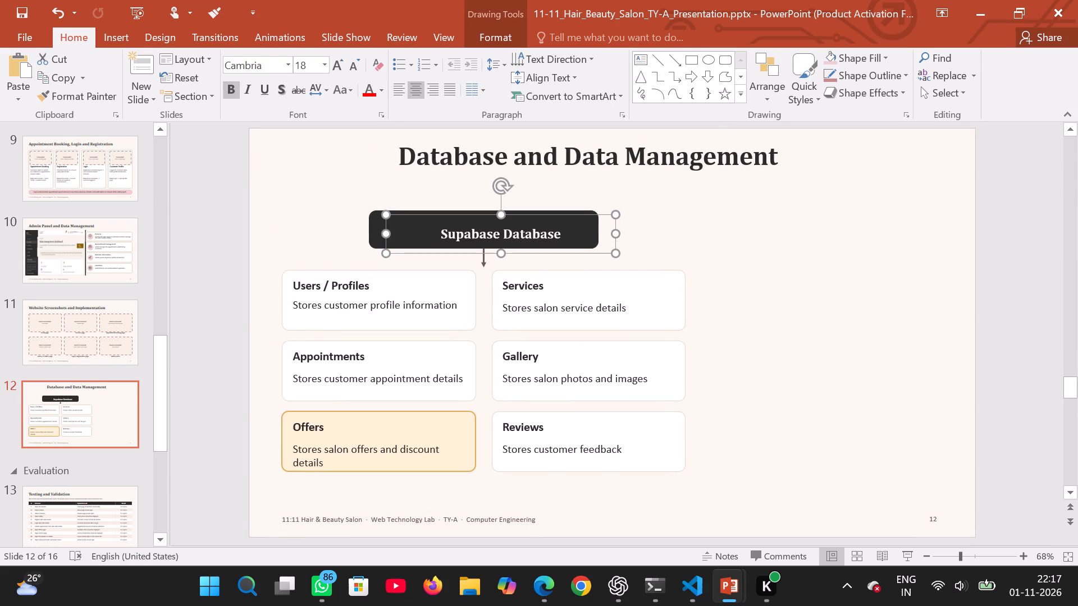
pyautogui.click(375, 230)
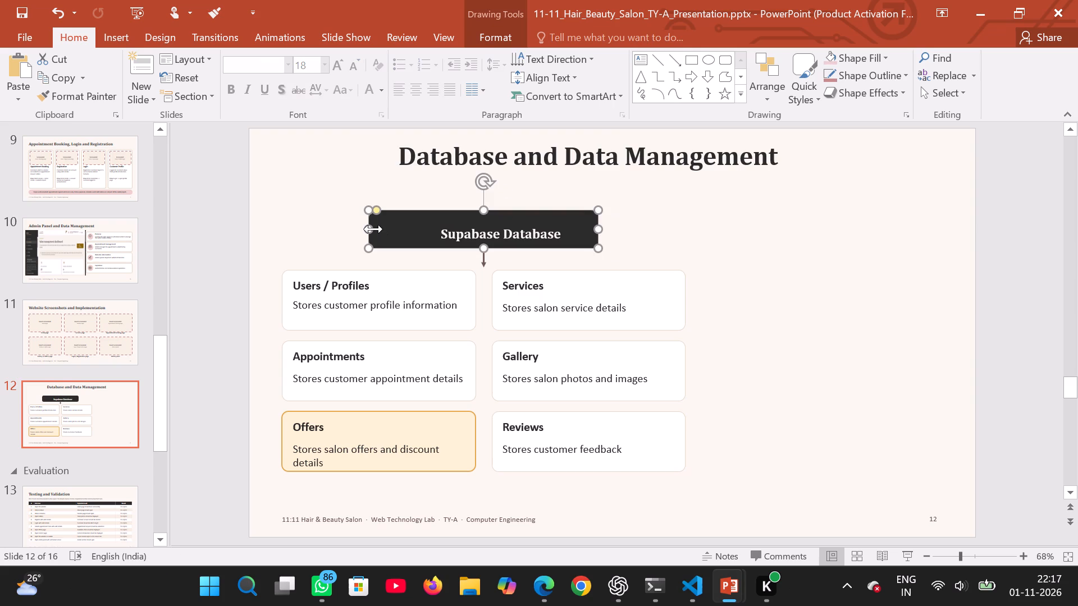
pyautogui.moveTo(377, 230); pyautogui.dragTo(435, 217)
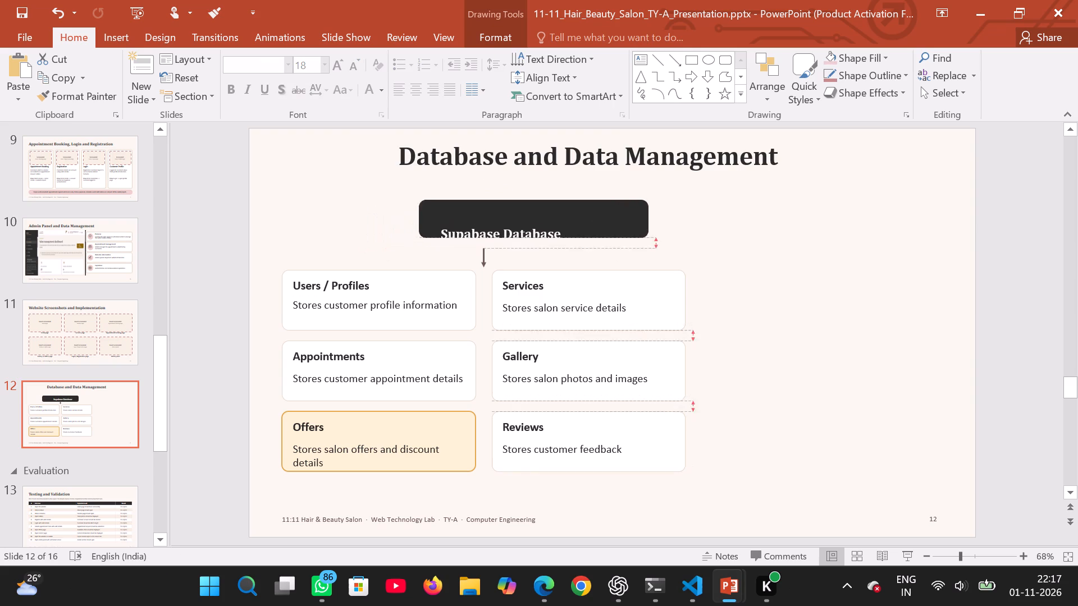
pyautogui.moveTo(435, 217); pyautogui.dragTo(508, 220)
pyautogui.click(515, 233)
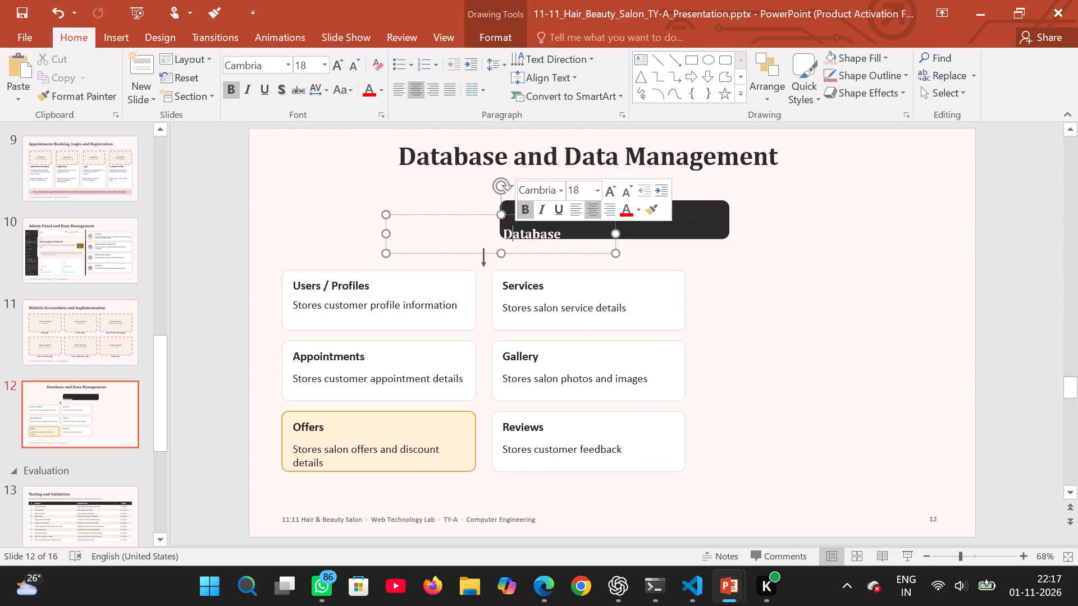
pyautogui.moveTo(506, 220); pyautogui.dragTo(515, 217)
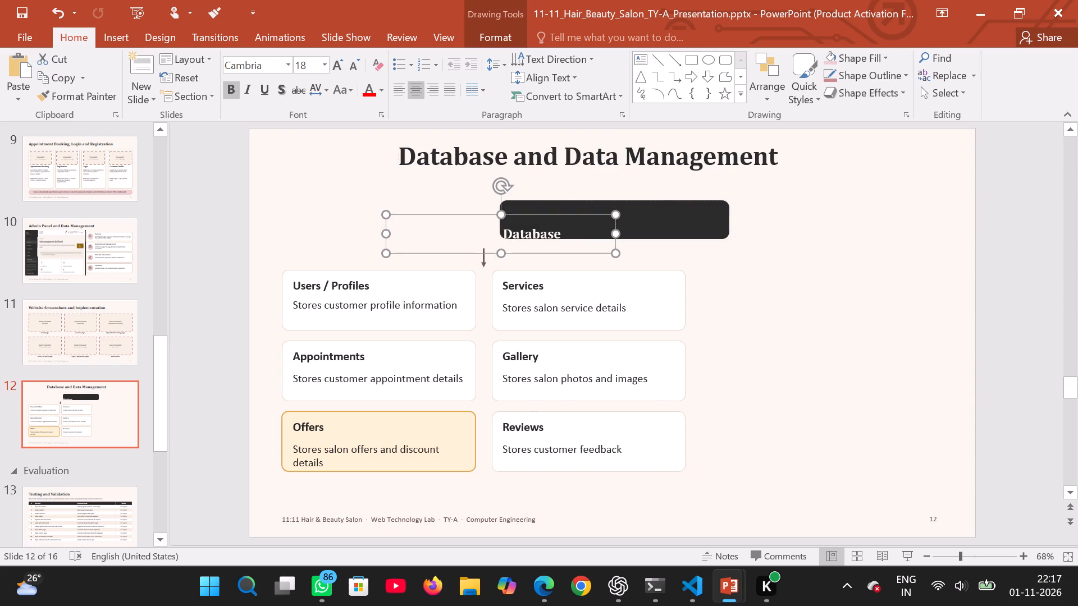
pyautogui.moveTo(515, 217); pyautogui.dragTo(605, 205)
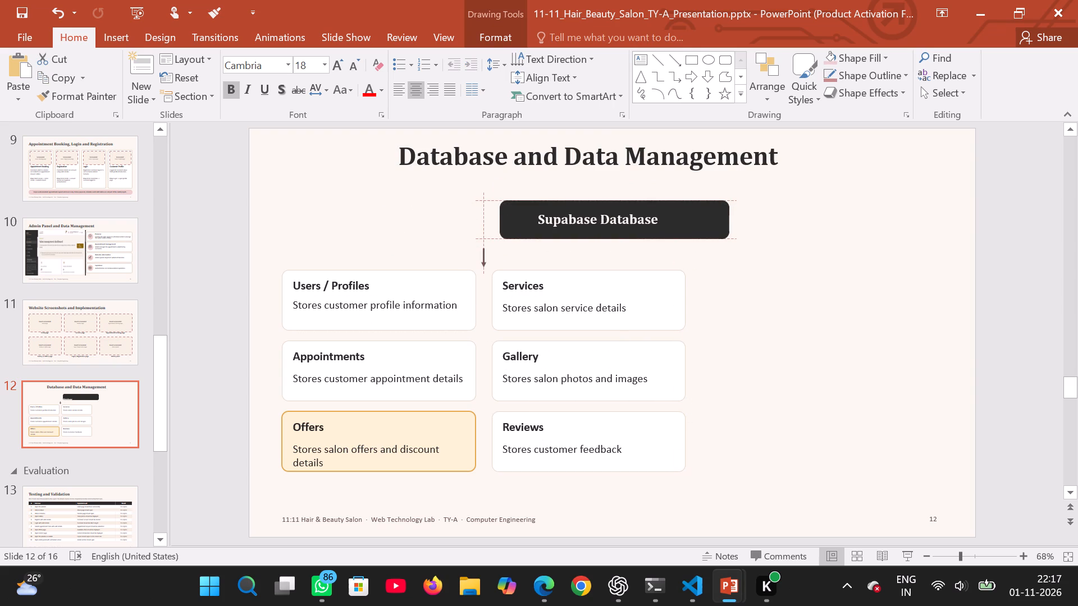
pyautogui.moveTo(605, 205); pyautogui.dragTo(613, 205)
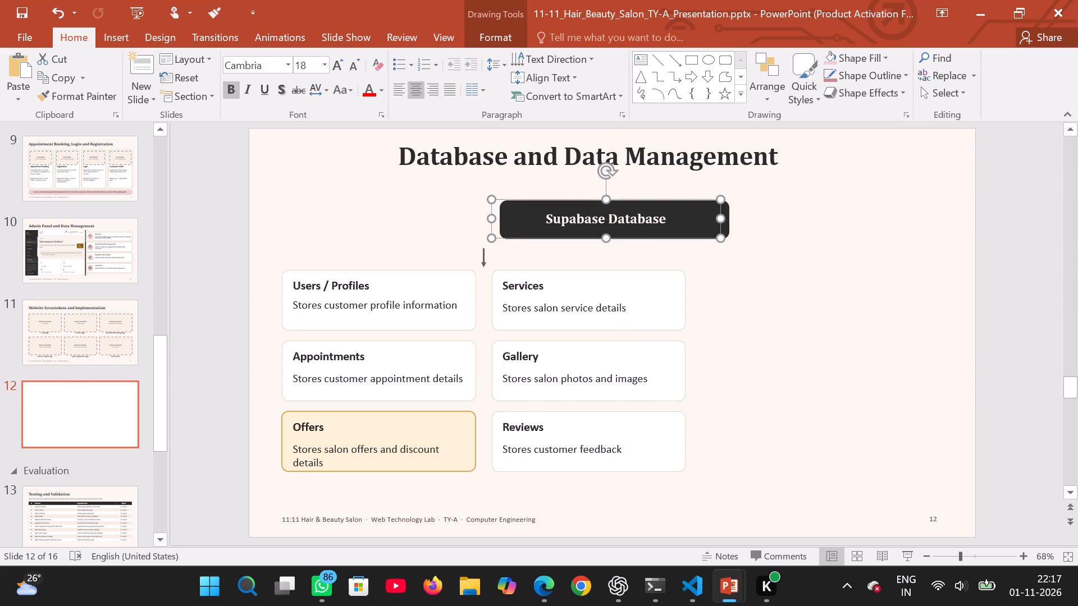
# Move the small down arrow right so it sits beneath the Supabase Database box.
pyautogui.click(485, 258)
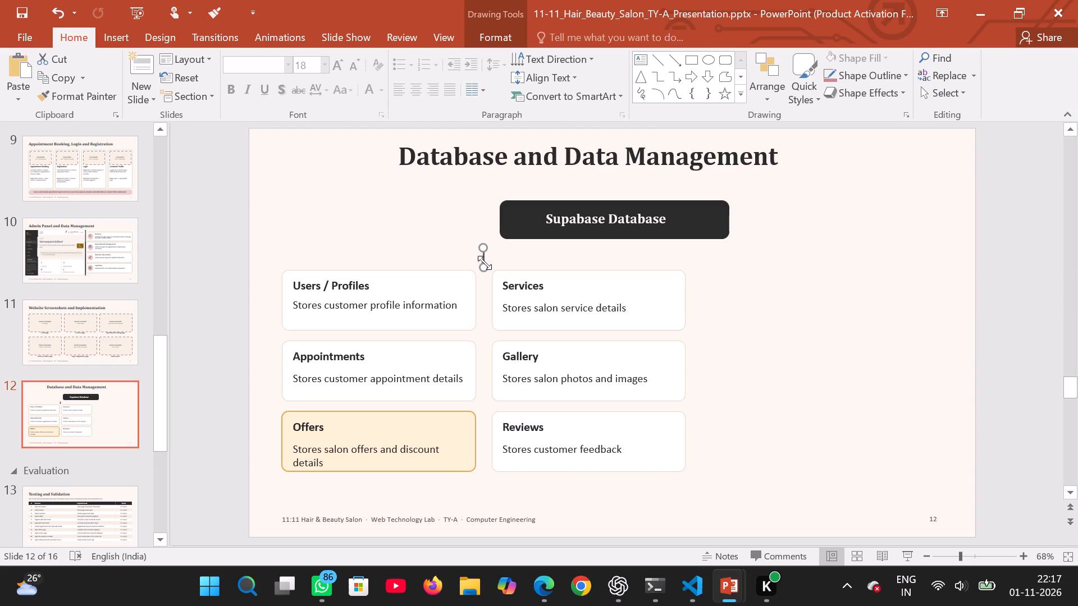
pyautogui.moveTo(485, 260); pyautogui.dragTo(565, 259)
pyautogui.moveTo(565, 259); pyautogui.dragTo(609, 259)
# Move the Services card's box, heading and description to the slide's right side, just below the Supabase Database box.
pyautogui.moveTo(560, 276); pyautogui.dragTo(775, 259)
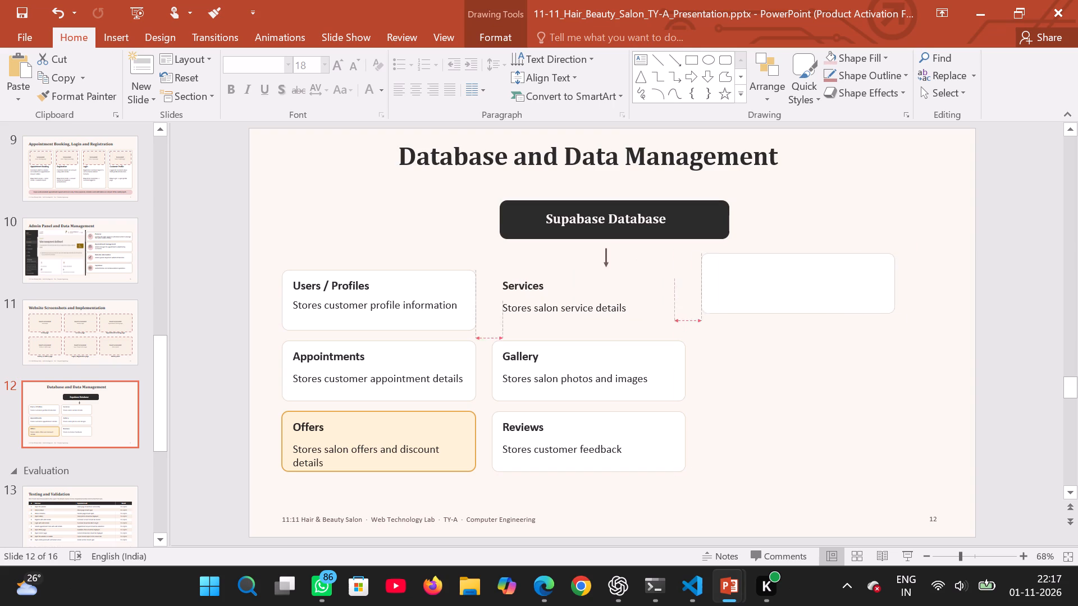
pyautogui.moveTo(775, 259); pyautogui.dragTo(741, 264)
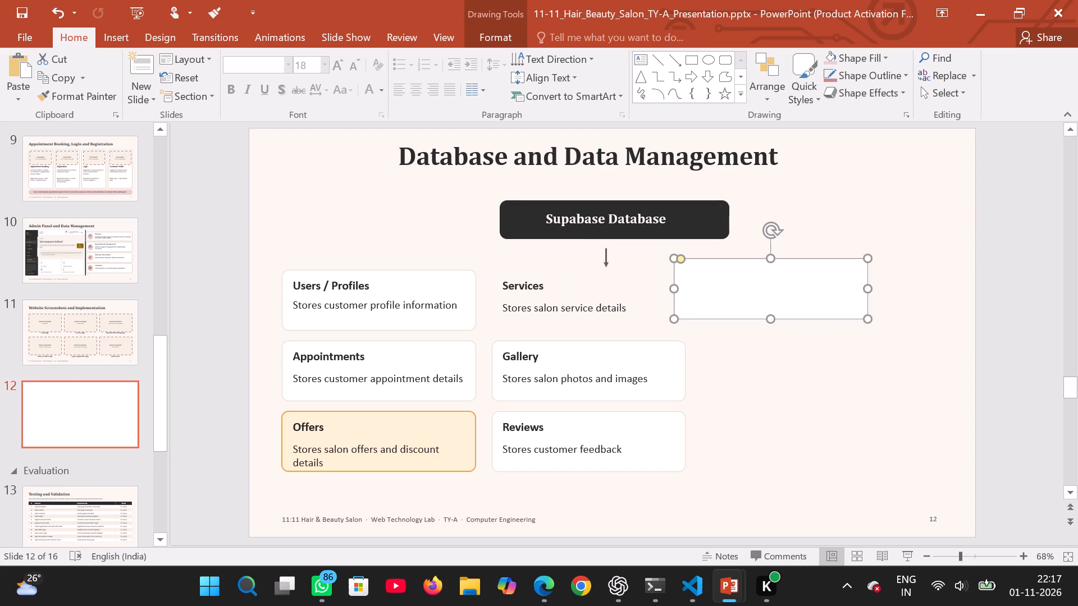
pyautogui.click(523, 287)
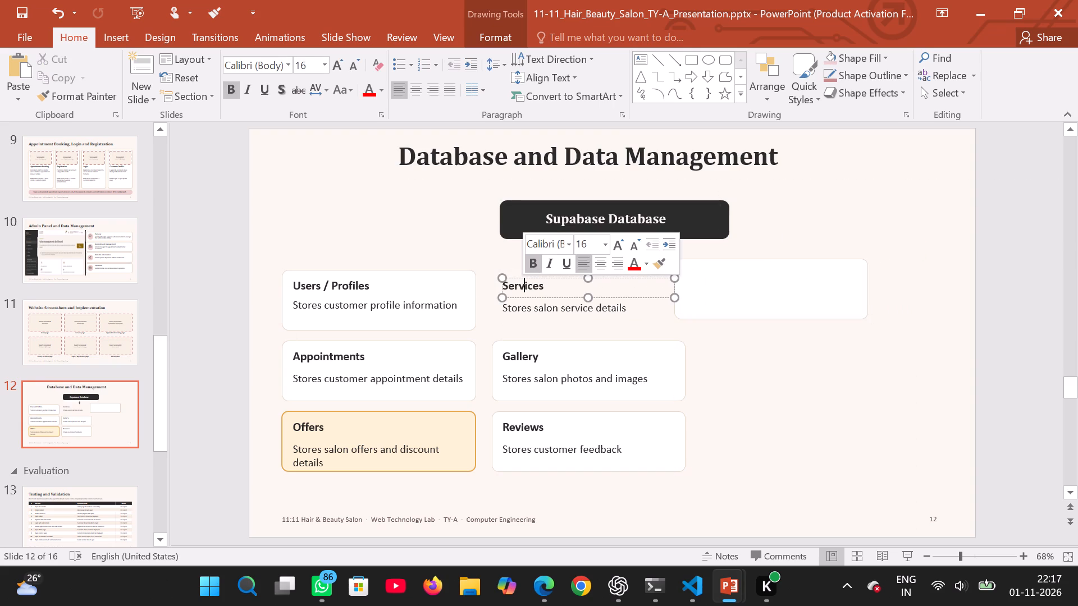
pyautogui.moveTo(520, 278); pyautogui.dragTo(715, 264)
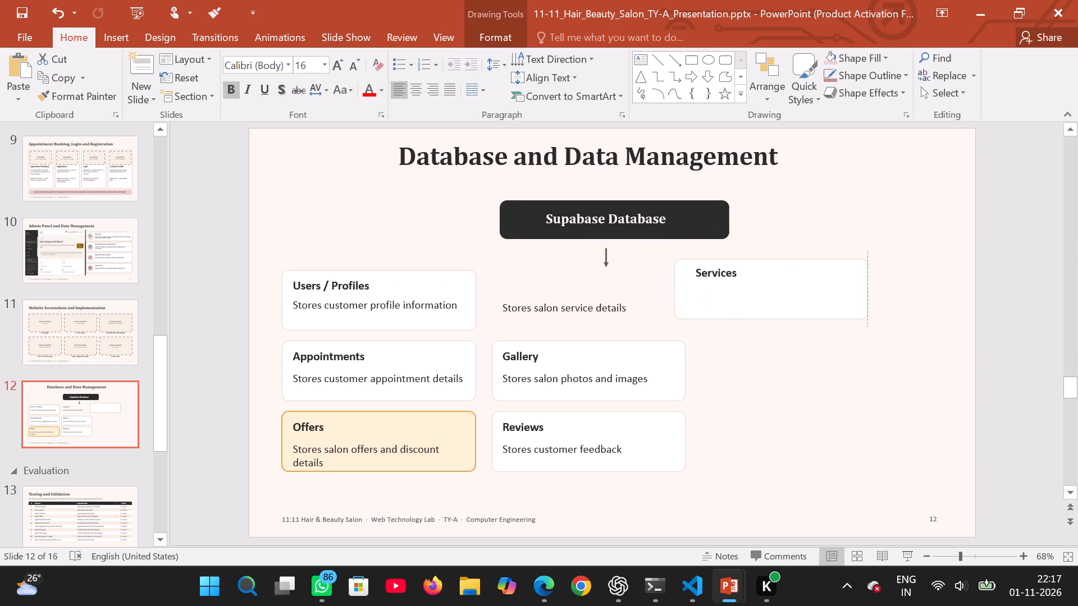
pyautogui.moveTo(715, 264); pyautogui.dragTo(705, 261)
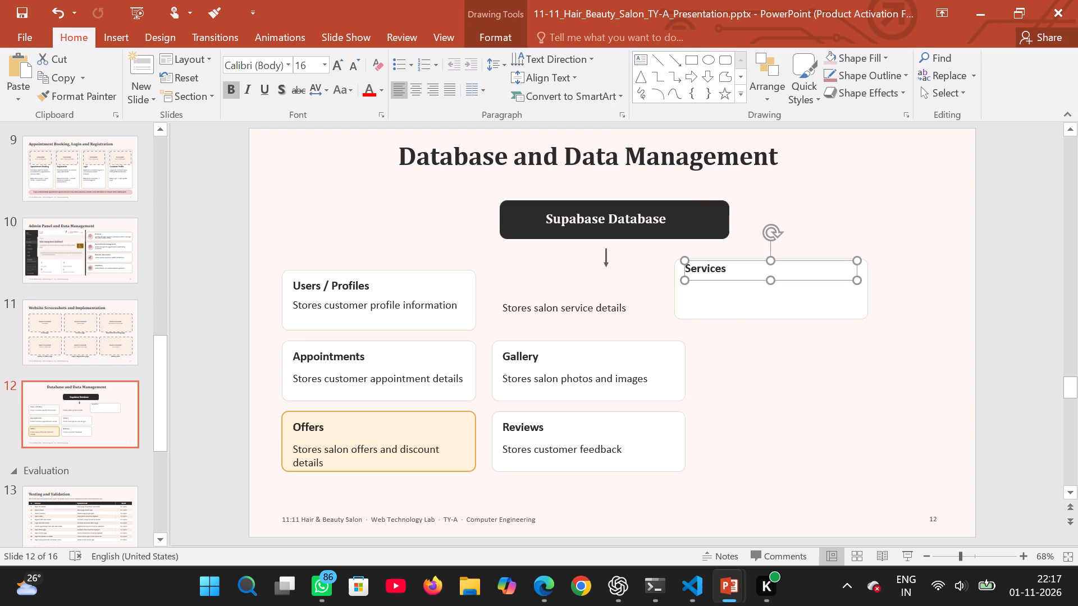
pyautogui.moveTo(604, 311); pyautogui.dragTo(526, 300)
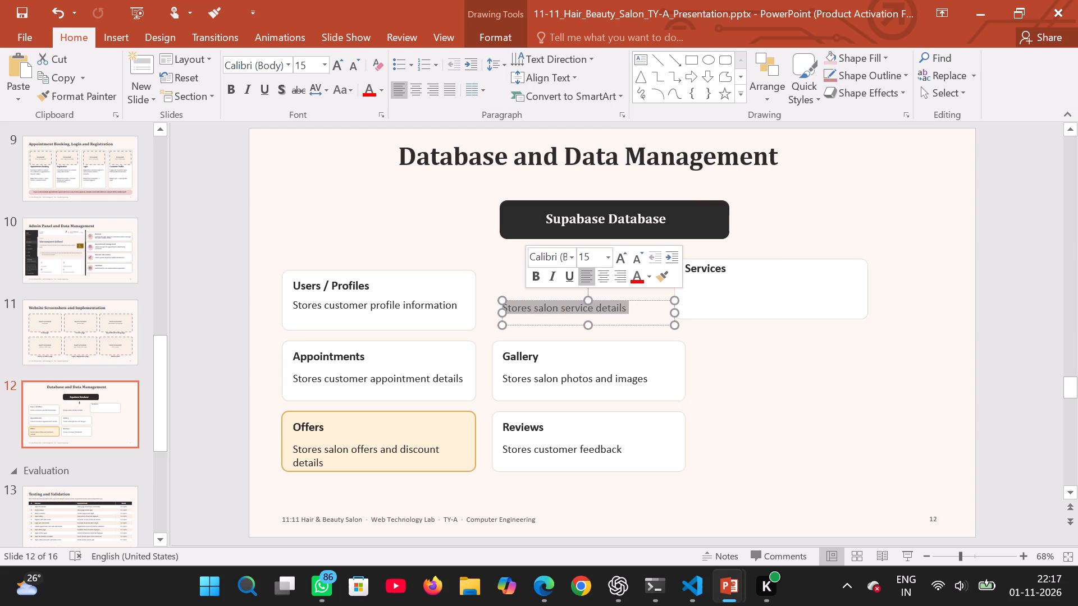
pyautogui.moveTo(627, 320); pyautogui.dragTo(675, 314)
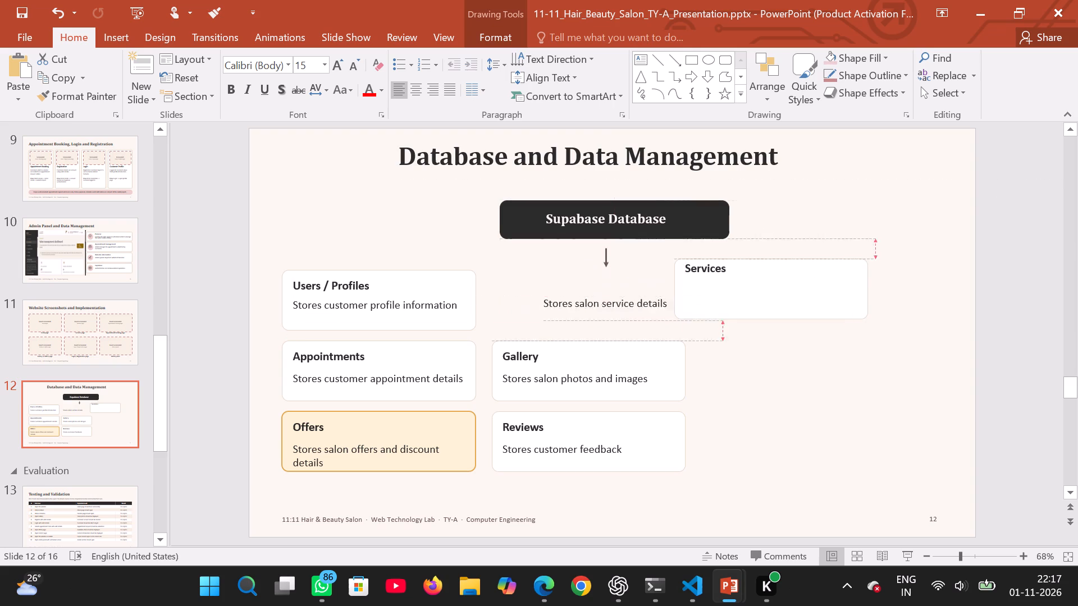
pyautogui.moveTo(675, 314); pyautogui.dragTo(811, 304)
# Move the Users / Profiles card's box, heading and description right, level with the Services card and below the Supabase Database box.
pyautogui.moveTo(410, 278); pyautogui.dragTo(474, 272)
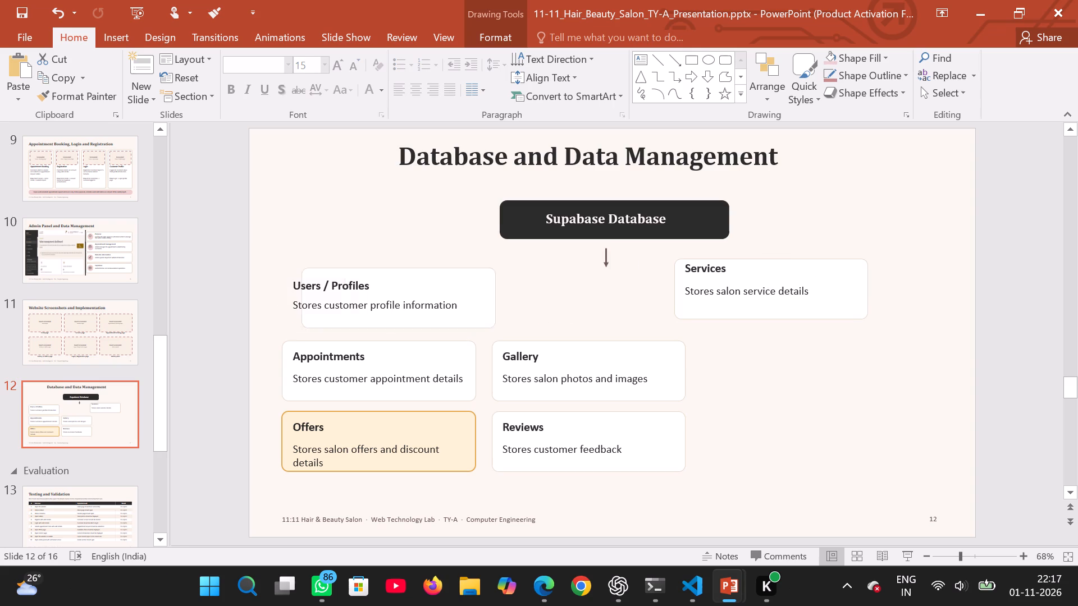
pyautogui.moveTo(474, 272); pyautogui.dragTo(504, 267)
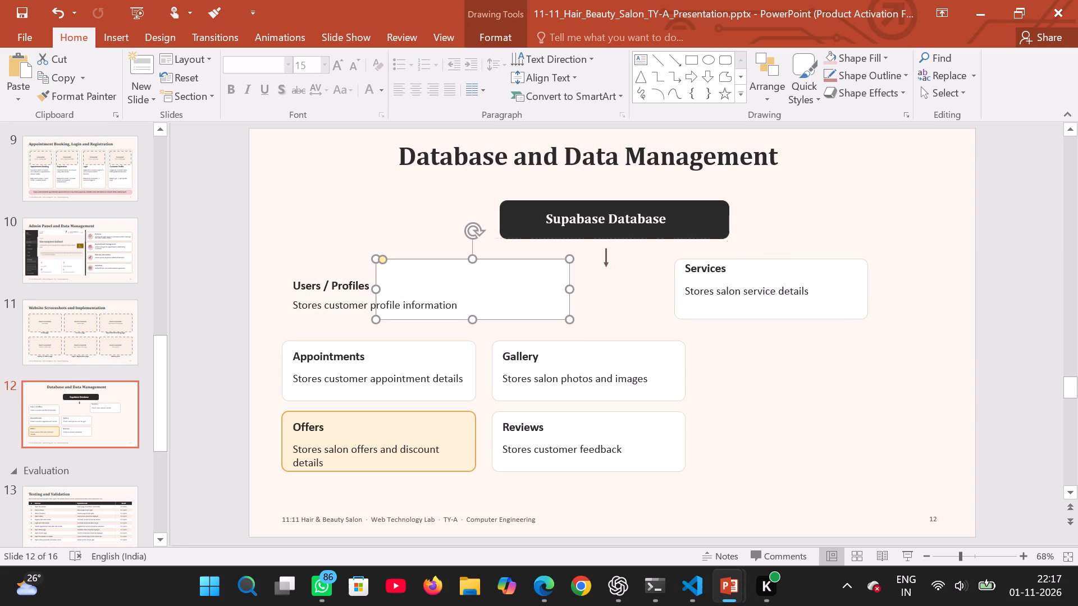
pyautogui.click(336, 281)
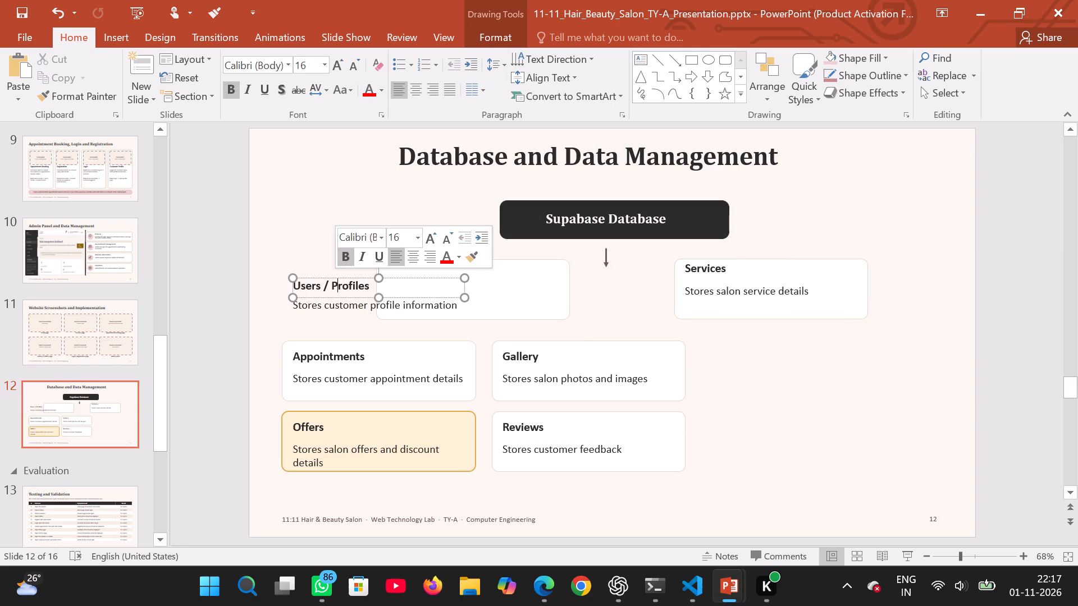
pyautogui.moveTo(325, 278); pyautogui.dragTo(419, 267)
pyautogui.click(363, 305)
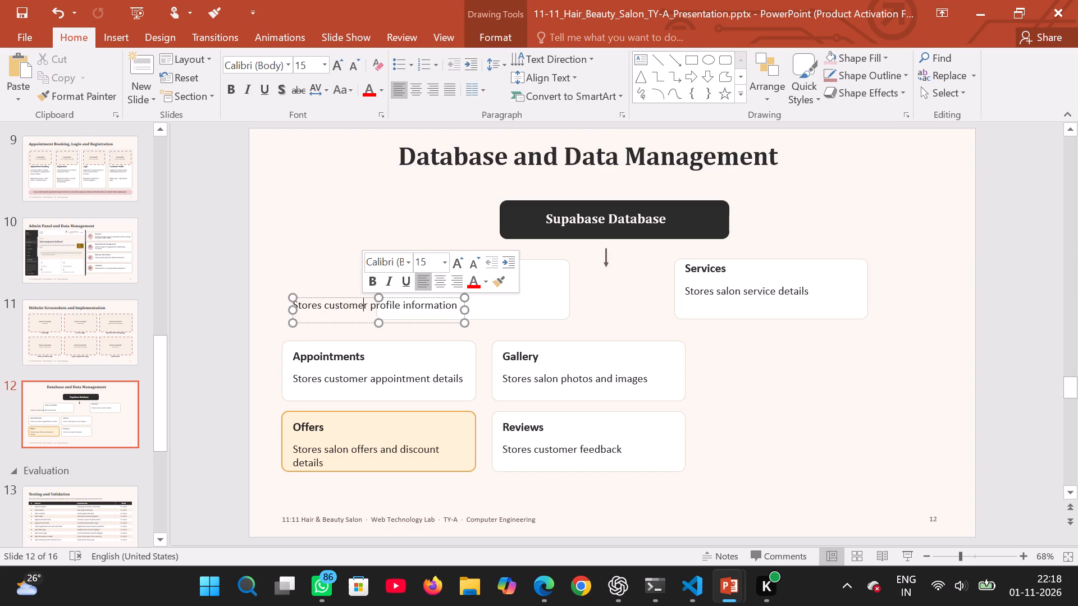
pyautogui.moveTo(346, 297); pyautogui.dragTo(440, 288)
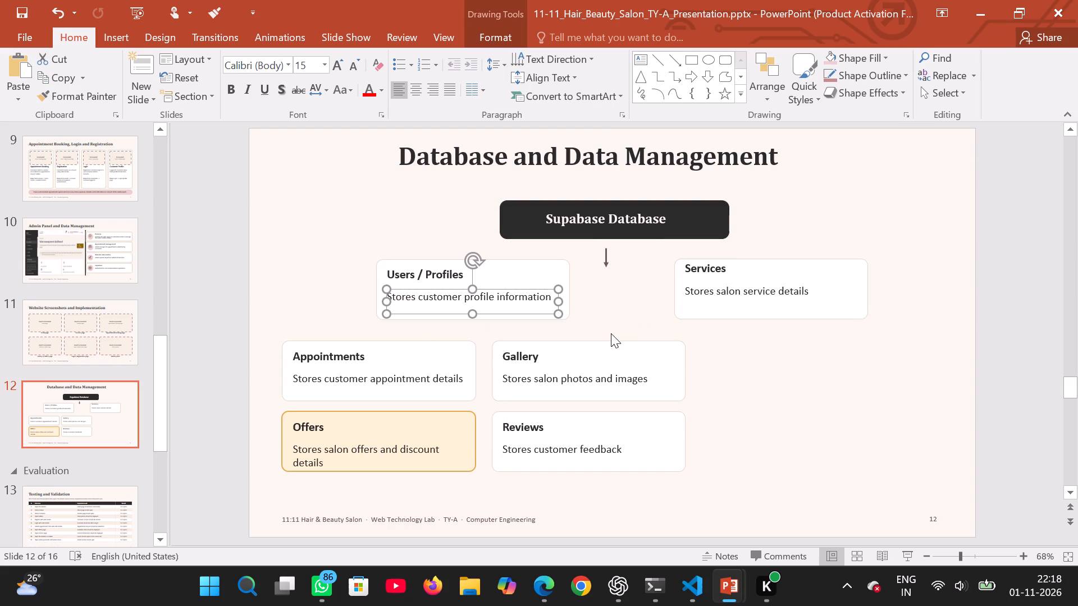
# Move the empty Gallery box, the Reviews heading and the Reviews box into a column beneath the Services card.
pyautogui.moveTo(611, 344); pyautogui.dragTo(784, 336)
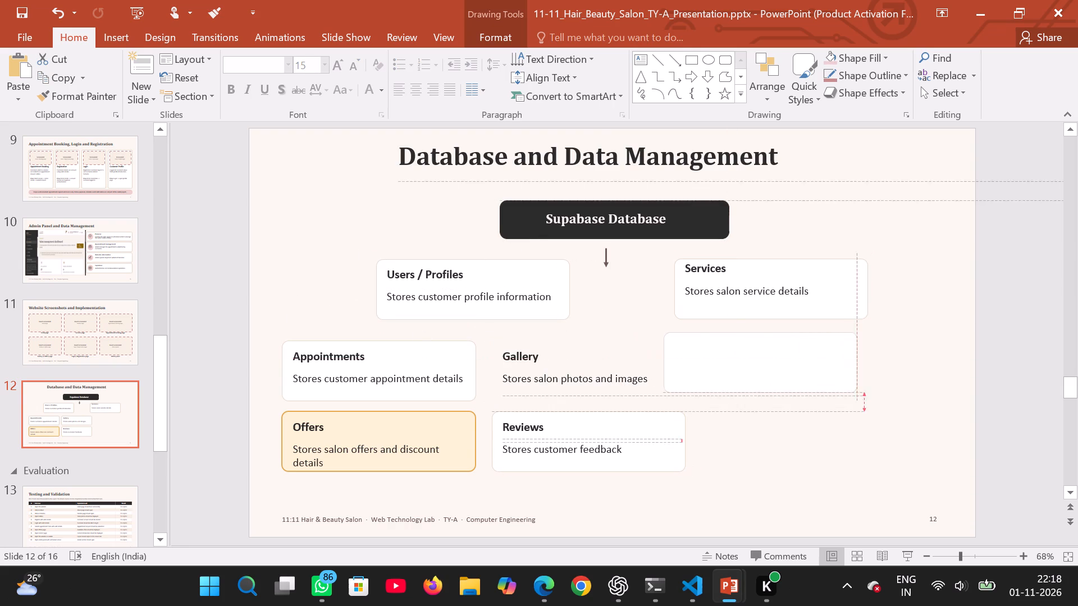
pyautogui.moveTo(784, 336); pyautogui.dragTo(793, 338)
pyautogui.moveTo(642, 420); pyautogui.dragTo(815, 430)
pyautogui.moveTo(651, 415); pyautogui.dragTo(788, 415)
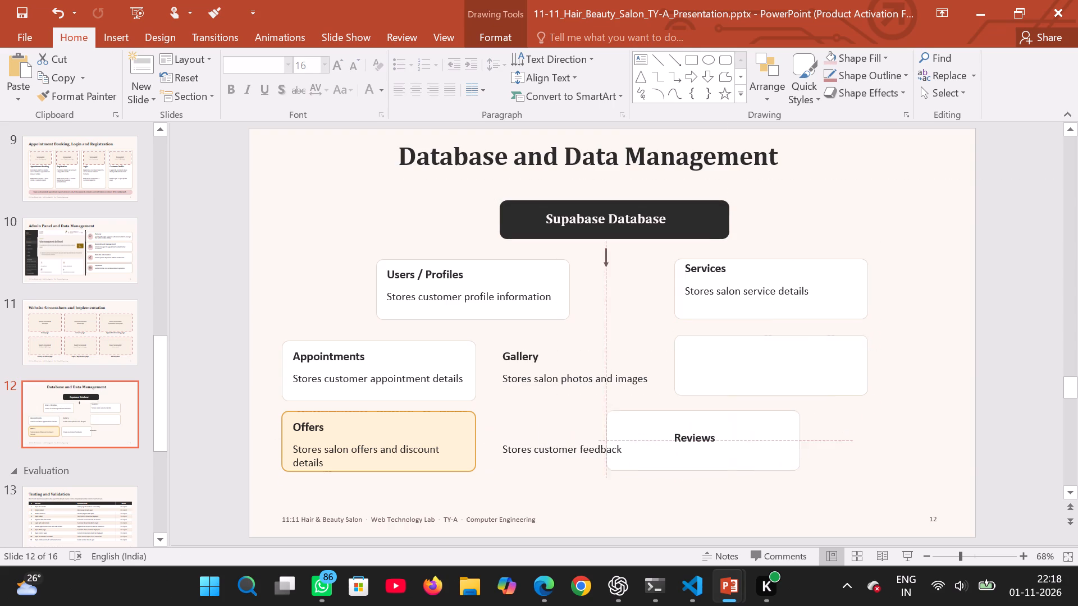
pyautogui.moveTo(788, 415); pyautogui.dragTo(833, 414)
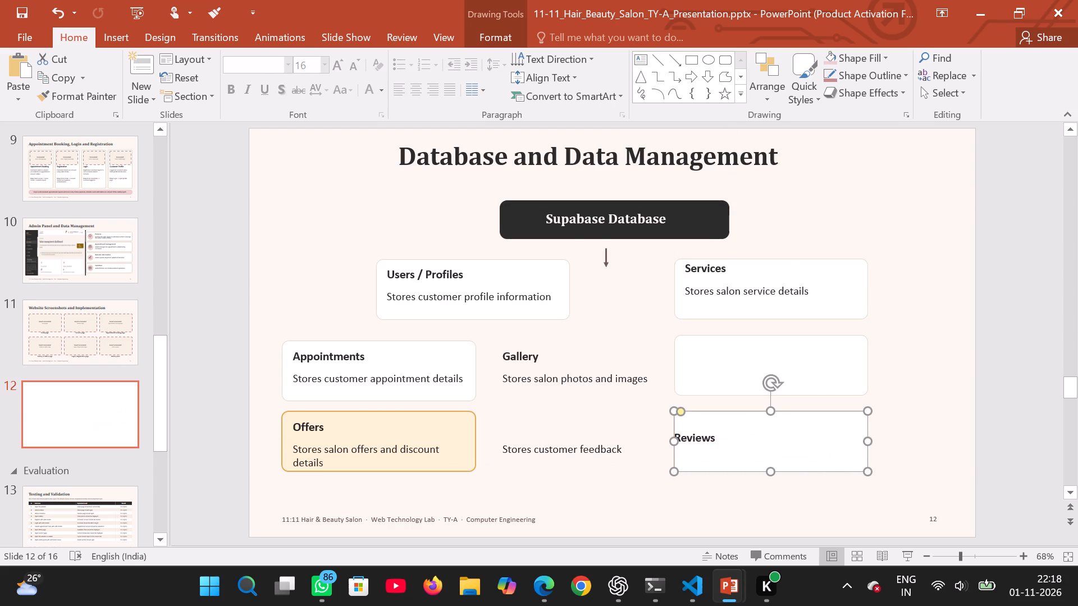
# Move the Offers card's heading, highlighted box and description right, aligning them with the Users / Profiles card's column.
pyautogui.moveTo(407, 431); pyautogui.dragTo(464, 434)
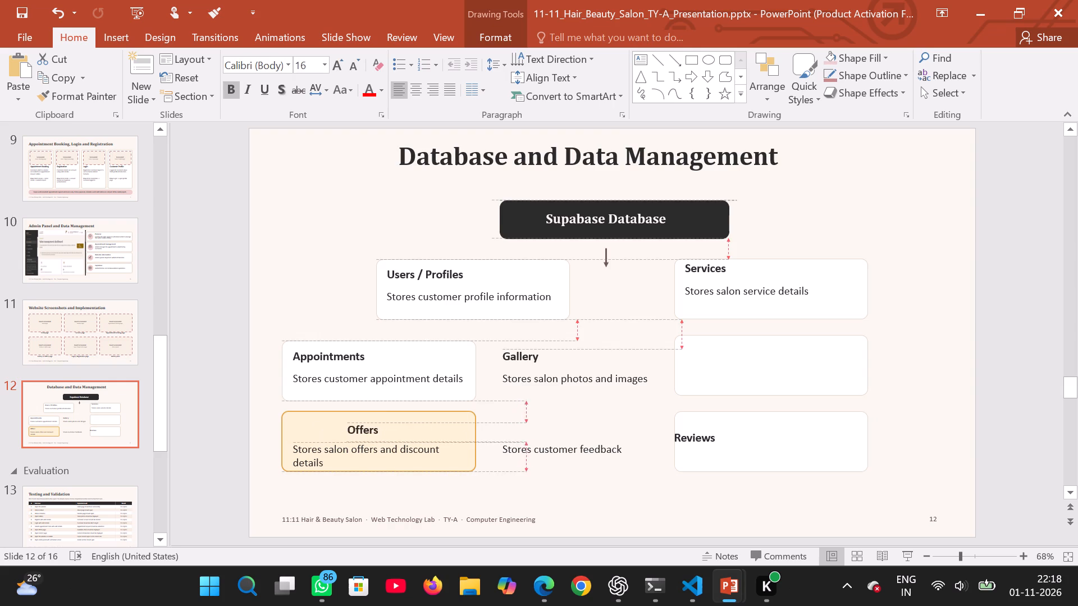
pyautogui.moveTo(464, 434); pyautogui.dragTo(496, 432)
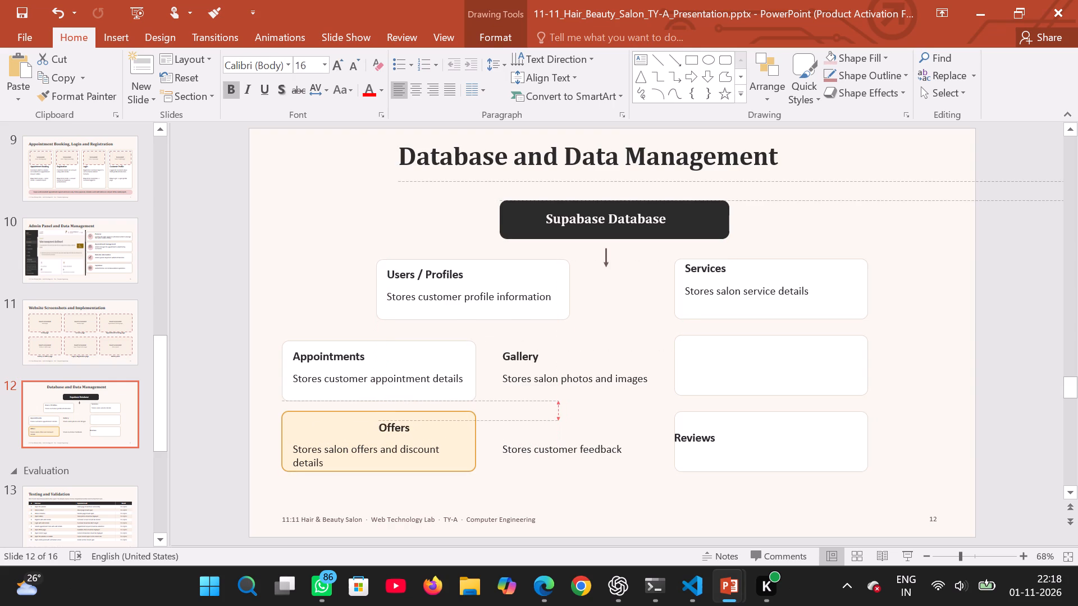
pyautogui.moveTo(496, 432); pyautogui.dragTo(501, 432)
pyautogui.moveTo(348, 419); pyautogui.dragTo(445, 424)
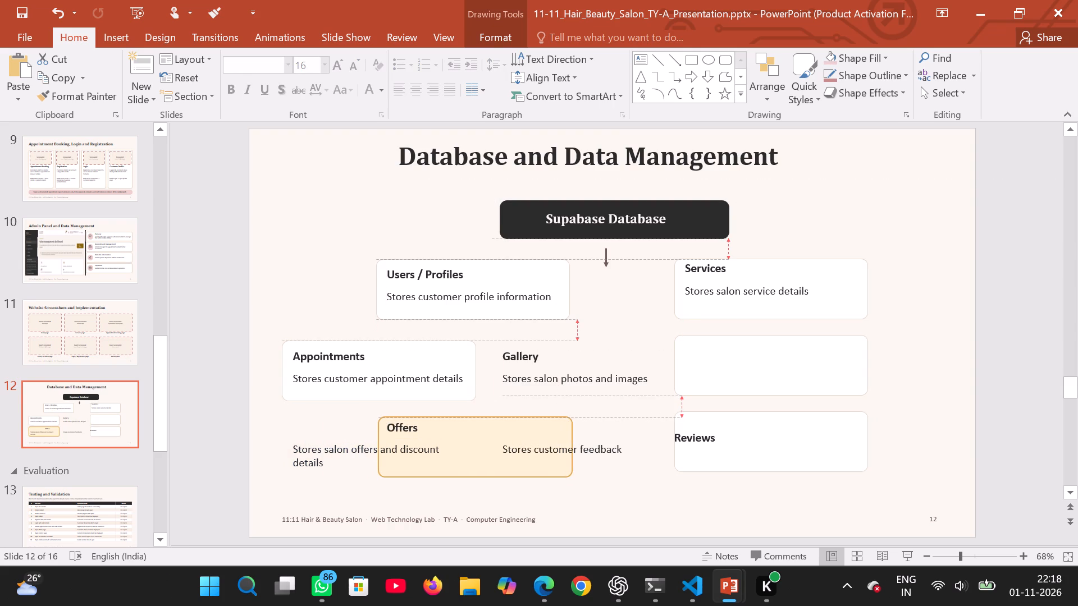
pyautogui.moveTo(445, 424); pyautogui.dragTo(441, 423)
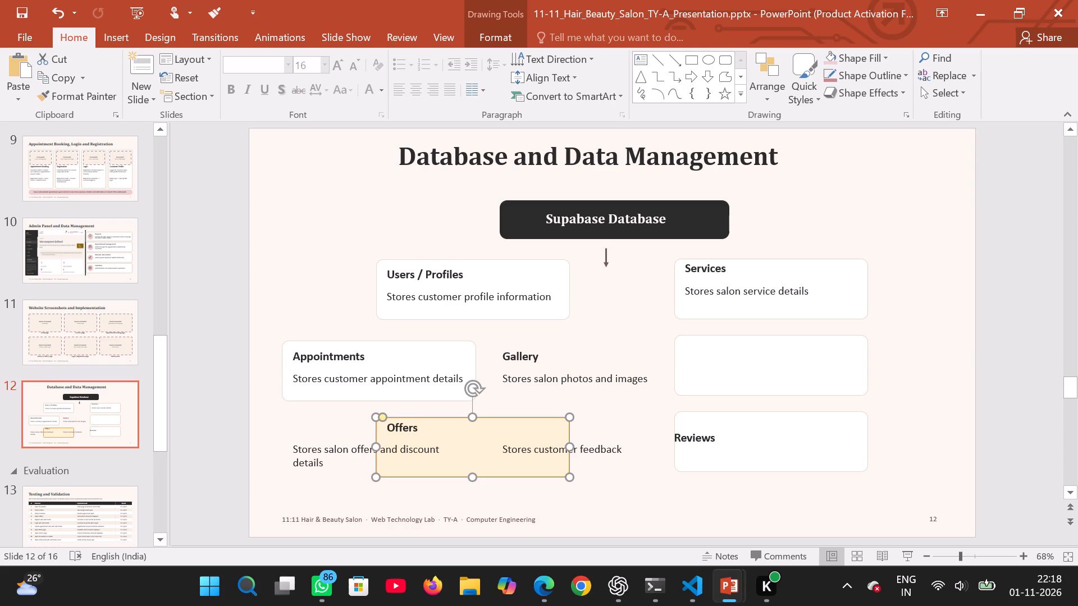
pyautogui.click(321, 460)
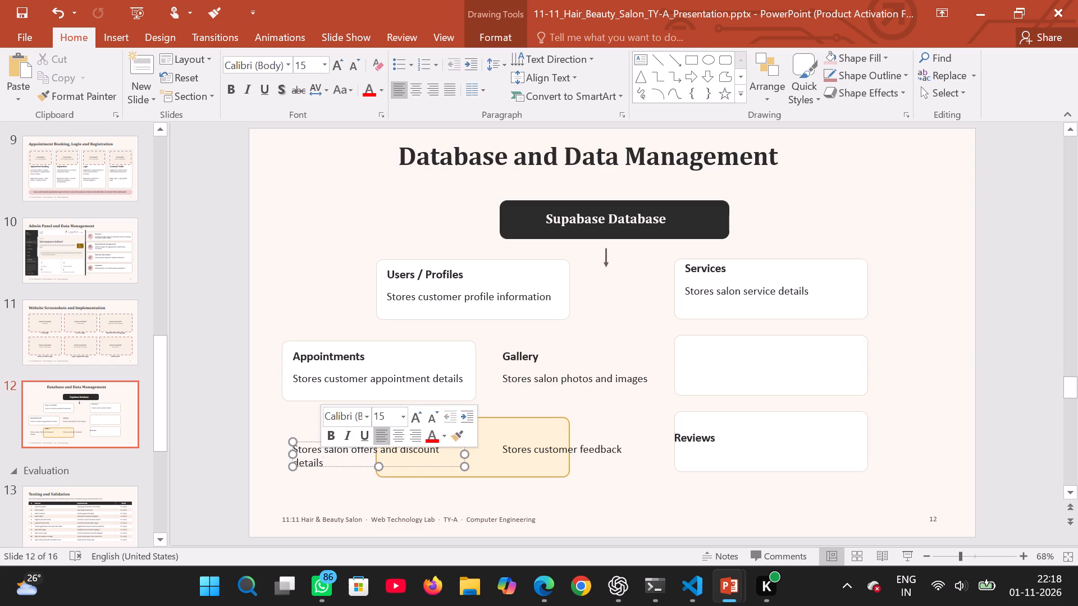
pyautogui.moveTo(309, 443); pyautogui.dragTo(400, 447)
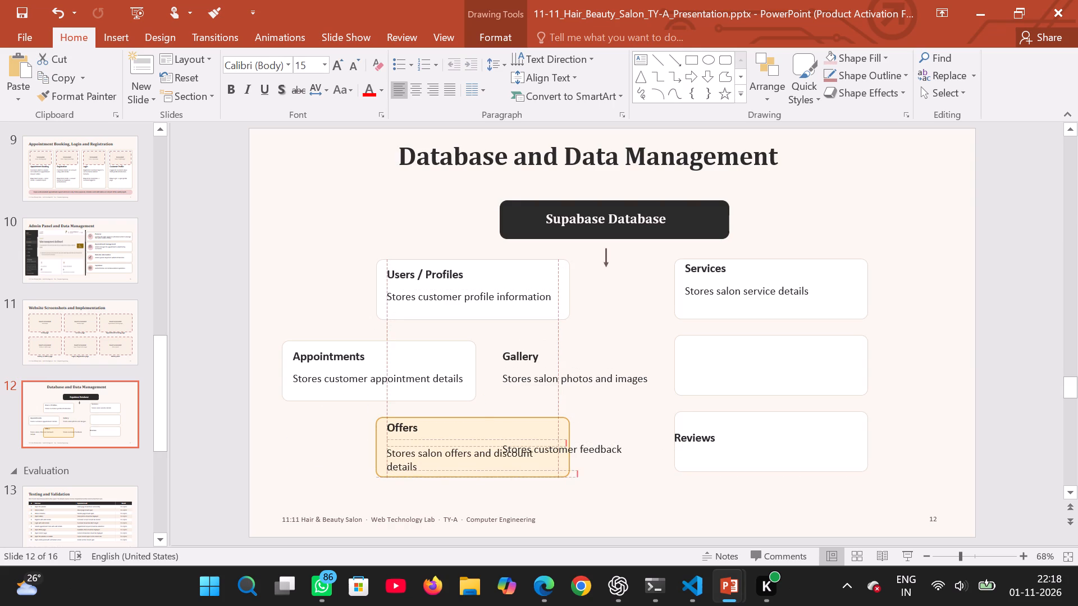
pyautogui.moveTo(400, 447); pyautogui.dragTo(399, 447)
# Move the Appointments card's box, heading and description right, between the Users / Profiles and Offers cards.
pyautogui.moveTo(331, 343); pyautogui.dragTo(358, 342)
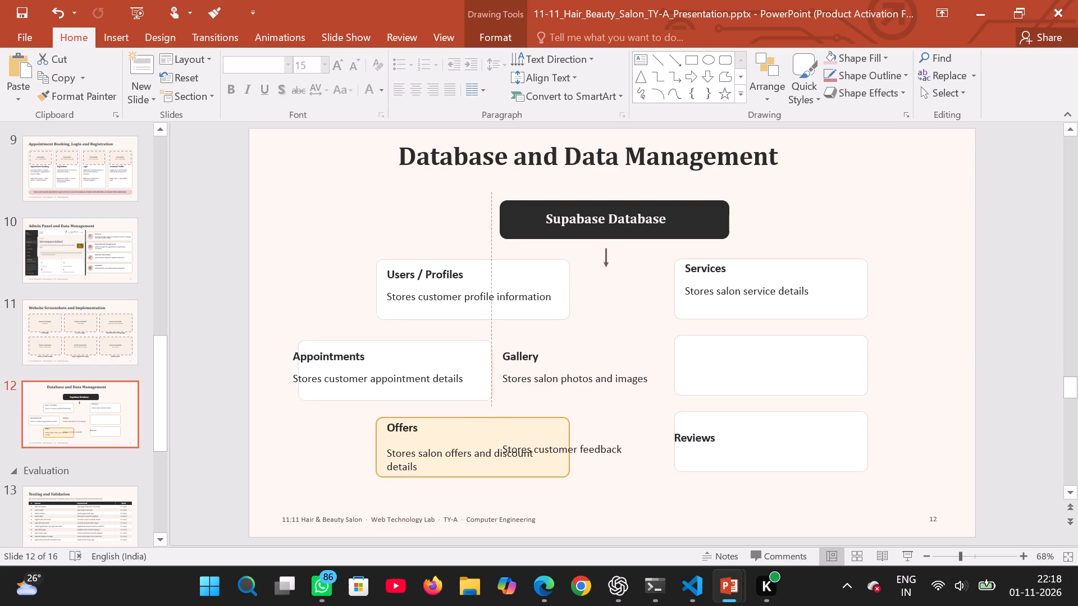
pyautogui.moveTo(358, 342); pyautogui.dragTo(426, 339)
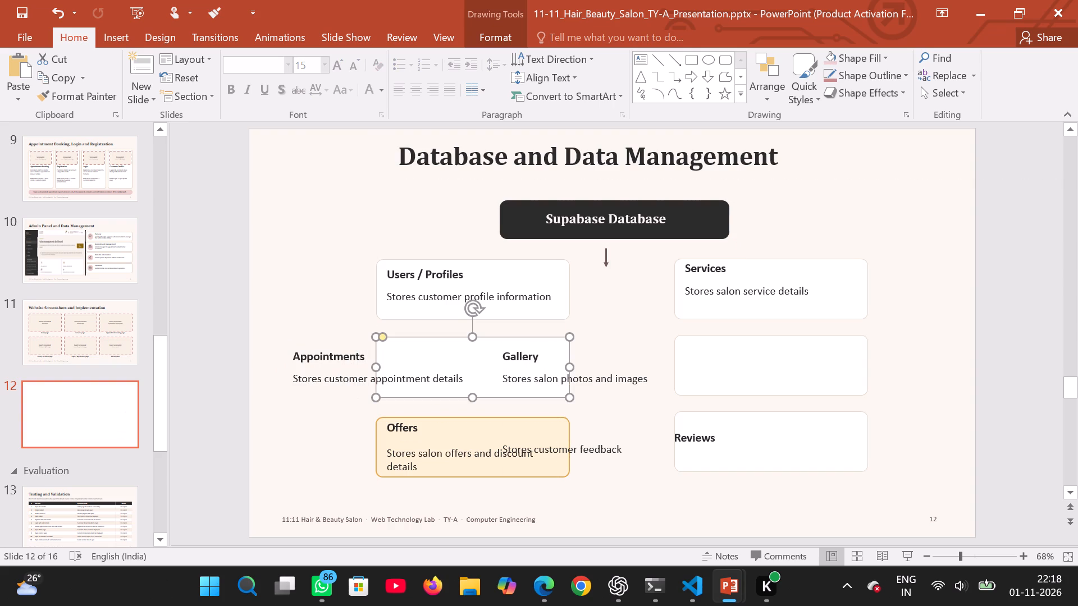
pyautogui.click(330, 359)
pyautogui.moveTo(319, 350); pyautogui.dragTo(360, 350)
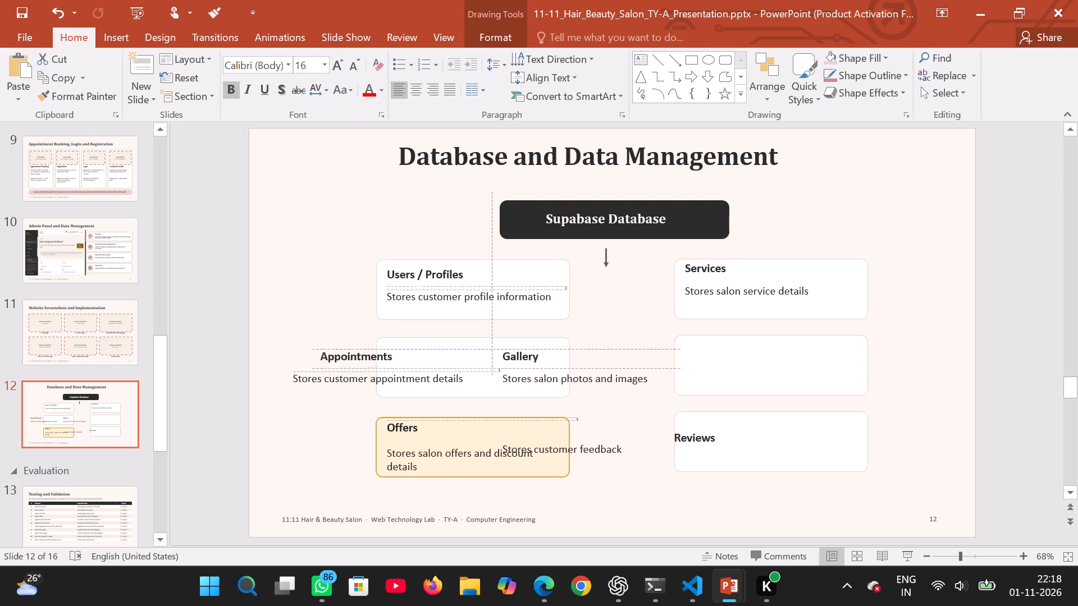
pyautogui.moveTo(360, 350); pyautogui.dragTo(411, 348)
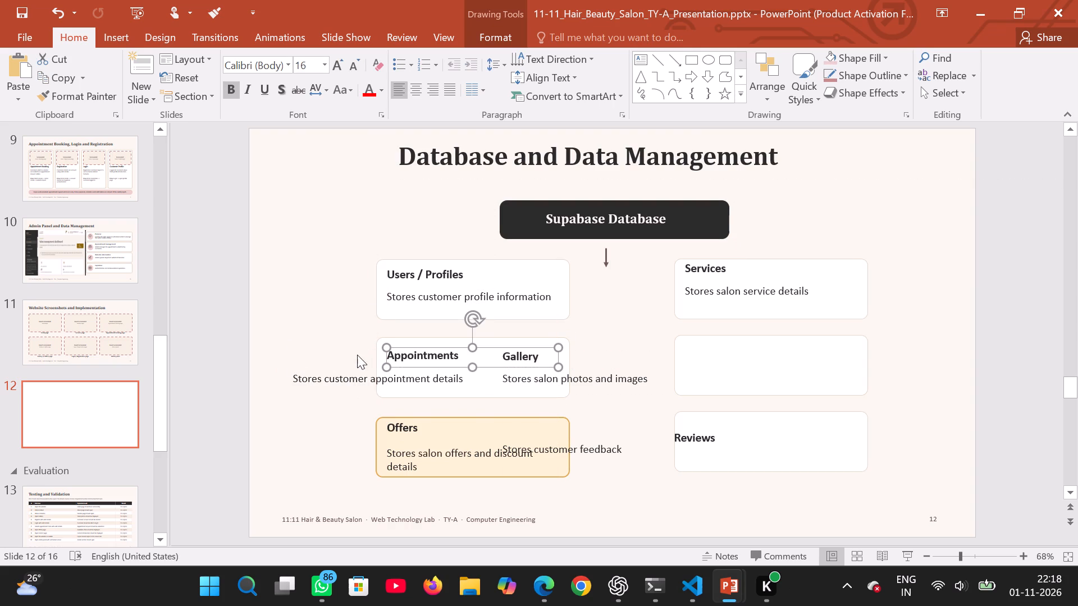
pyautogui.click(344, 380)
pyautogui.moveTo(325, 368); pyautogui.dragTo(414, 362)
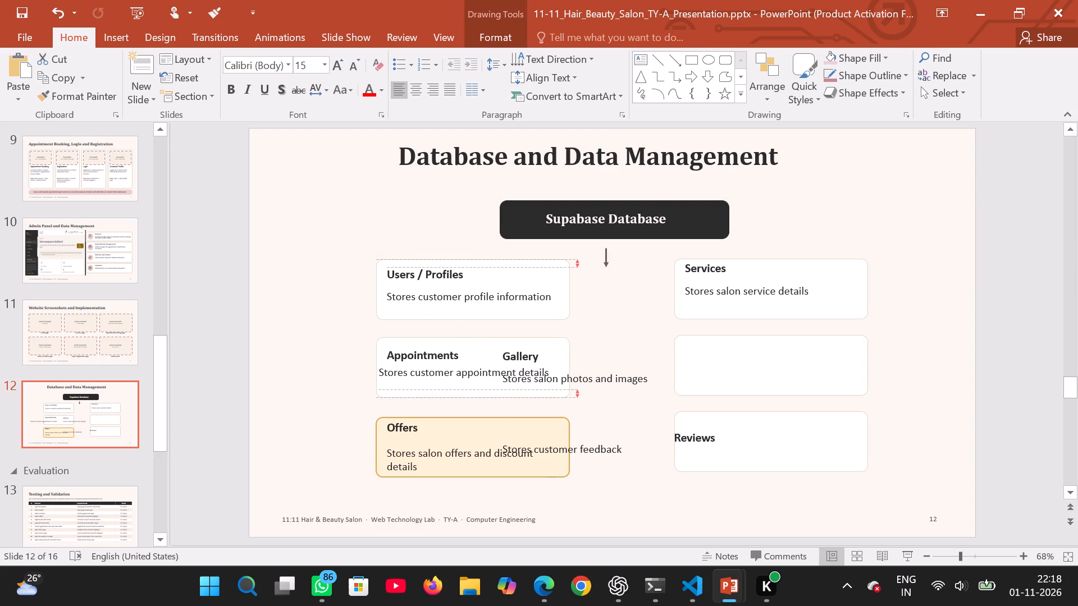
pyautogui.moveTo(414, 362); pyautogui.dragTo(418, 361)
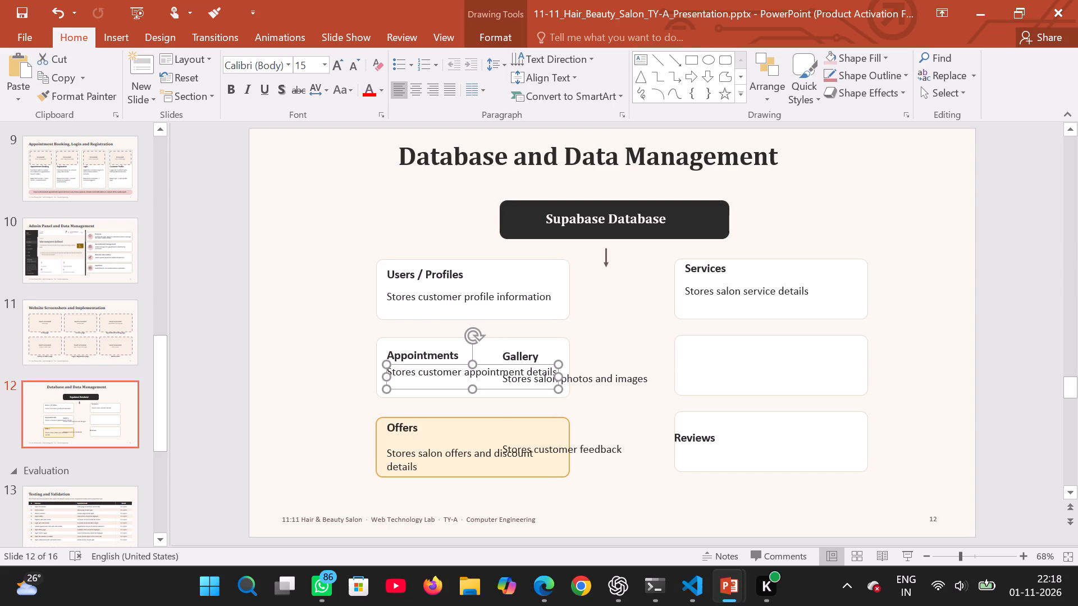
# Move the Gallery heading and its description into the empty box beneath the Services card.
pyautogui.click(529, 358)
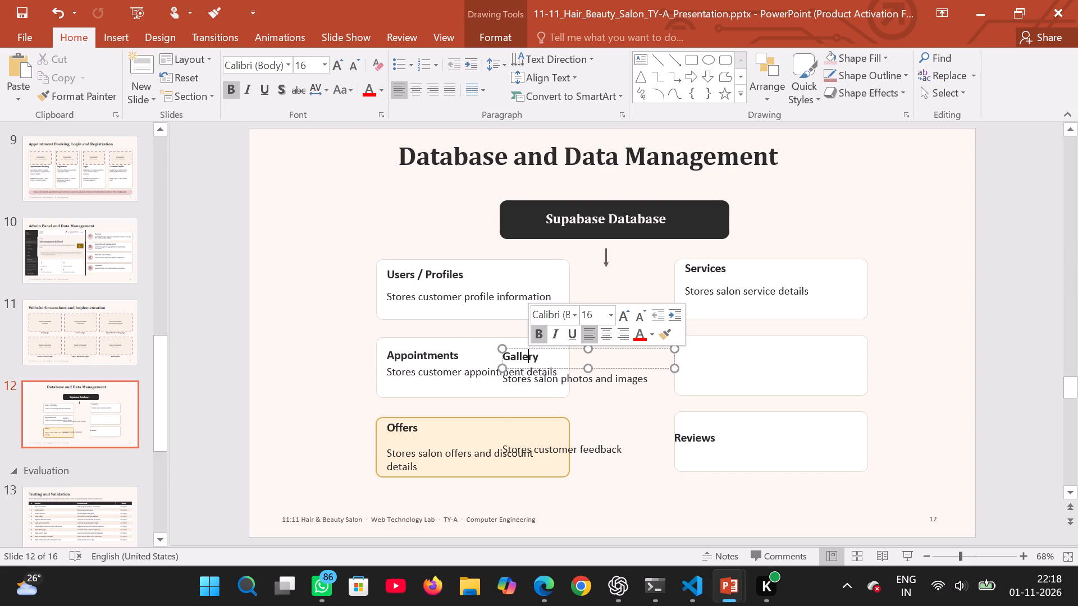
pyautogui.moveTo(517, 349); pyautogui.dragTo(700, 341)
pyautogui.moveTo(638, 376); pyautogui.dragTo(561, 370)
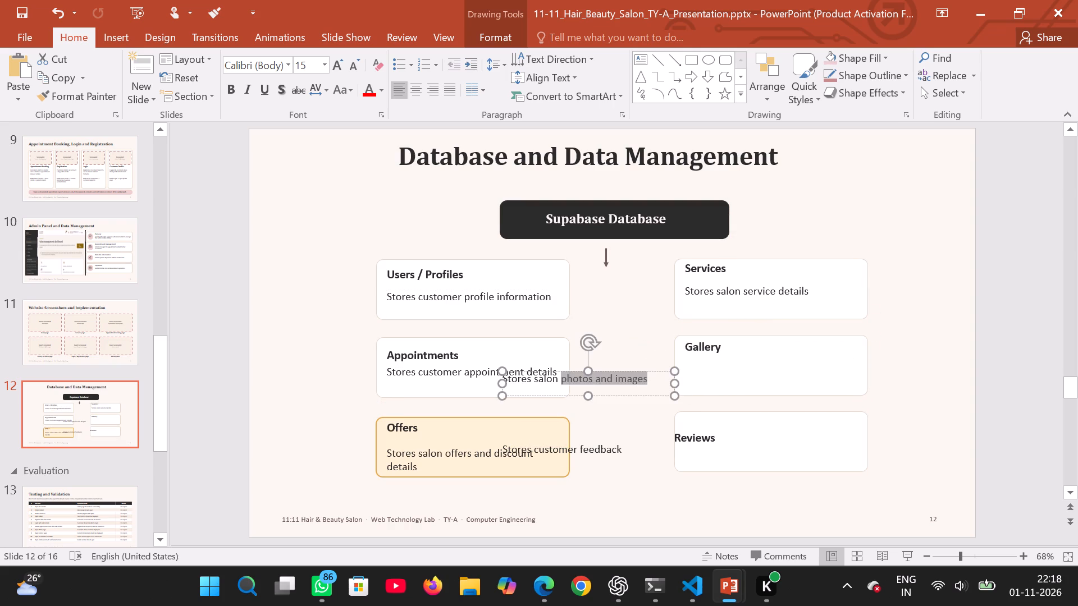
pyautogui.moveTo(561, 370); pyautogui.dragTo(660, 366)
pyautogui.moveTo(666, 370); pyautogui.dragTo(689, 371)
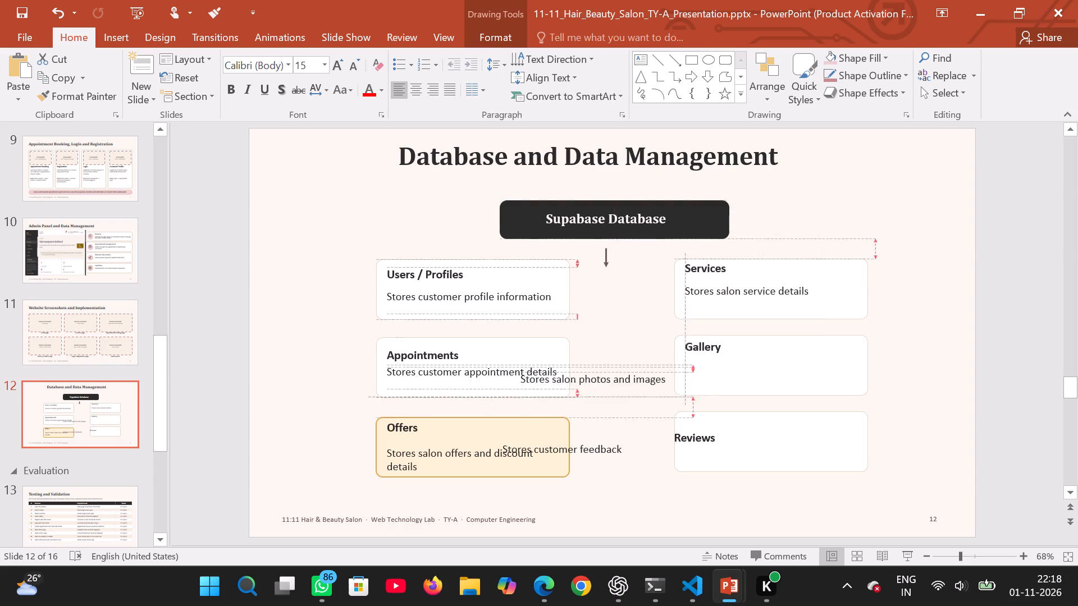
pyautogui.moveTo(689, 371); pyautogui.dragTo(858, 362)
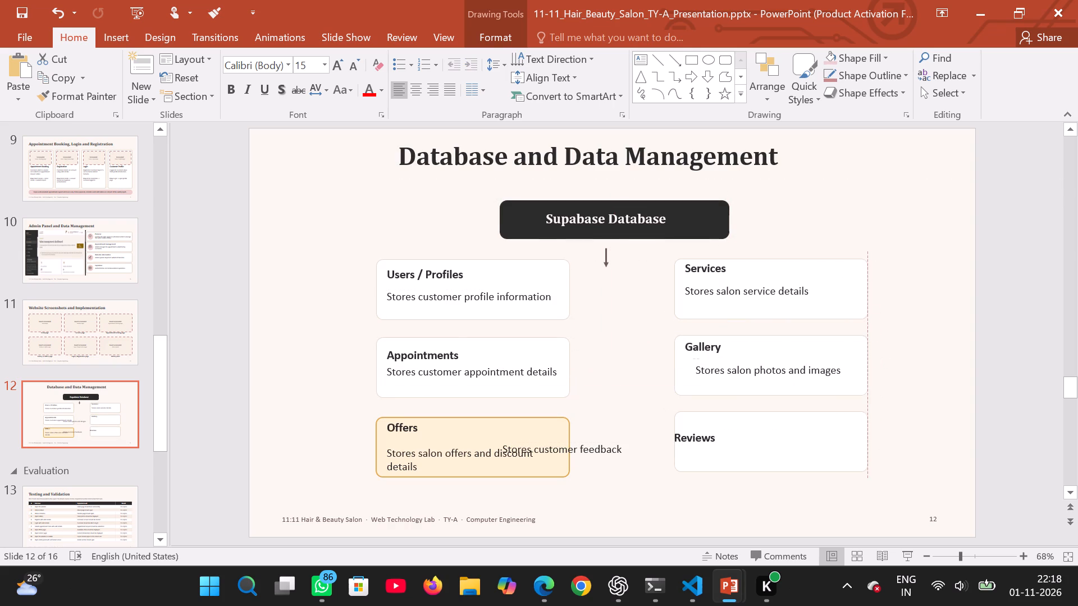
pyautogui.moveTo(858, 362); pyautogui.dragTo(848, 362)
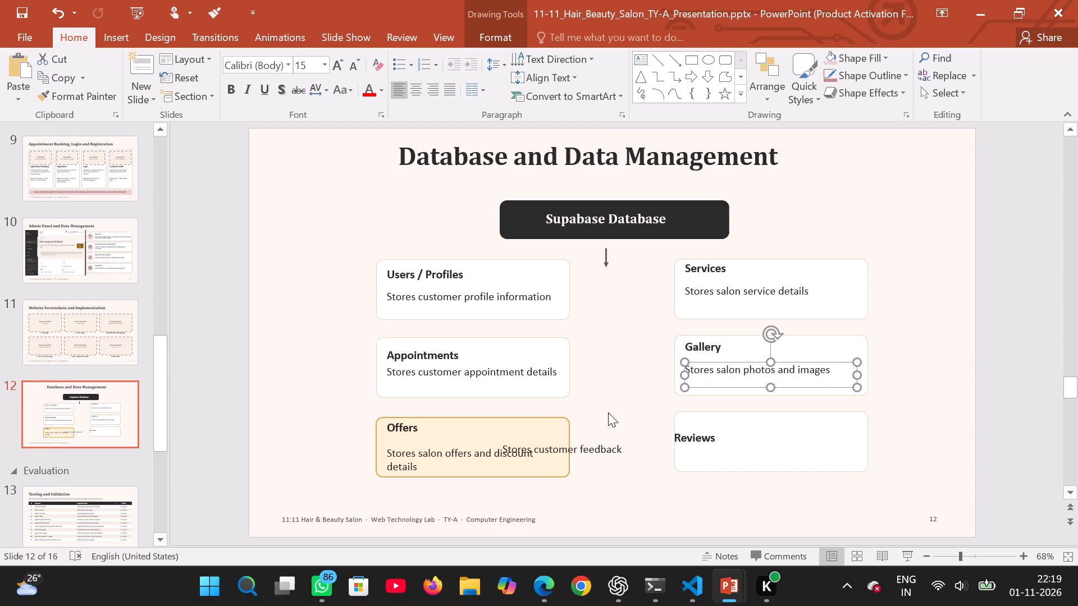
# Move the Reviews description into the Reviews box and shift its heading to line up above the description.
pyautogui.moveTo(609, 447); pyautogui.dragTo(552, 437)
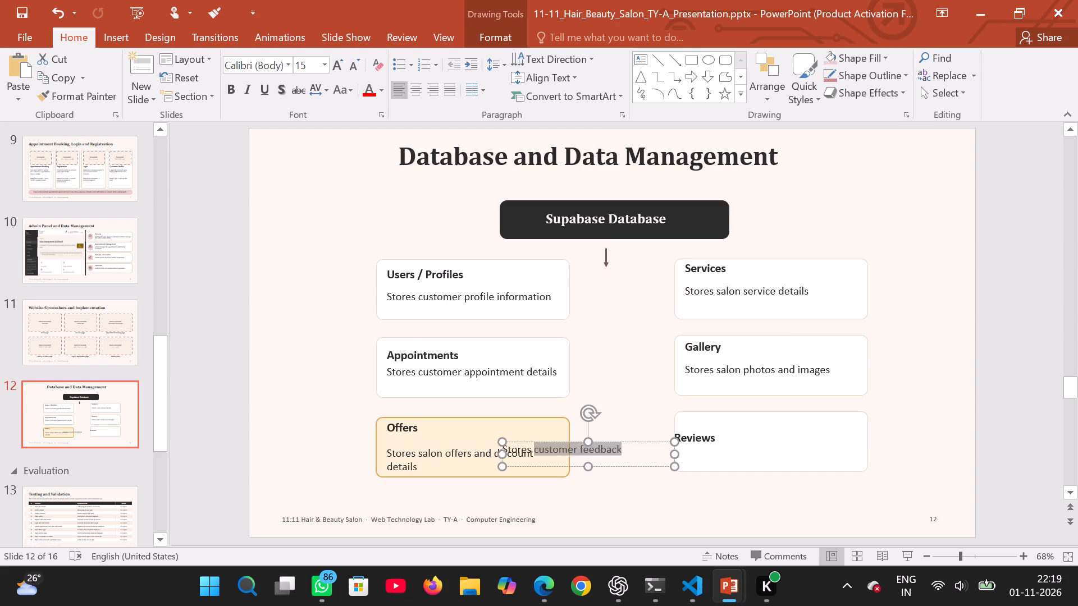
pyautogui.moveTo(552, 437); pyautogui.dragTo(670, 443)
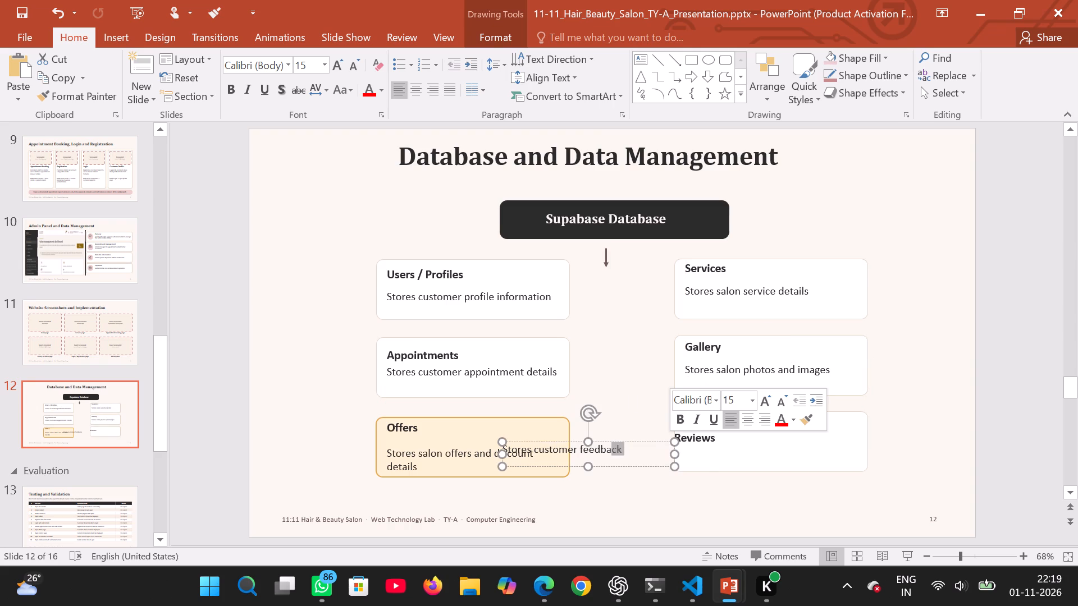
pyautogui.moveTo(663, 440); pyautogui.dragTo(873, 439)
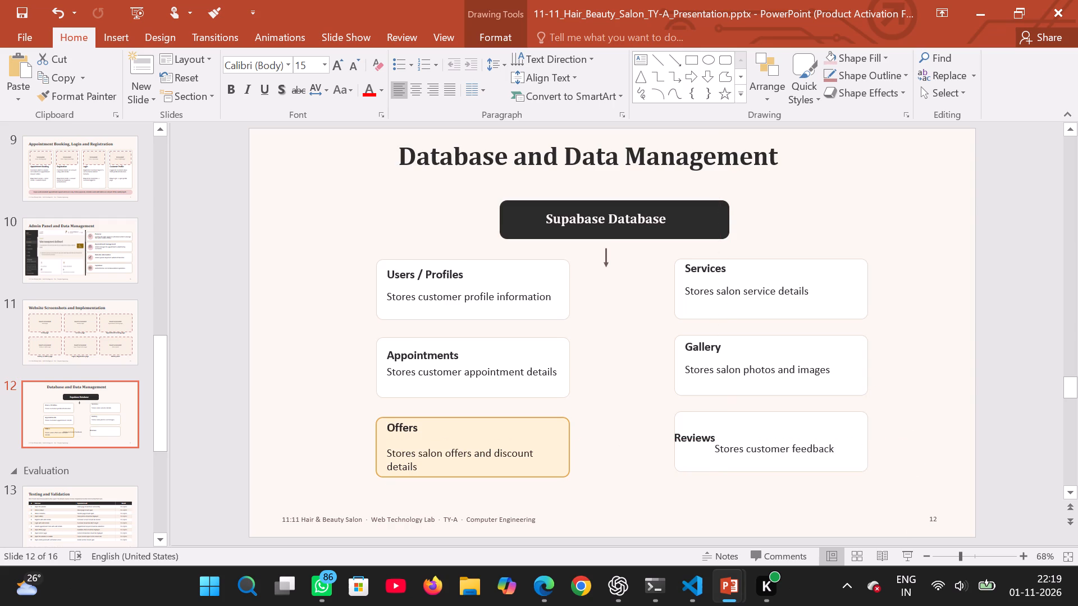
pyautogui.moveTo(873, 439); pyautogui.dragTo(847, 438)
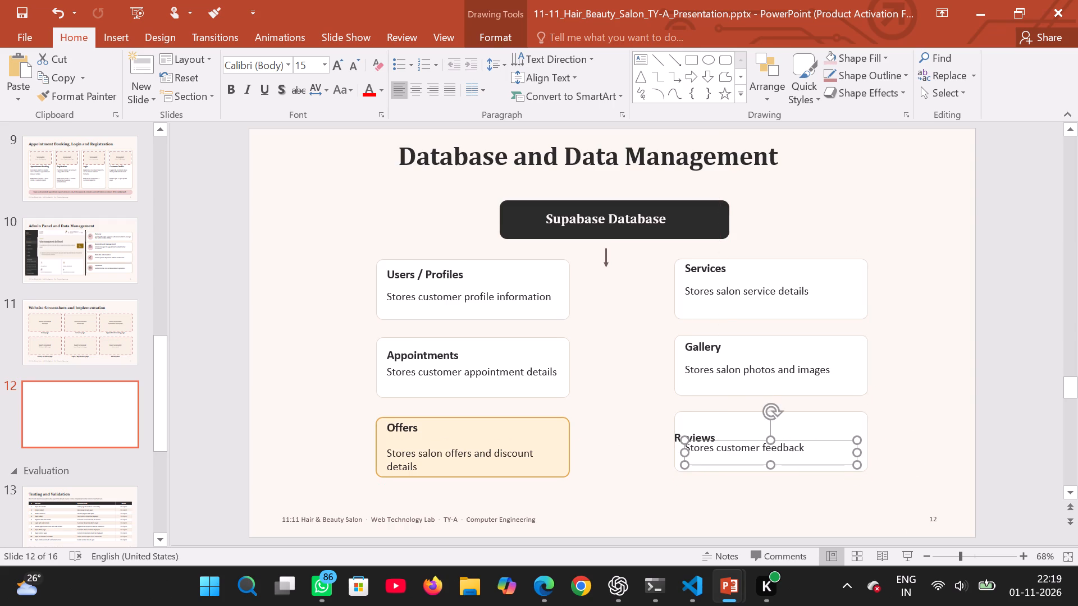
pyautogui.click(706, 426)
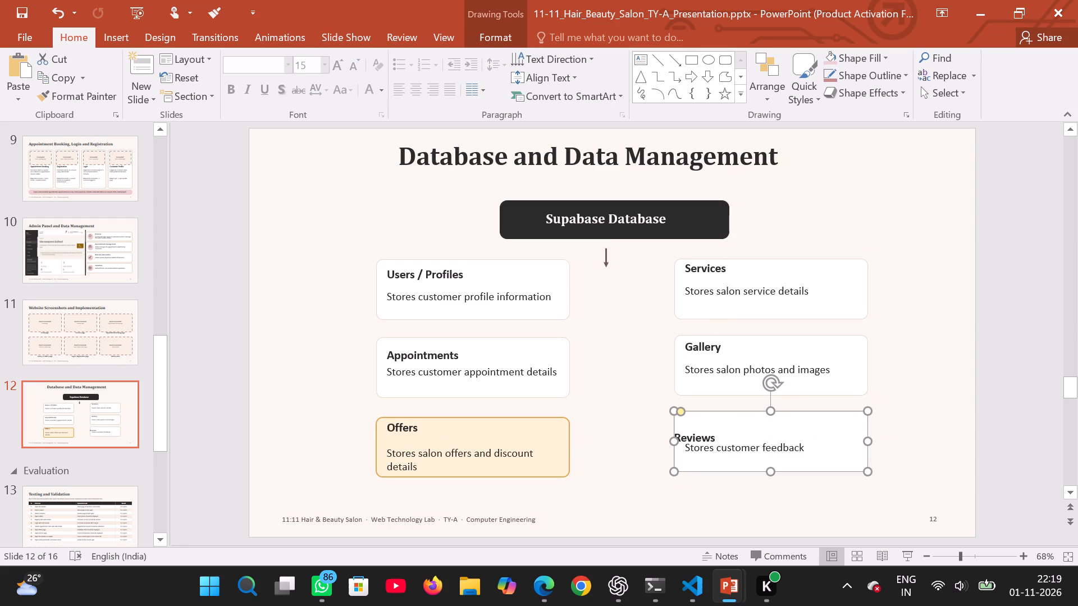
pyautogui.click(710, 444)
pyautogui.click(697, 437)
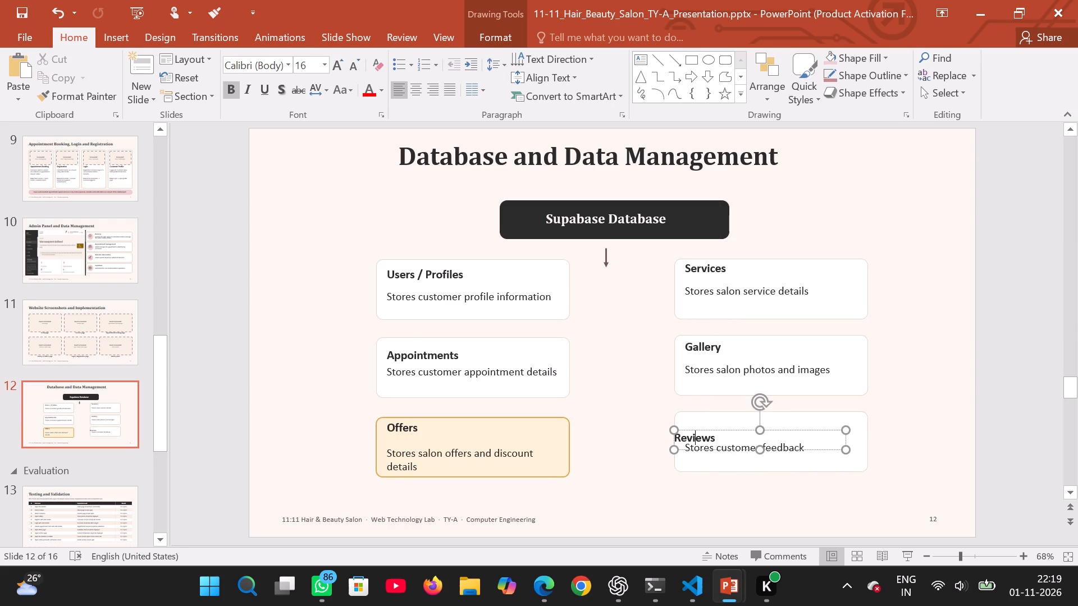
pyautogui.moveTo(695, 428); pyautogui.dragTo(705, 425)
pyautogui.click(614, 401)
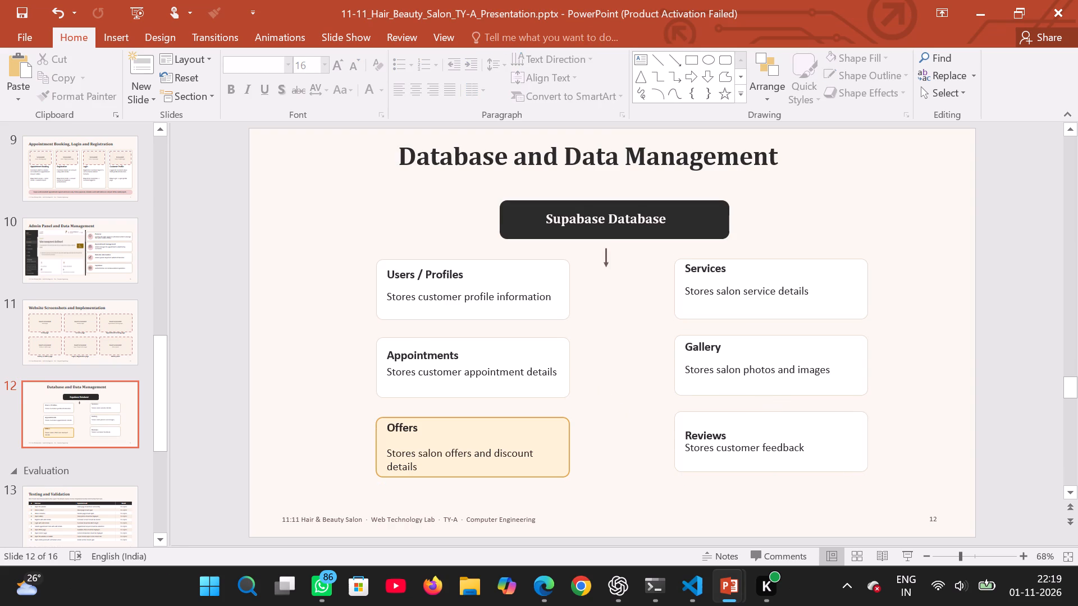
# Nudge the Users / Profiles heading slightly up within its card.
pyautogui.click(438, 274)
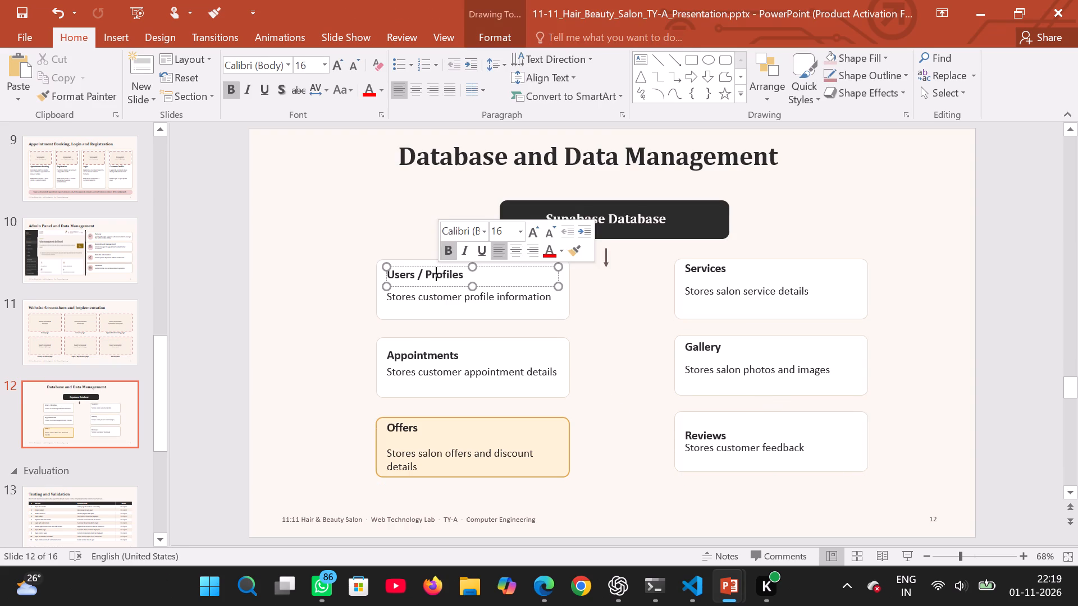
pyautogui.click(423, 267)
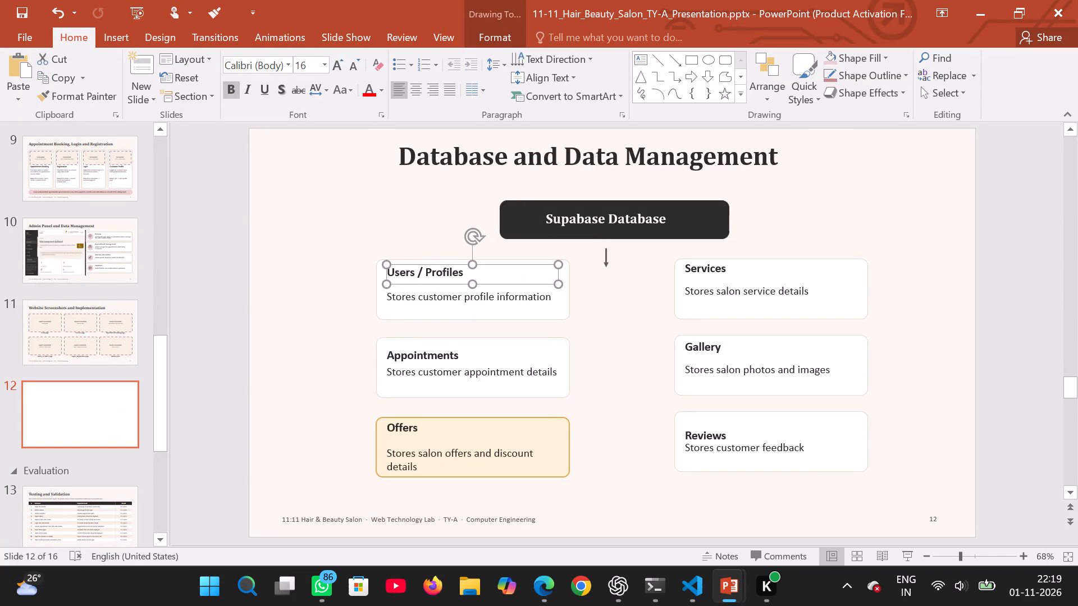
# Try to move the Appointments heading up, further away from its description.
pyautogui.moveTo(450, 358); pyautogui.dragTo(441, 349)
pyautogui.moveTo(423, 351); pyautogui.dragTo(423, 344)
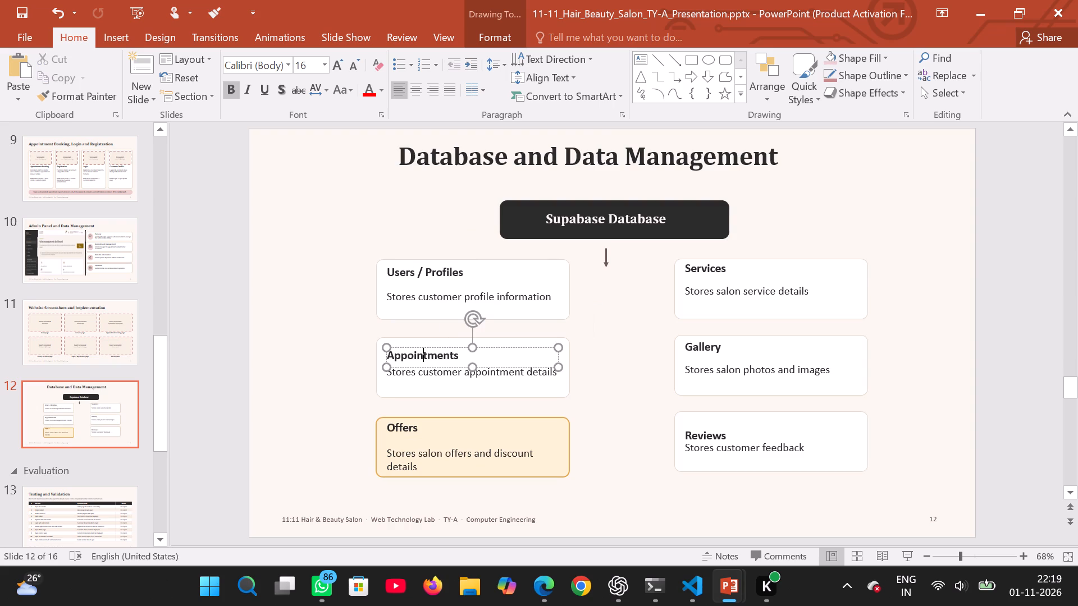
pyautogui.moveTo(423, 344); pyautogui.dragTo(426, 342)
# Shift the Gallery box slightly down and lower its heading to sit just above the description.
pyautogui.moveTo(710, 350); pyautogui.dragTo(718, 337)
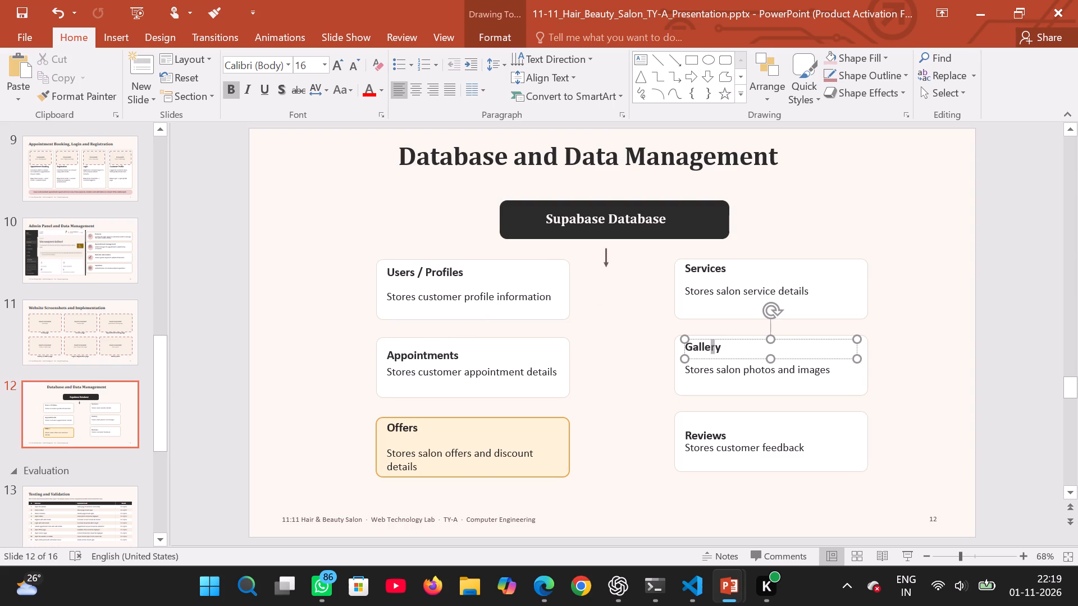
pyautogui.moveTo(718, 337); pyautogui.dragTo(737, 332)
pyautogui.click(746, 336)
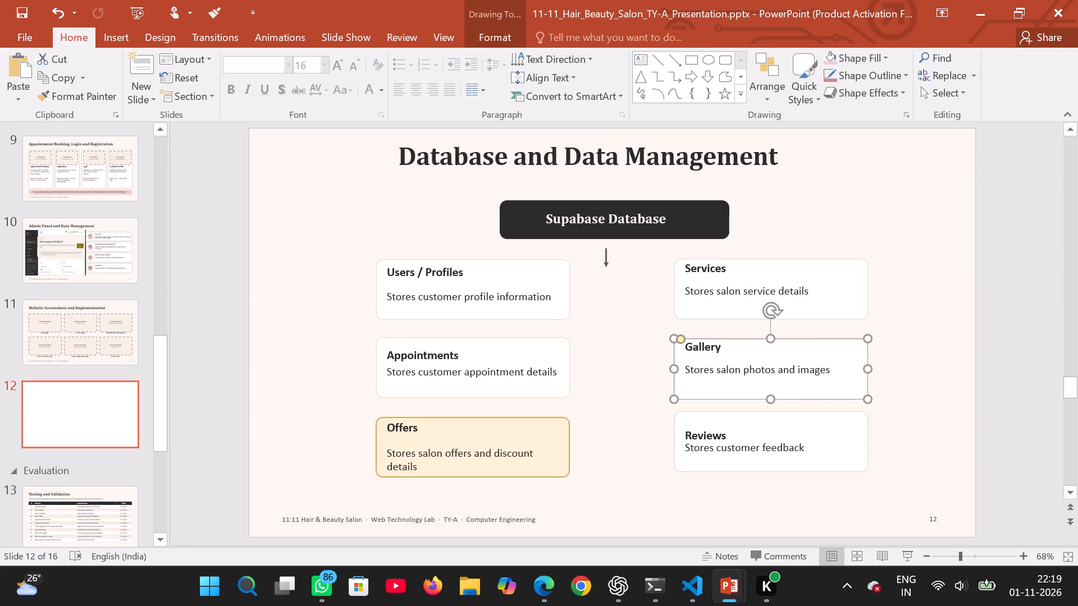
pyautogui.click(716, 355)
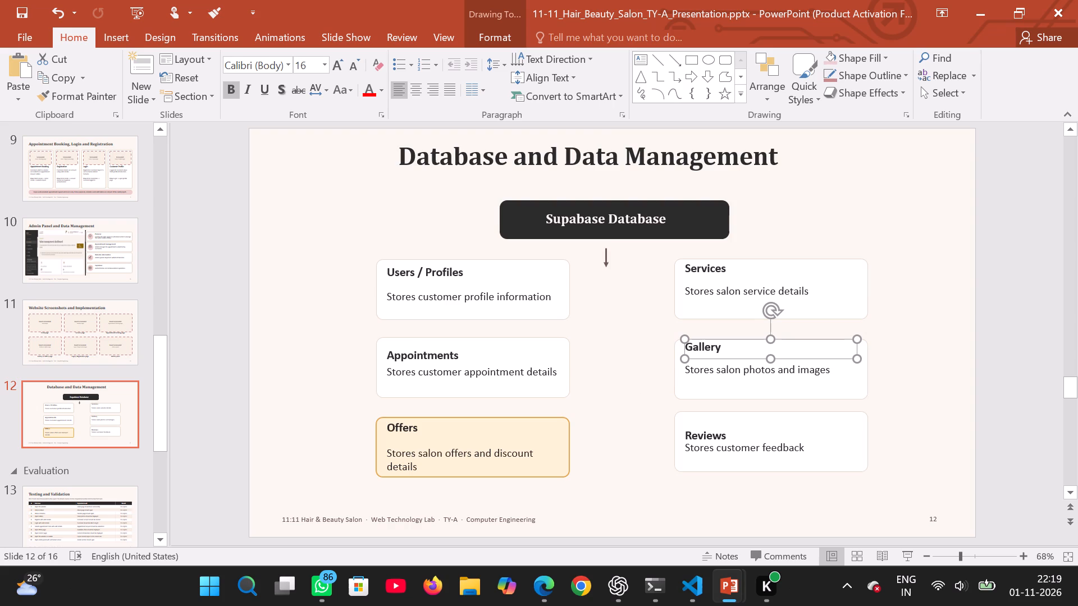
pyautogui.moveTo(709, 360); pyautogui.dragTo(710, 362)
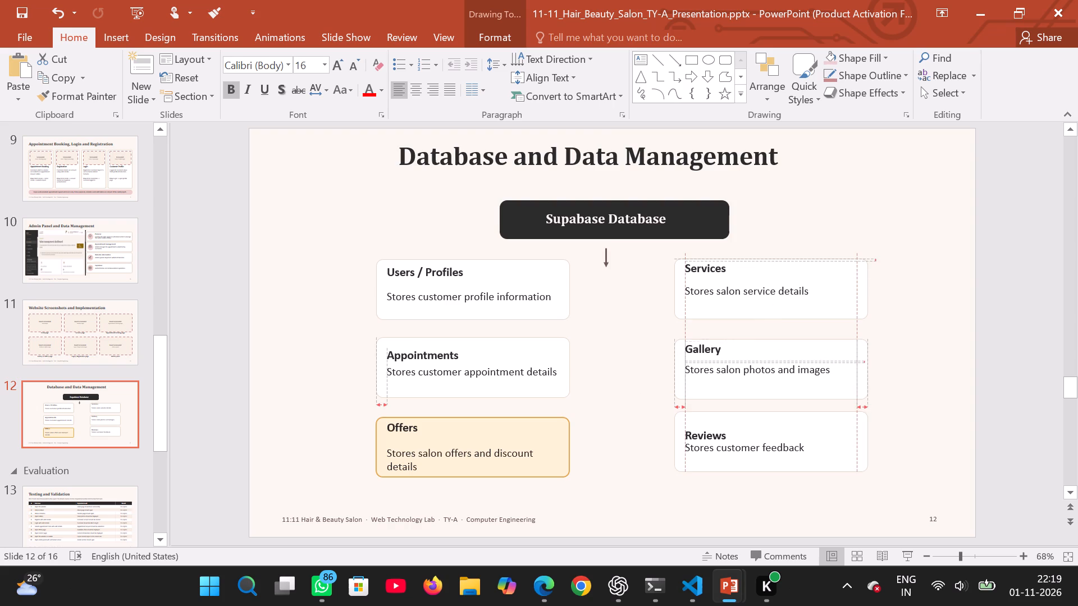
pyautogui.moveTo(710, 362); pyautogui.dragTo(712, 365)
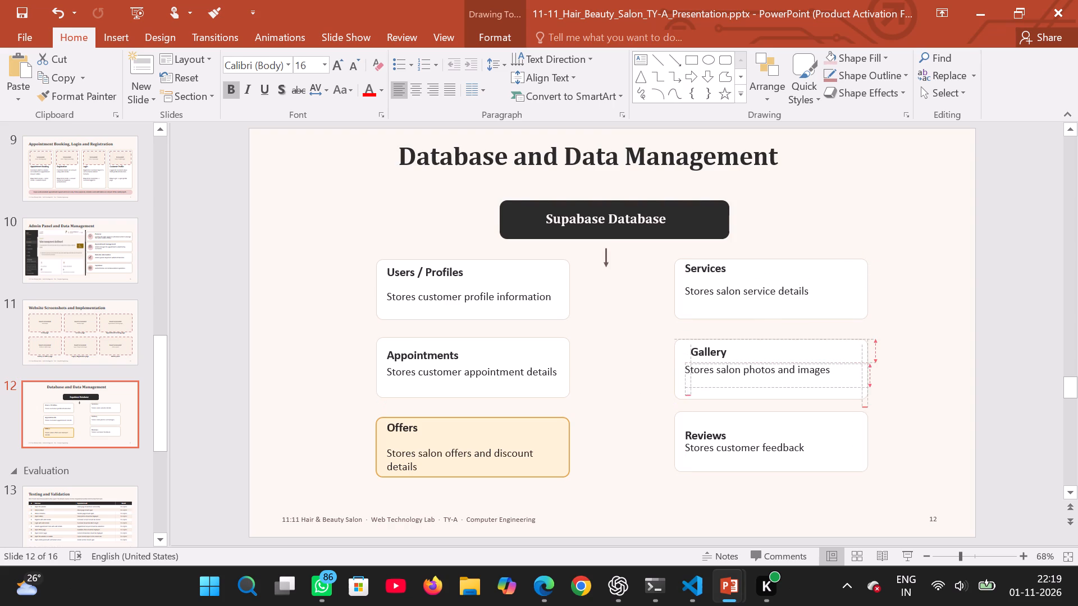
pyautogui.moveTo(712, 365); pyautogui.dragTo(706, 368)
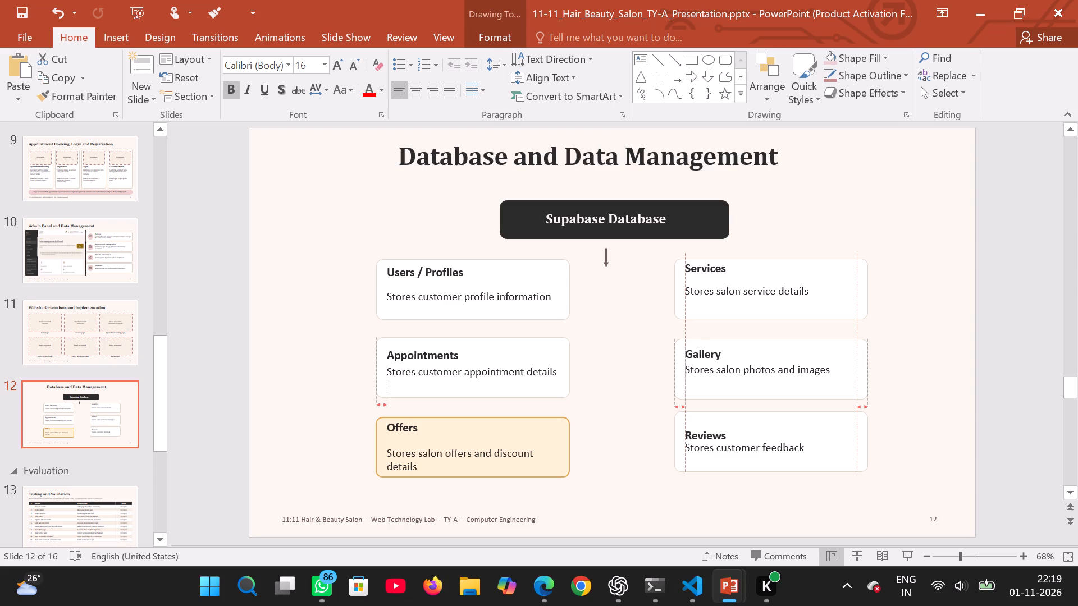
pyautogui.moveTo(706, 368); pyautogui.dragTo(707, 366)
pyautogui.click(642, 385)
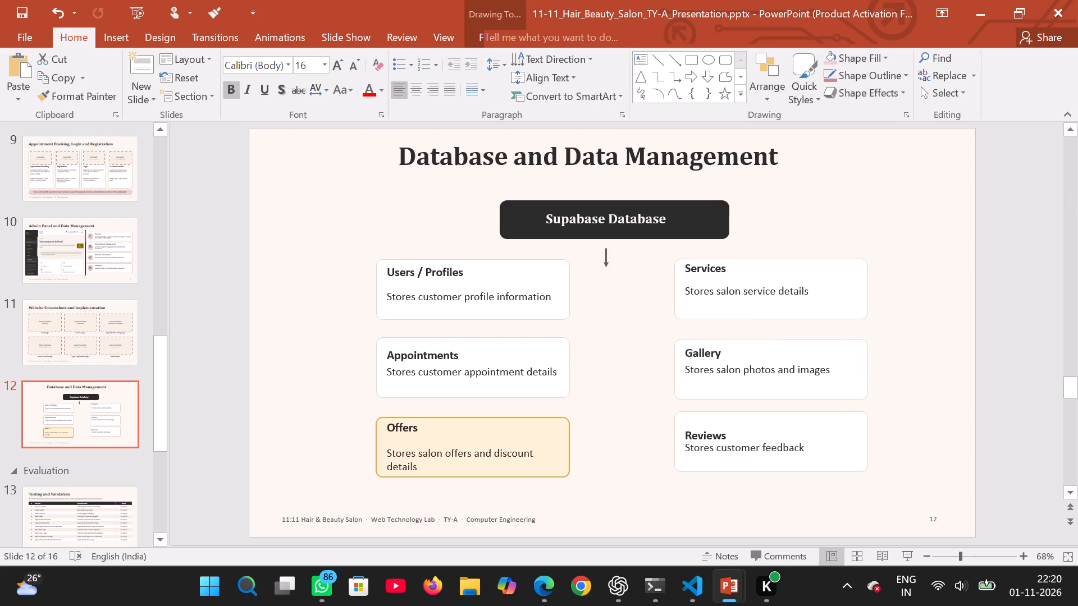
# Raise the Reviews heading slightly and shift the Reviews box down, roughly level with the Offers box.
pyautogui.click(710, 428)
pyautogui.moveTo(703, 427); pyautogui.dragTo(707, 422)
pyautogui.click(702, 413)
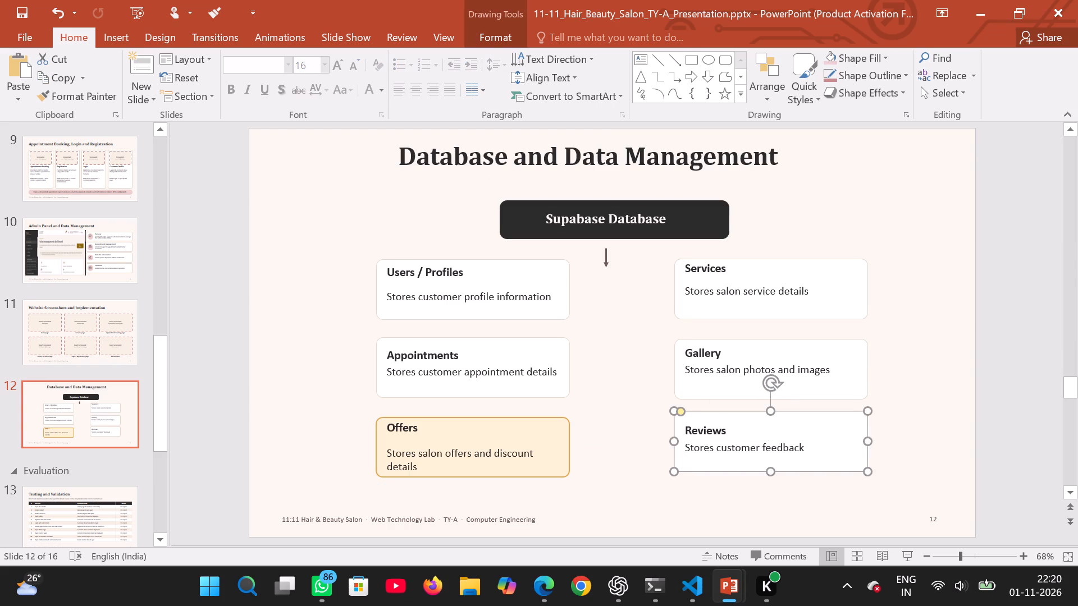
pyautogui.moveTo(702, 413); pyautogui.dragTo(705, 421)
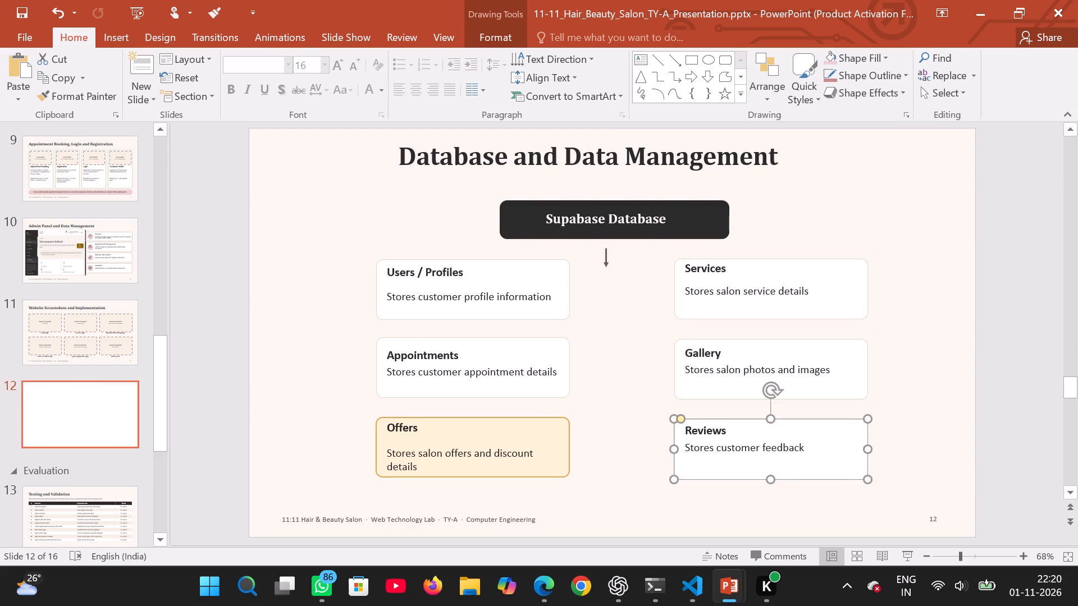
pyautogui.click(656, 425)
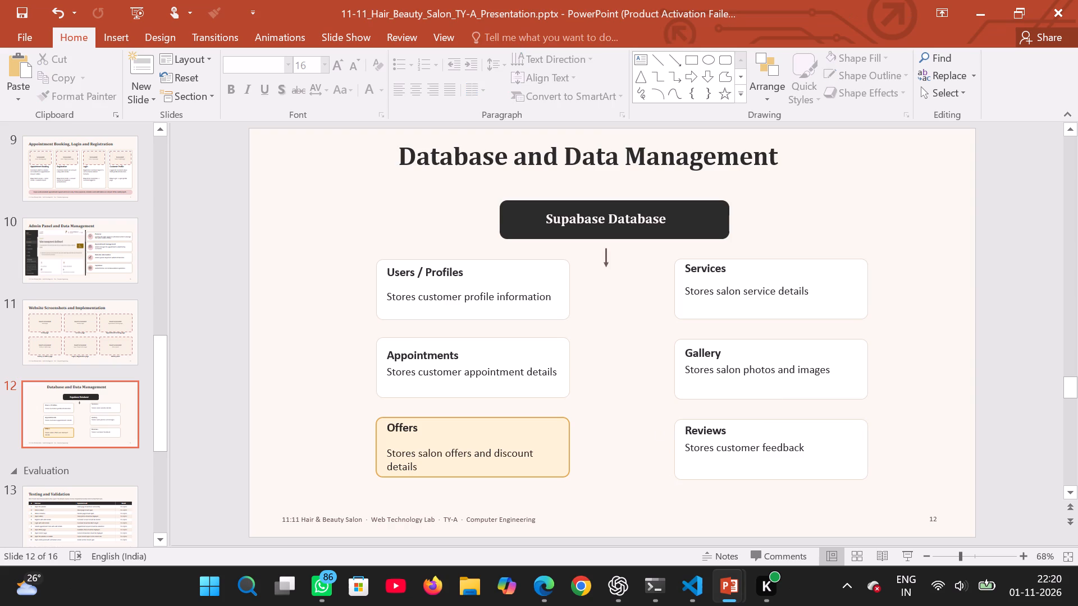
# Nudge the Reviews heading and its description slightly down inside the Reviews box.
pyautogui.click(713, 448)
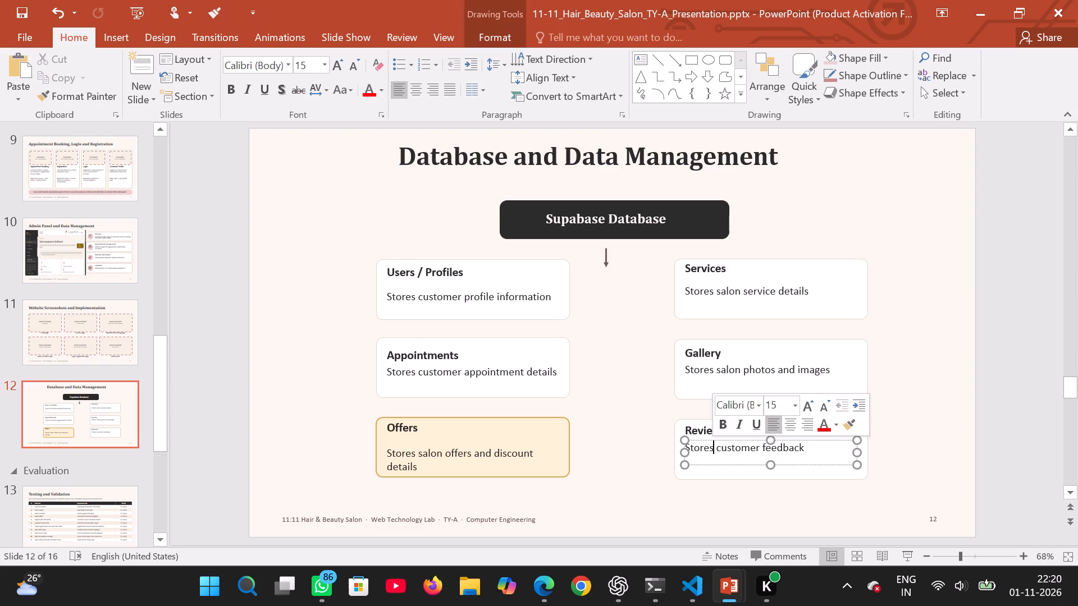
pyautogui.click(702, 438)
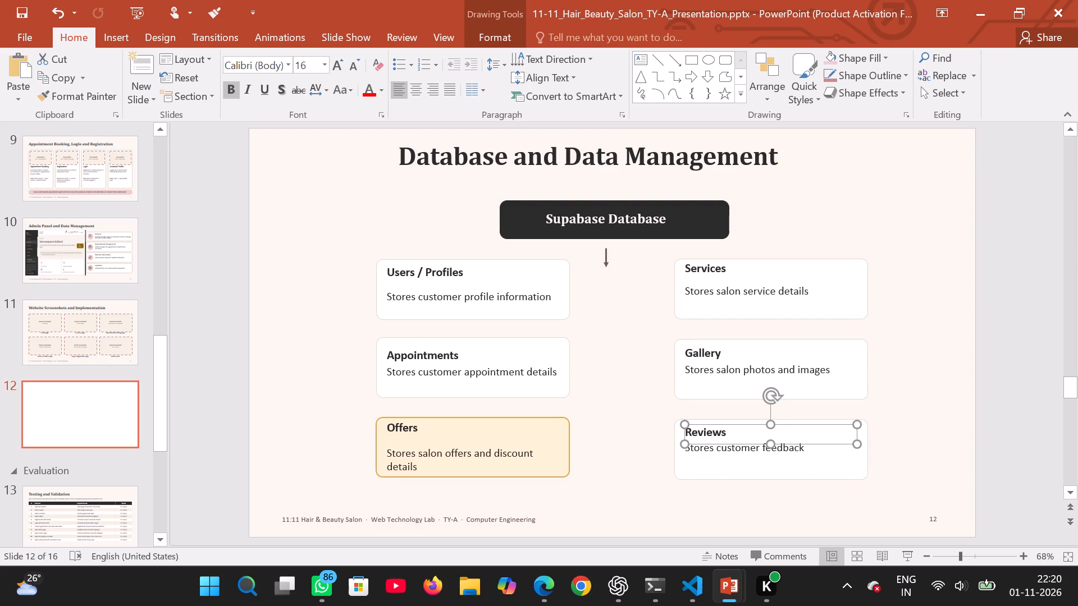
pyautogui.click(635, 451)
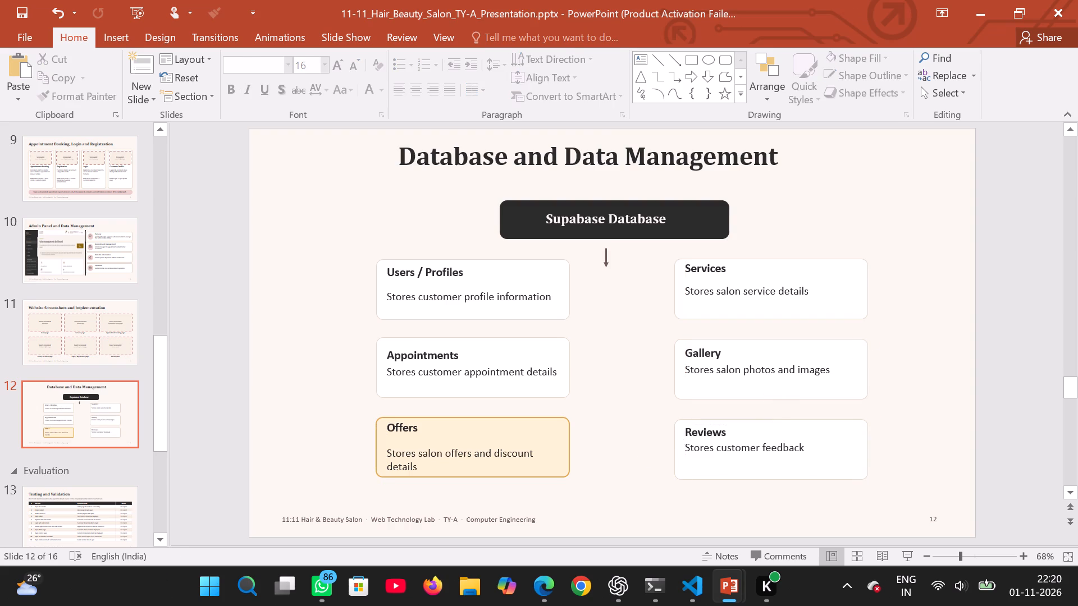
pyautogui.click(702, 447)
pyautogui.moveTo(695, 439); pyautogui.dragTo(689, 444)
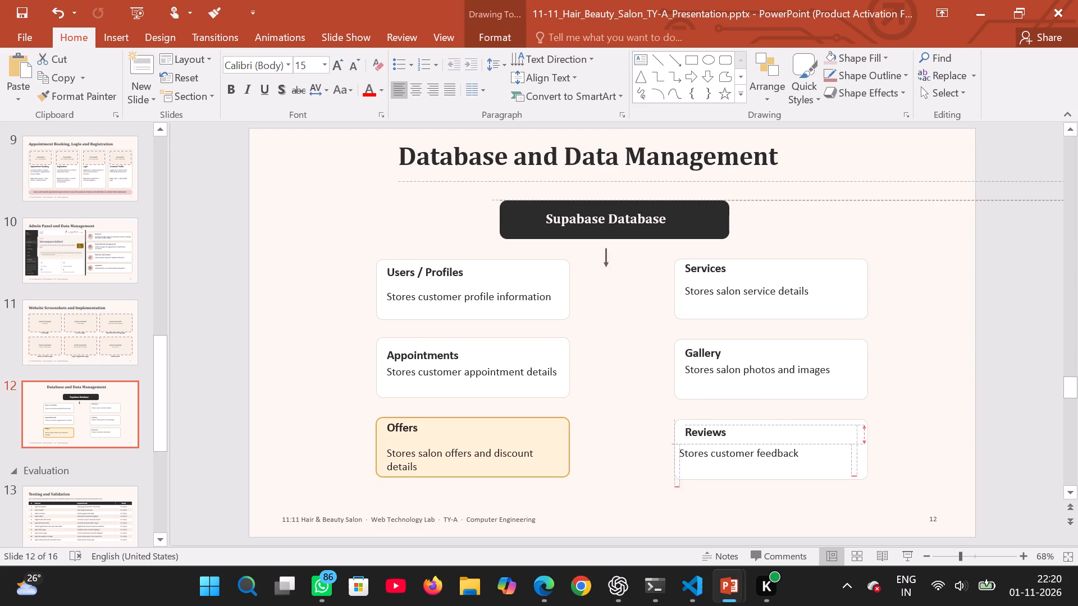
pyautogui.moveTo(689, 444); pyautogui.dragTo(689, 445)
pyautogui.click(651, 435)
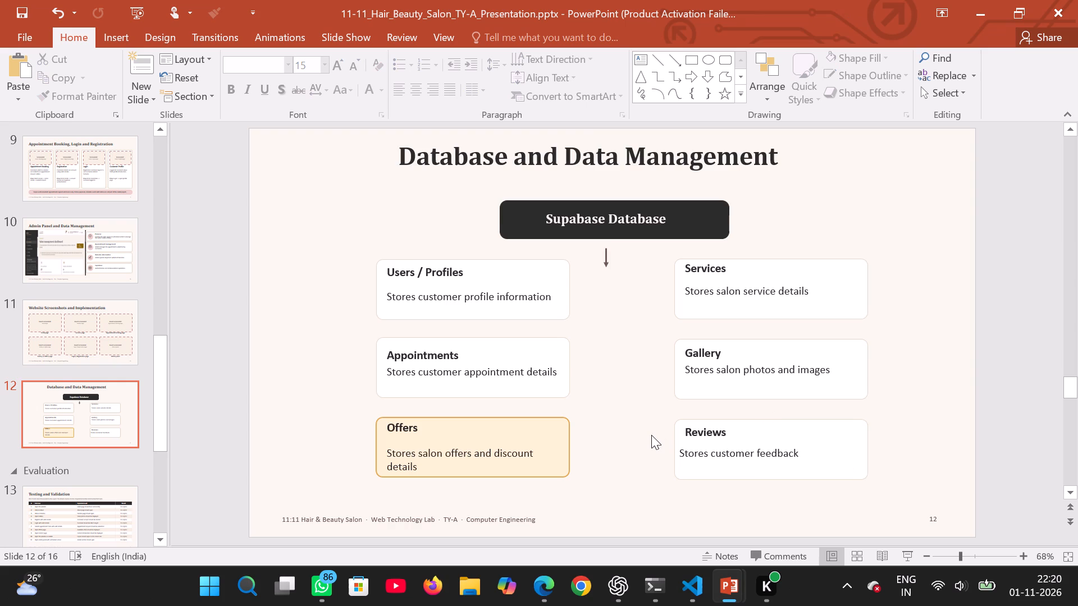
# Go to slide 13, Testing and Validation, and copy a screen snip of the slide to the clipboard.
pyautogui.press('Right')
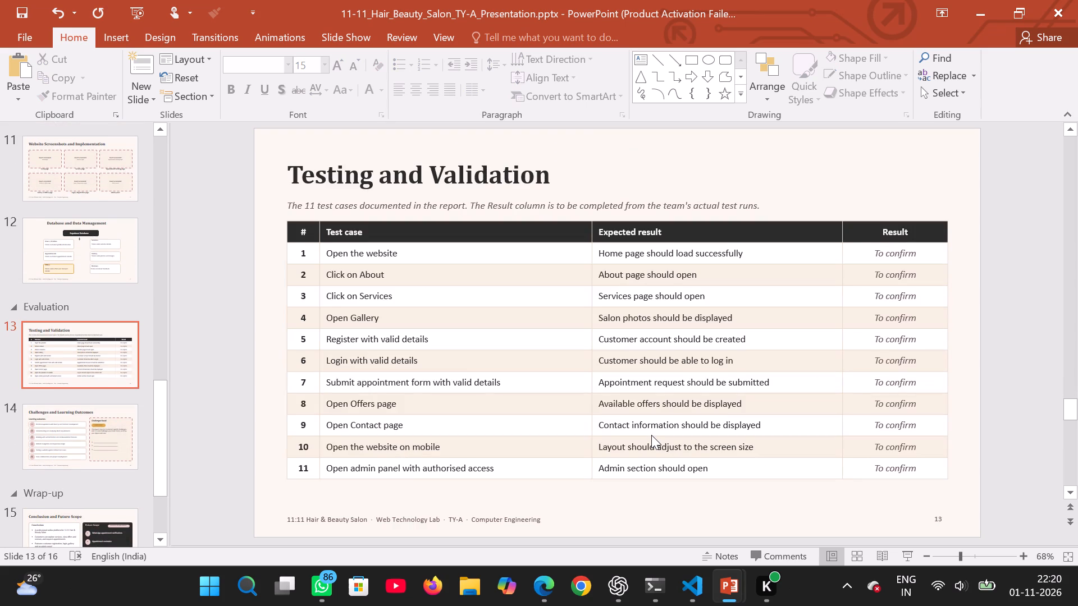
pyautogui.press('shift+super+s')
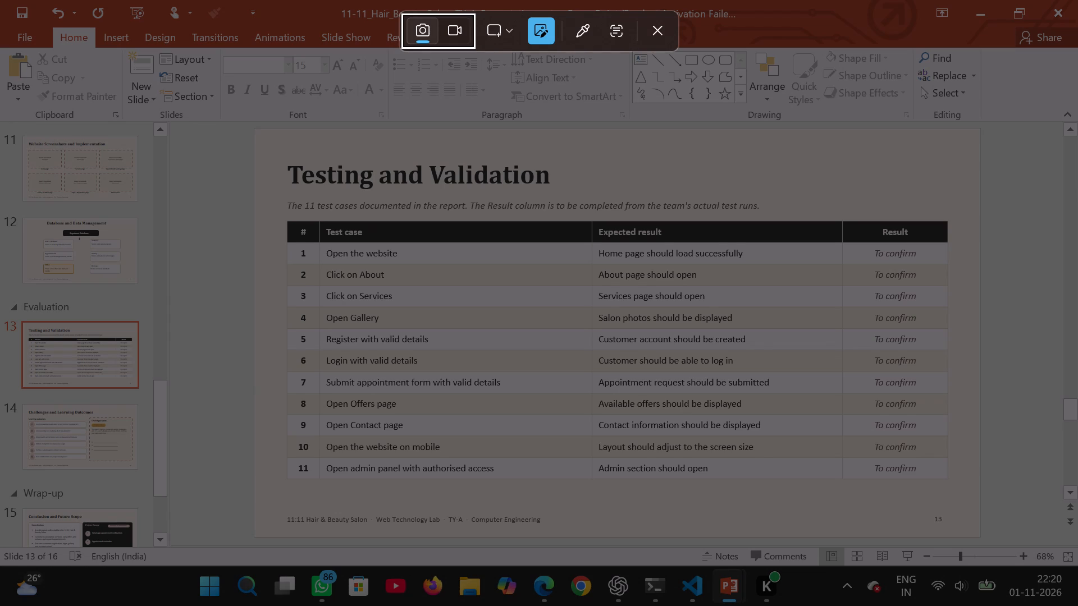
pyautogui.moveTo(254, 129); pyautogui.dragTo(647, 429)
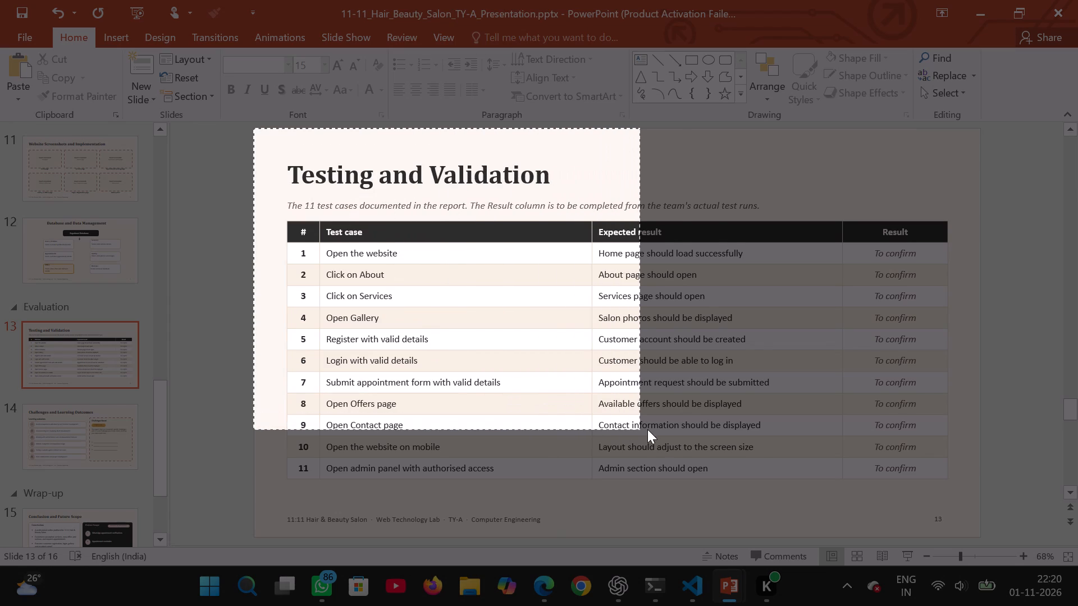
pyautogui.moveTo(647, 429); pyautogui.dragTo(929, 429)
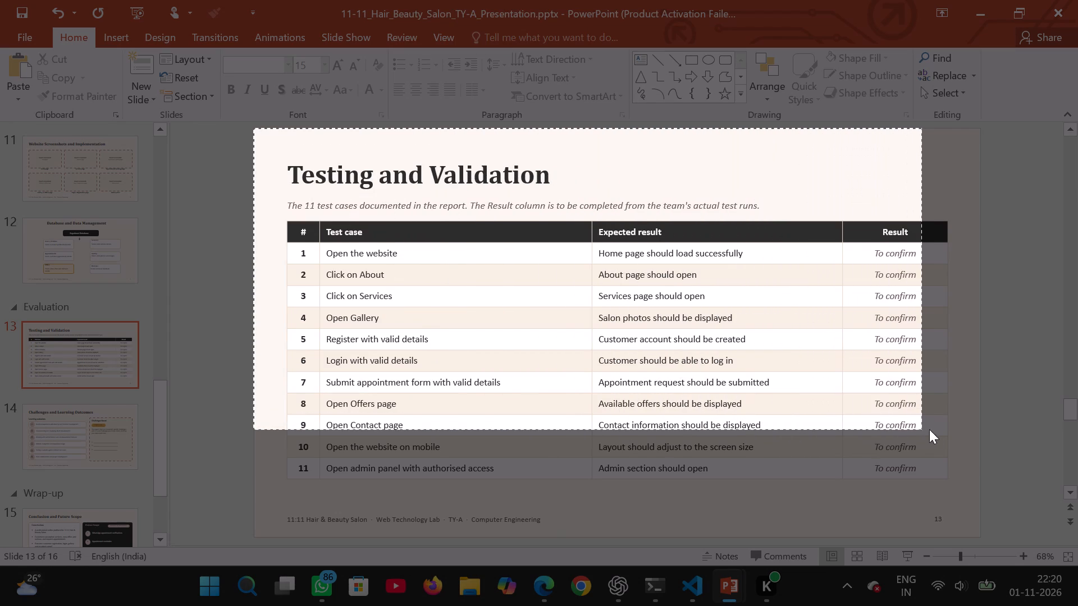
pyautogui.moveTo(929, 429); pyautogui.dragTo(968, 539)
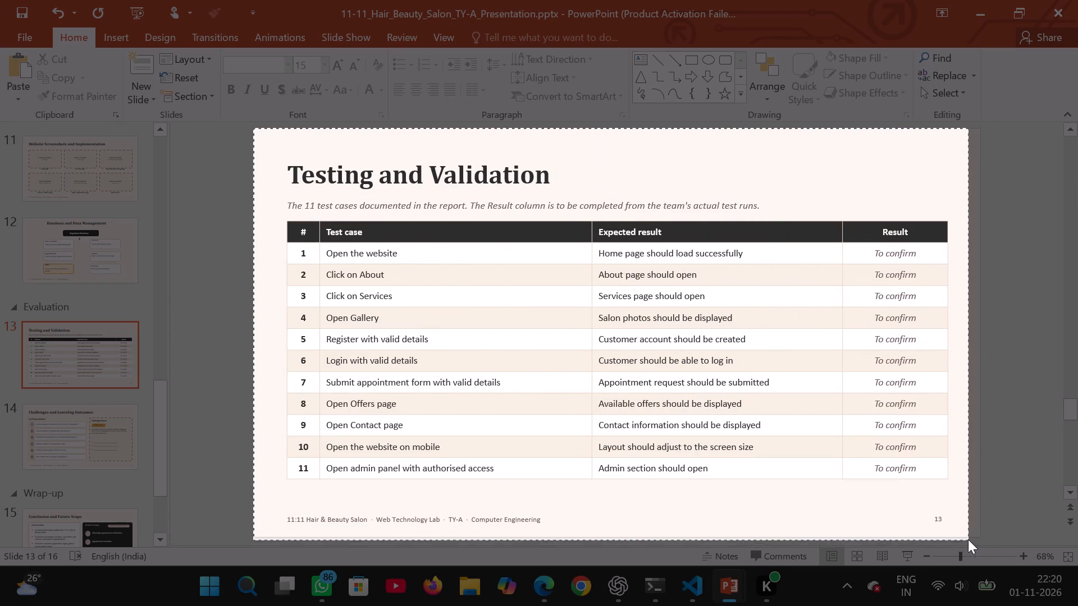
pyautogui.moveTo(968, 539); pyautogui.dragTo(967, 534)
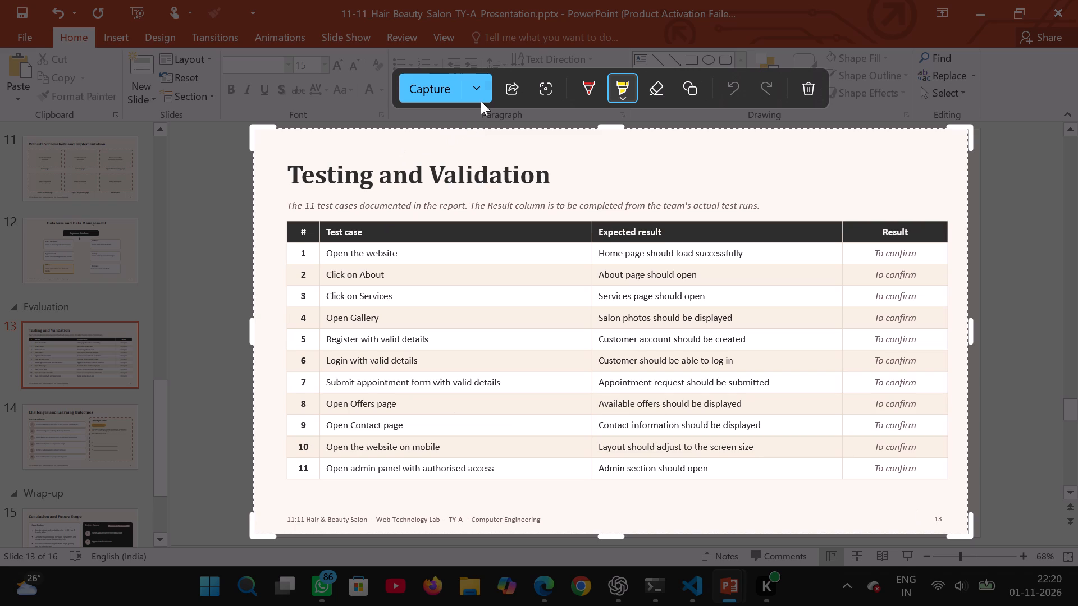
pyautogui.click(481, 83)
pyautogui.click(432, 189)
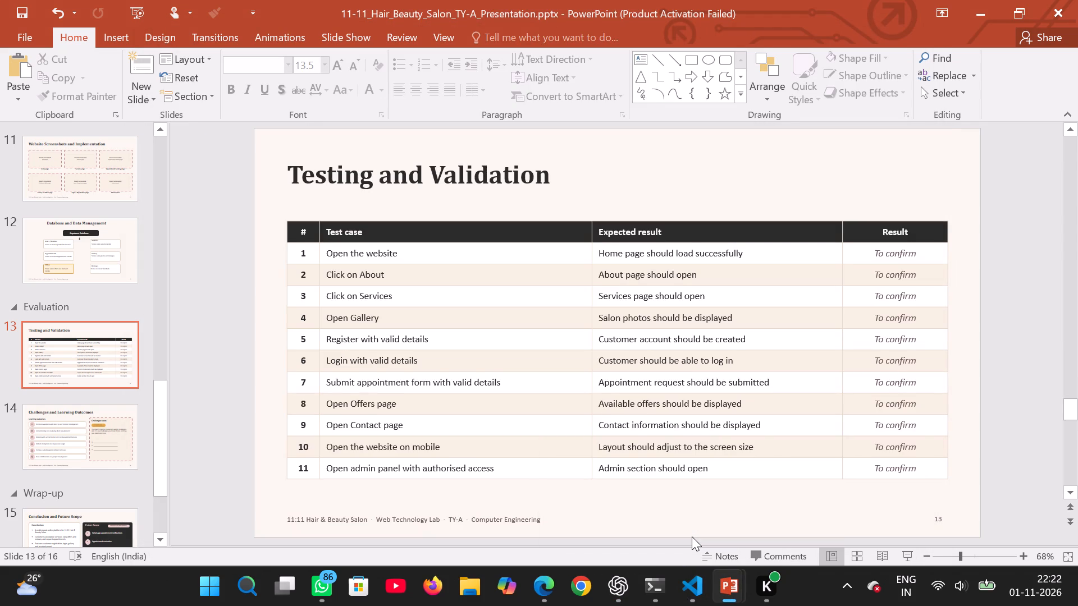
pyautogui.click(914, 249)
pyautogui.moveTo(915, 251); pyautogui.dragTo(873, 256)
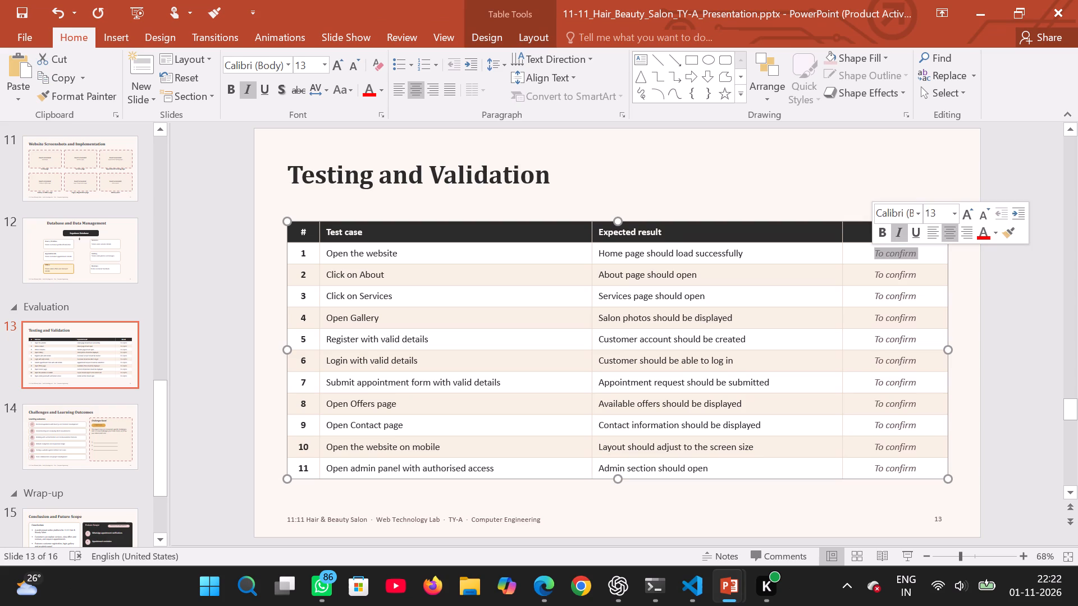
pyautogui.write('Pass')
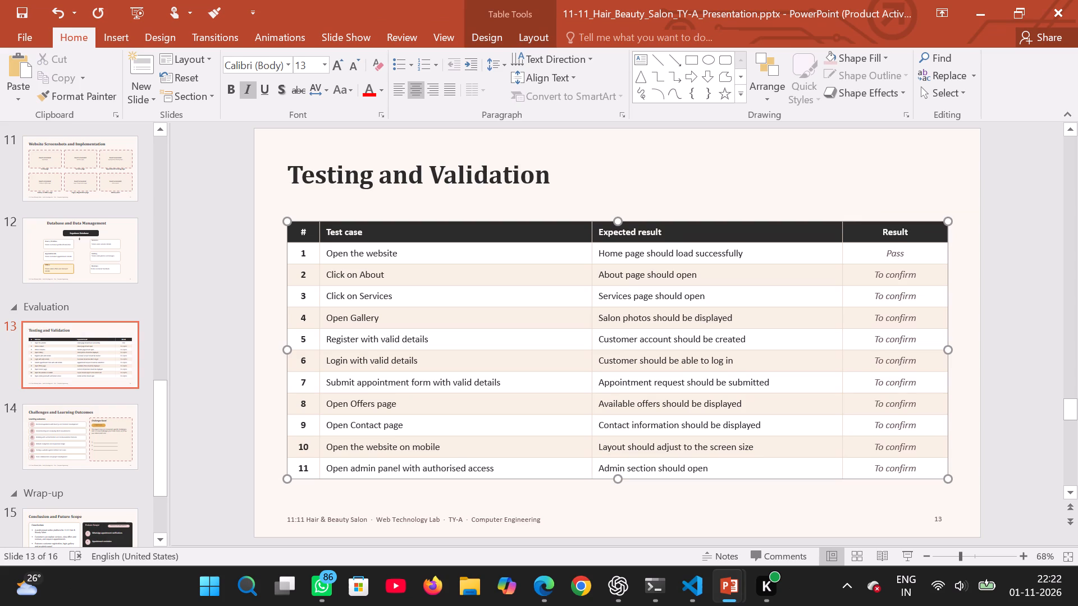
pyautogui.click(918, 277)
pyautogui.moveTo(918, 277); pyautogui.dragTo(872, 278)
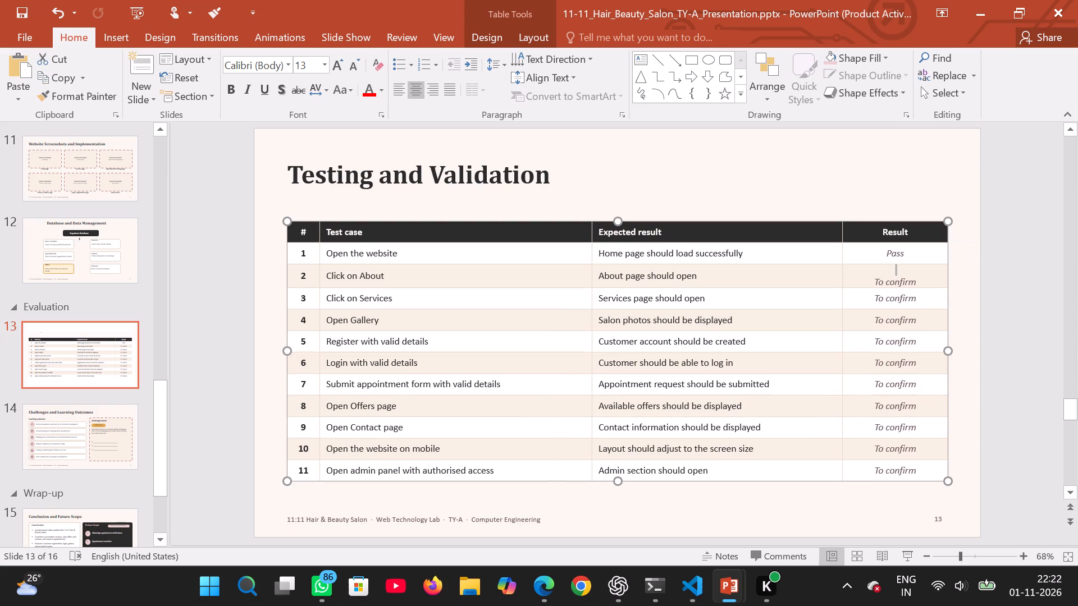
pyautogui.hotkey('ctrl', 'z')
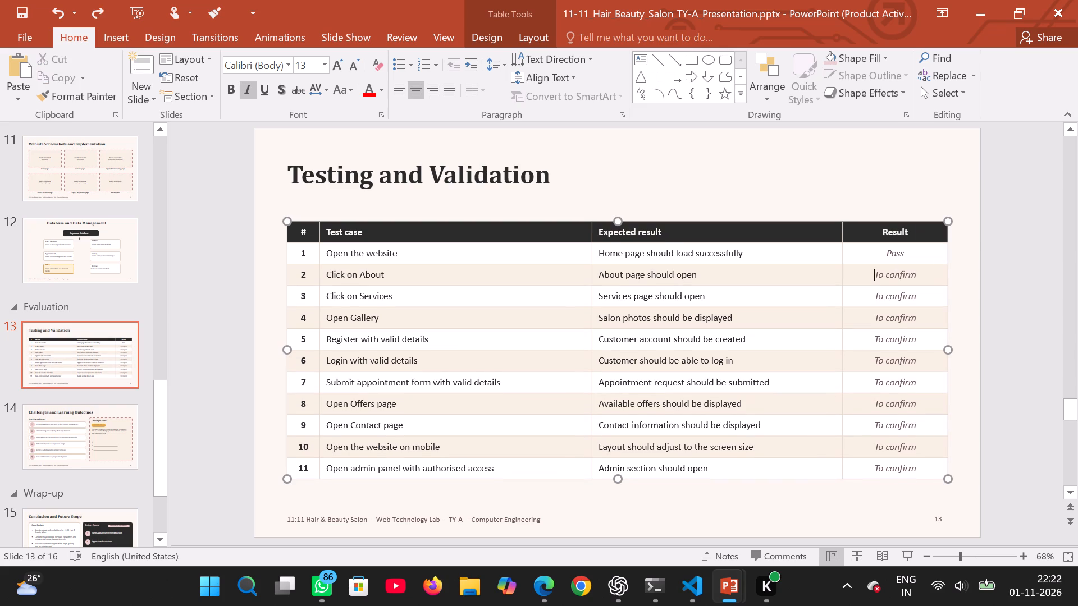
pyautogui.moveTo(913, 272); pyautogui.dragTo(854, 281)
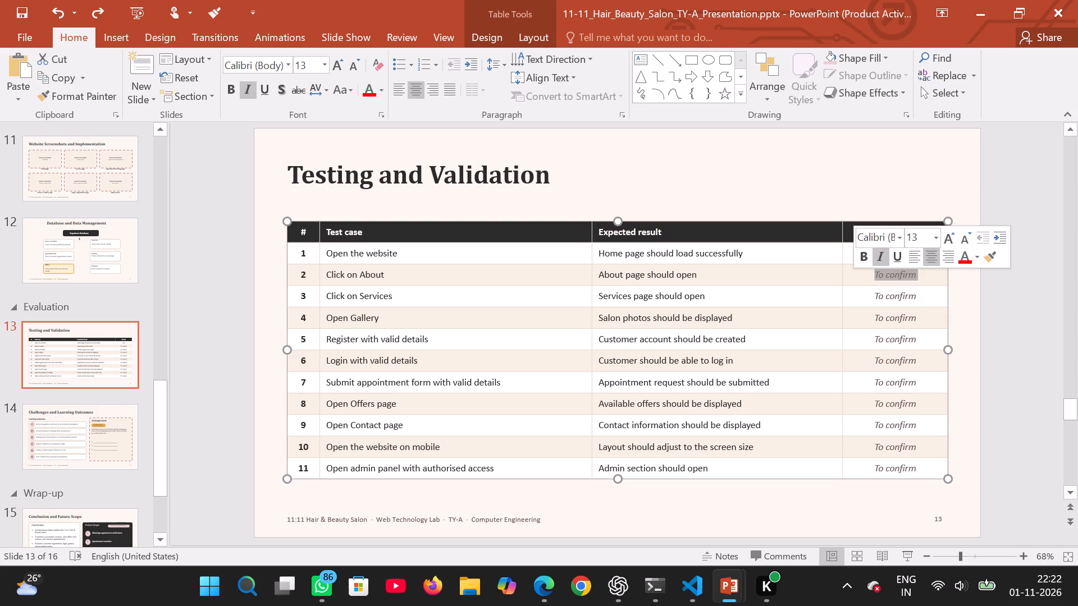
pyautogui.write('Pass')
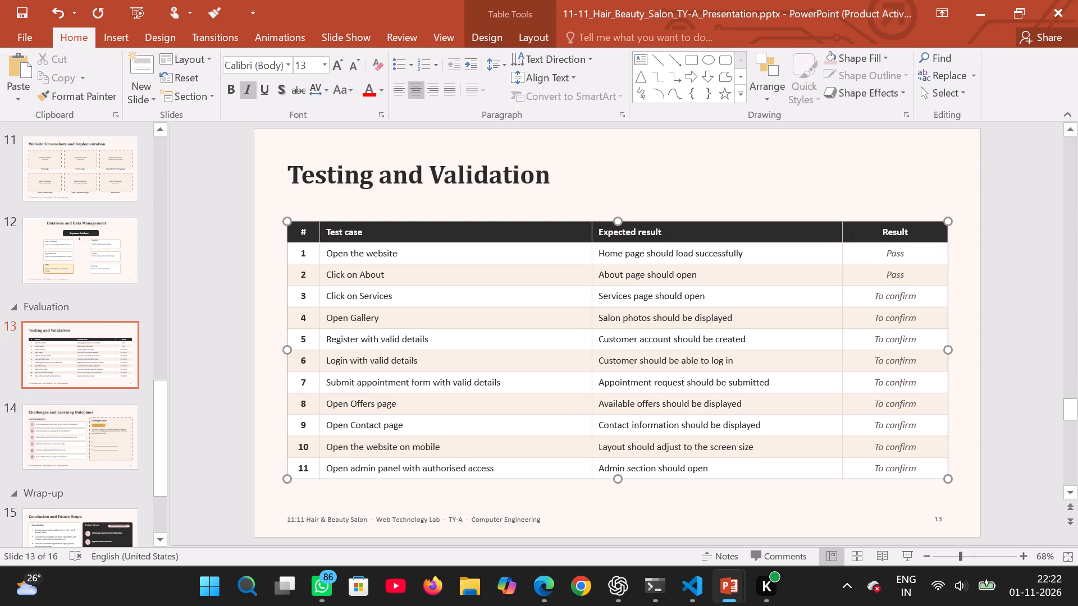
pyautogui.click(905, 293)
pyautogui.moveTo(917, 293); pyautogui.dragTo(874, 299)
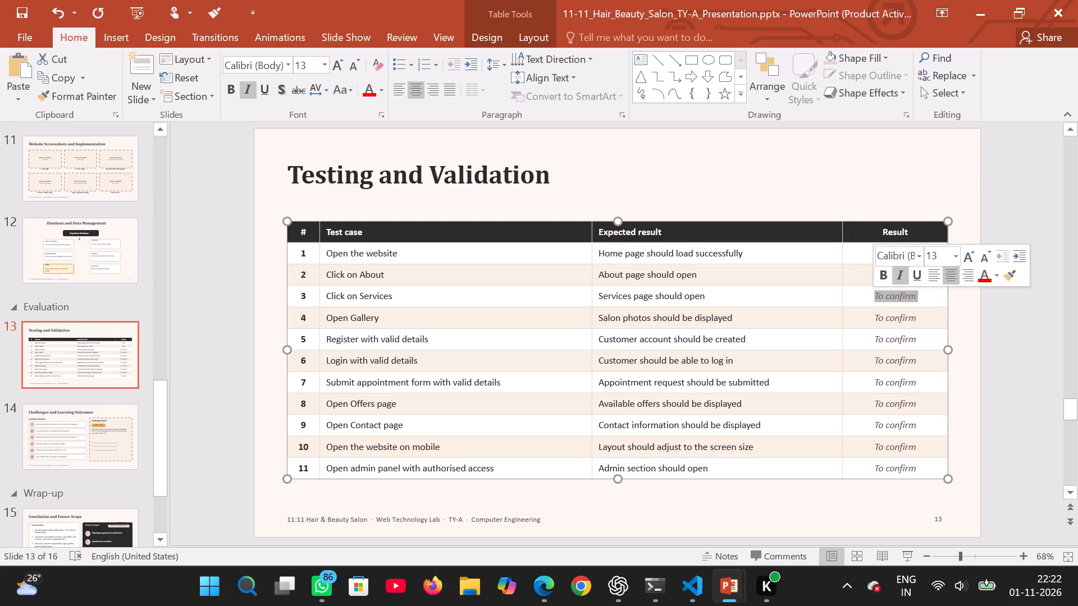
pyautogui.write('Pass')
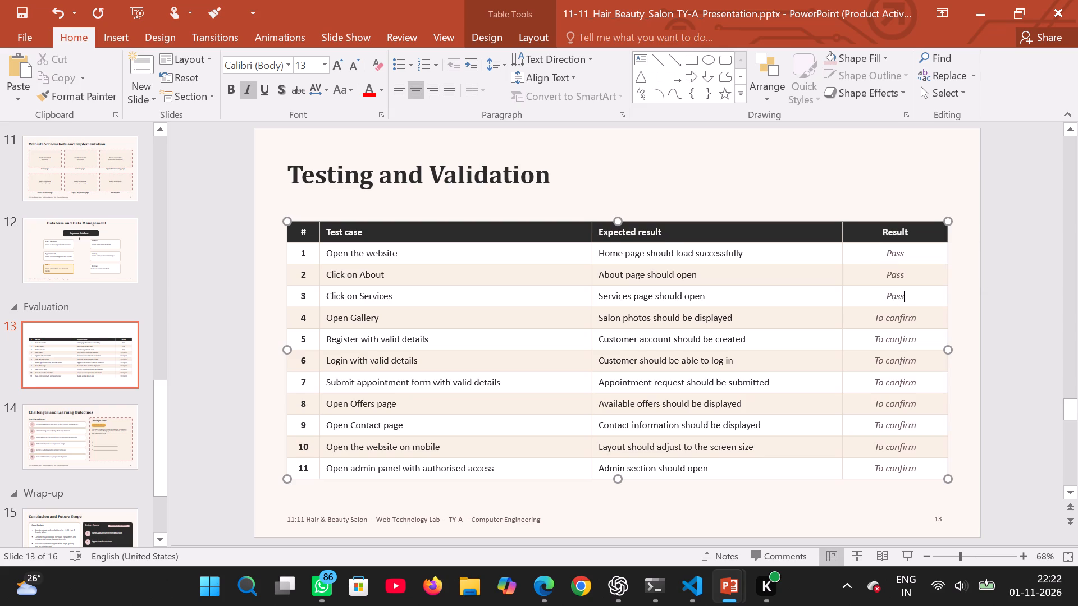
# Replace "To confirm" with "Pass" in the Result column for test cases 4 to 6, Open Gallery through Login.
pyautogui.click(919, 322)
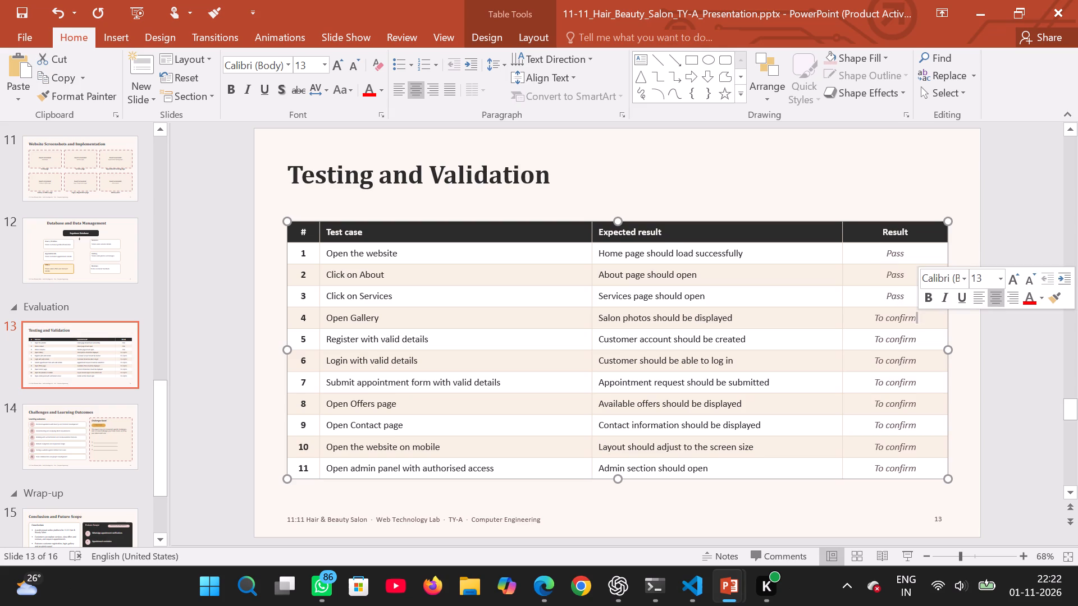
pyautogui.moveTo(917, 319); pyautogui.dragTo(885, 319)
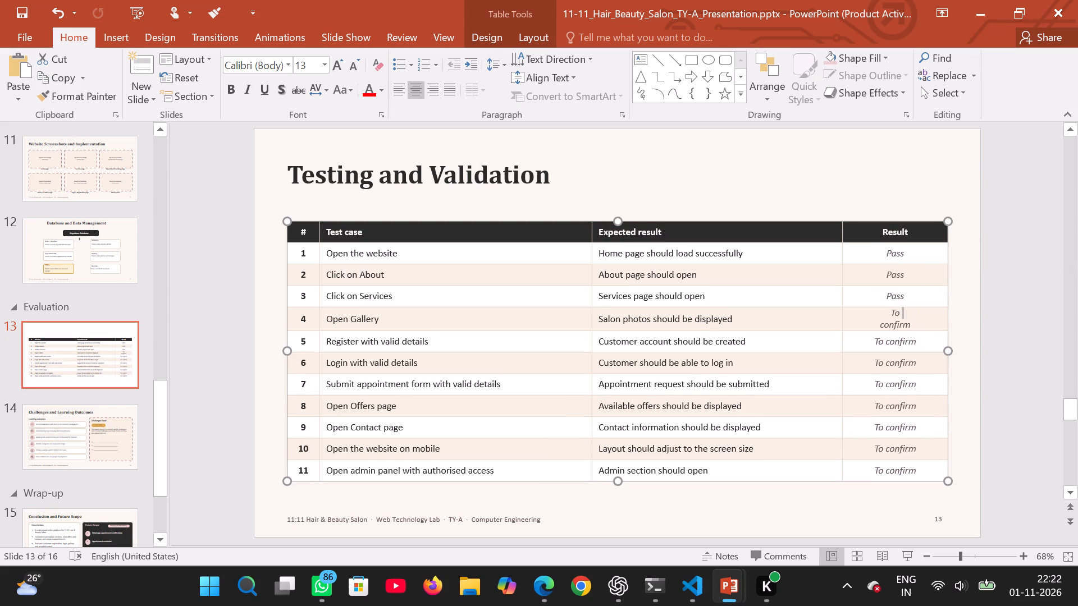
pyautogui.hotkey('ctrl', 'z')
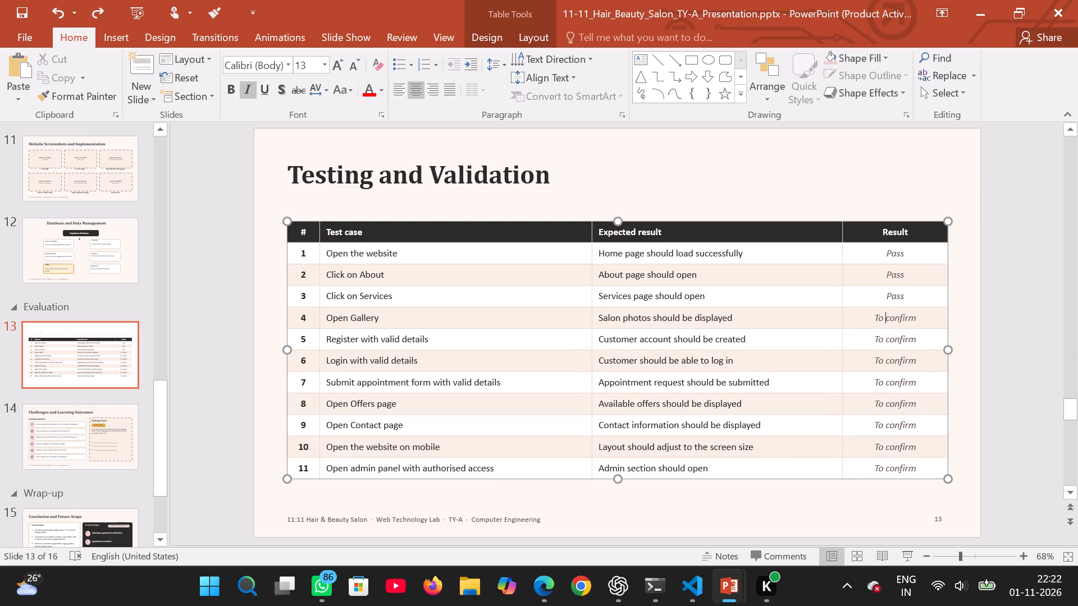
pyautogui.moveTo(915, 315); pyautogui.dragTo(874, 314)
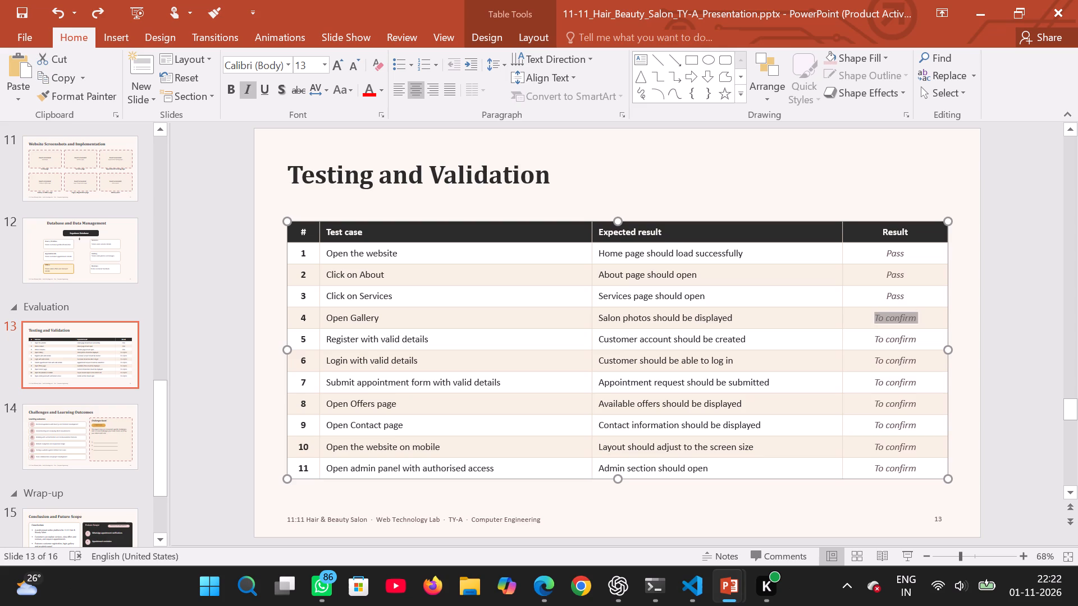
pyautogui.moveTo(874, 314); pyautogui.dragTo(874, 314)
pyautogui.write('Pass')
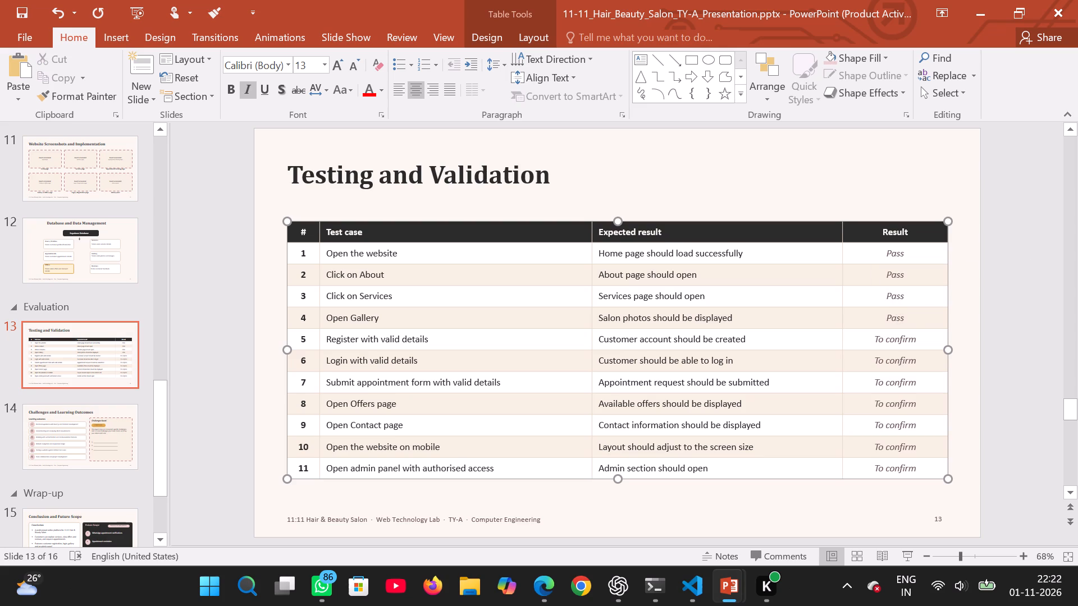
pyautogui.moveTo(915, 337); pyautogui.dragTo(877, 339)
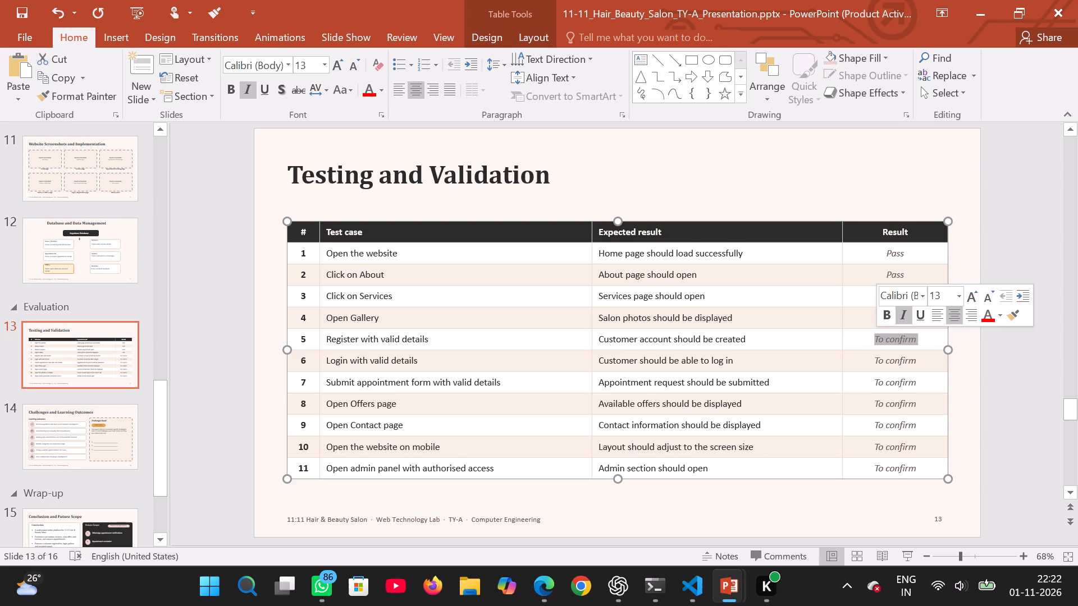
pyautogui.write('Pass')
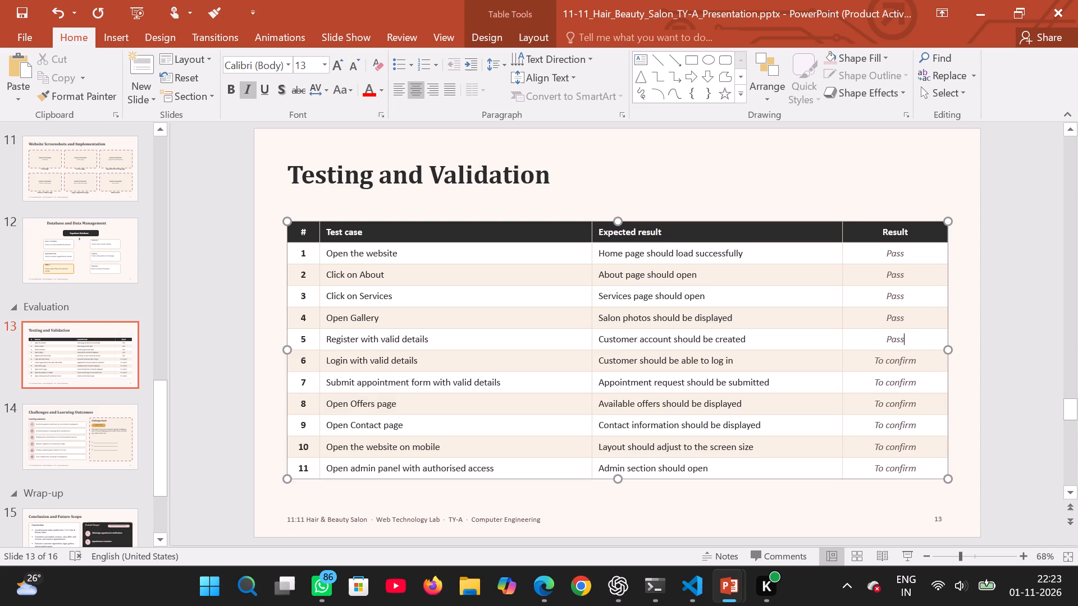
pyautogui.moveTo(917, 363); pyautogui.dragTo(872, 364)
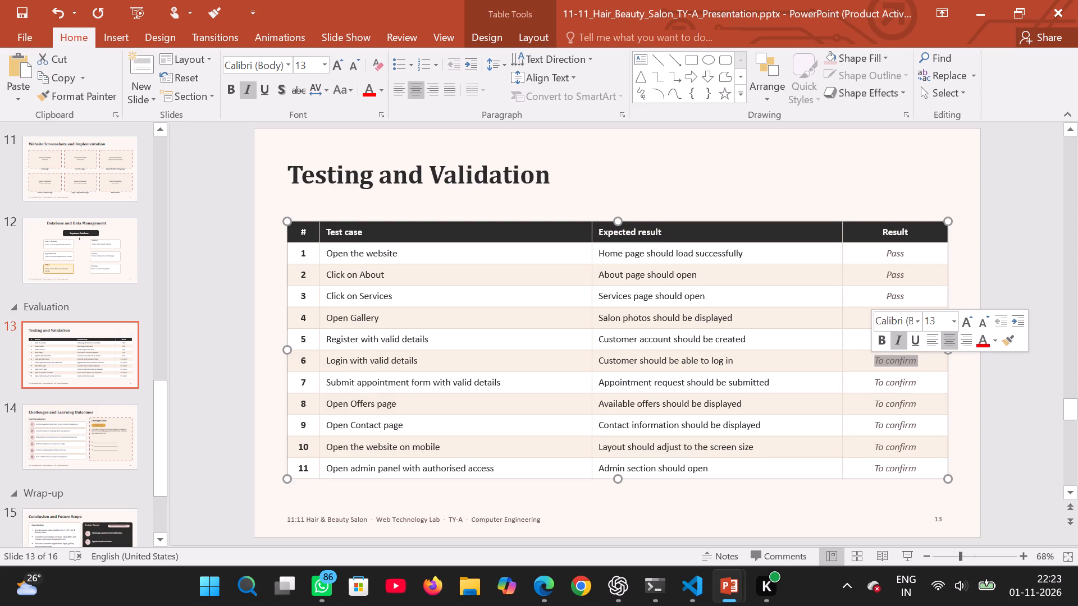
pyautogui.write('Pass')
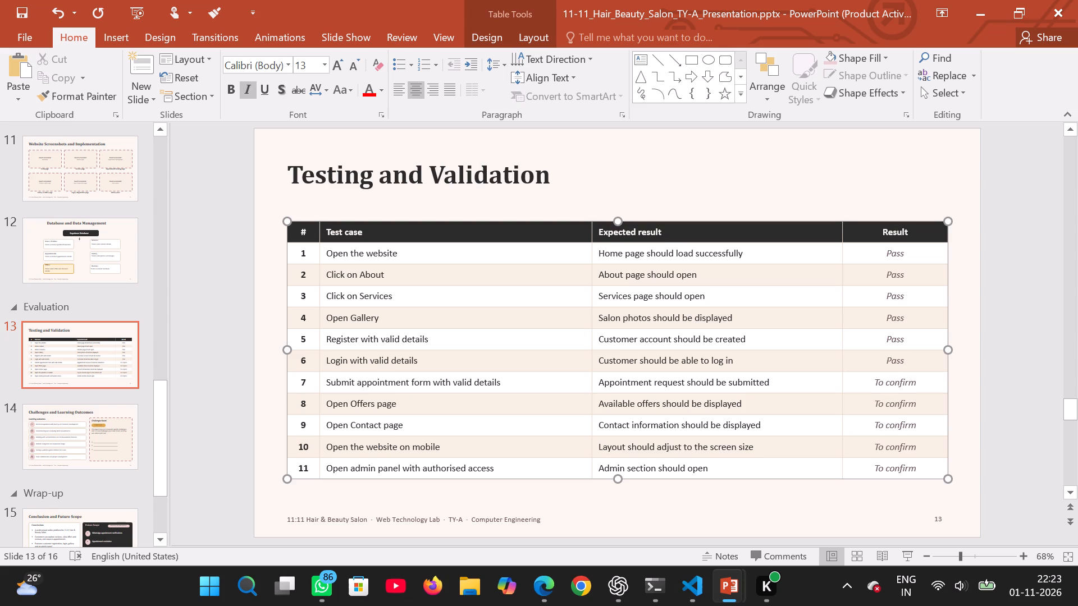
# Replace "To confirm" with "Pass" in the Result column for test cases 7 to 9, appointment form through Contact page.
pyautogui.moveTo(913, 380); pyautogui.dragTo(870, 390)
pyautogui.write('Pass')
pyautogui.moveTo(916, 401); pyautogui.dragTo(860, 398)
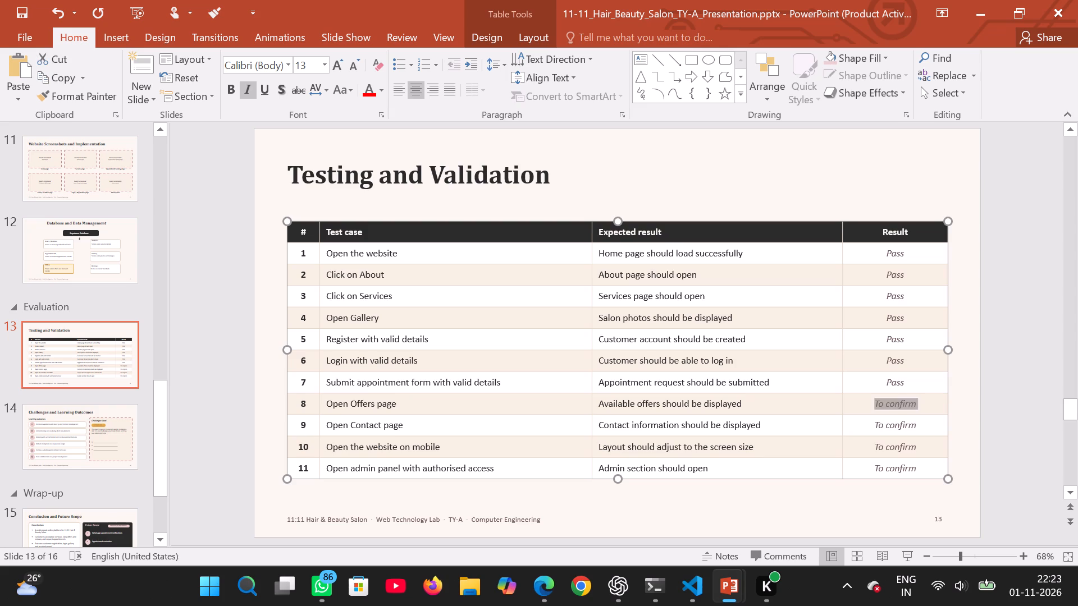
pyautogui.moveTo(860, 398); pyautogui.dragTo(853, 397)
pyautogui.write('Pass')
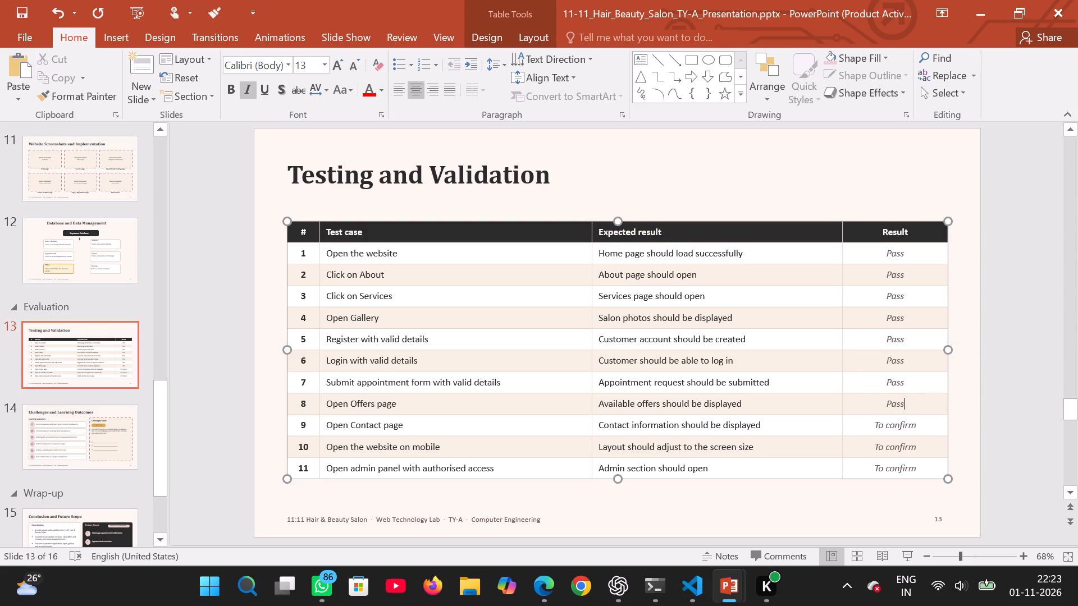
pyautogui.moveTo(917, 425); pyautogui.dragTo(871, 424)
pyautogui.write('Pass')
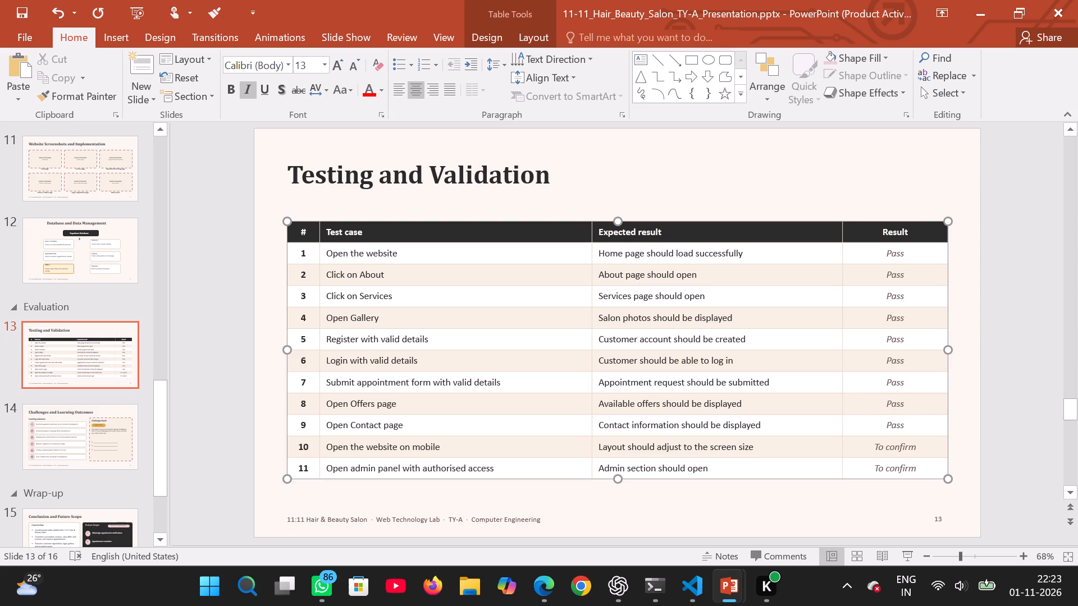
# Replace "To confirm" with "Pass" in the Result column for test cases 10 and 11, mobile website and admin panel.
pyautogui.moveTo(917, 443); pyautogui.dragTo(858, 454)
pyautogui.write('Pass')
pyautogui.moveTo(920, 465); pyautogui.dragTo(887, 462)
pyautogui.moveTo(887, 462); pyautogui.dragTo(868, 462)
pyautogui.write('Pass')
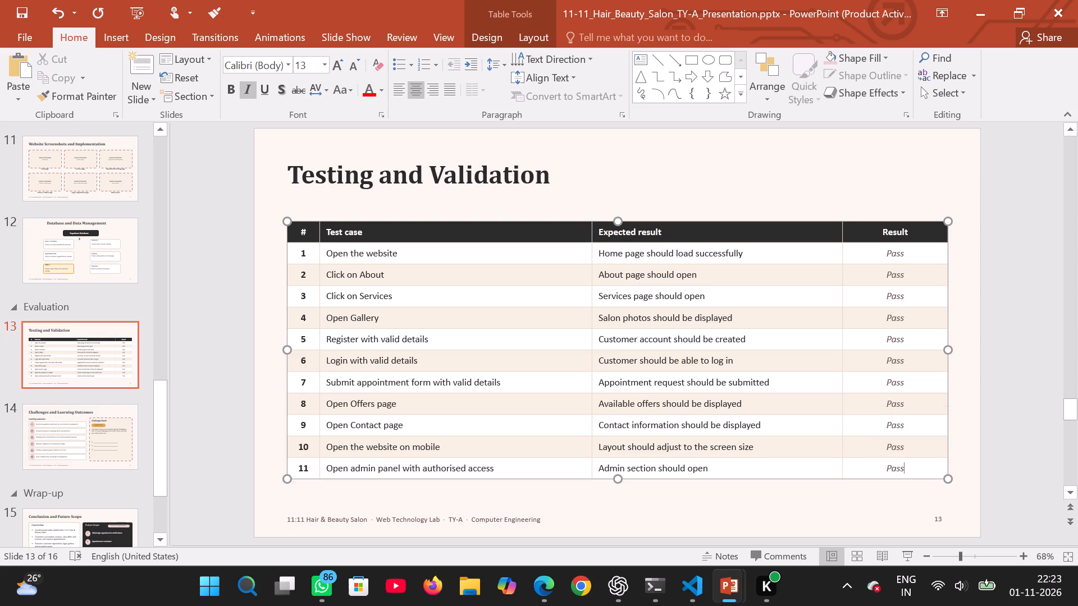
# Stretch the test case table taller, extending its upper edge to just below the slide title and its lower edge towards the footer.
pyautogui.moveTo(619, 217); pyautogui.dragTo(614, 210)
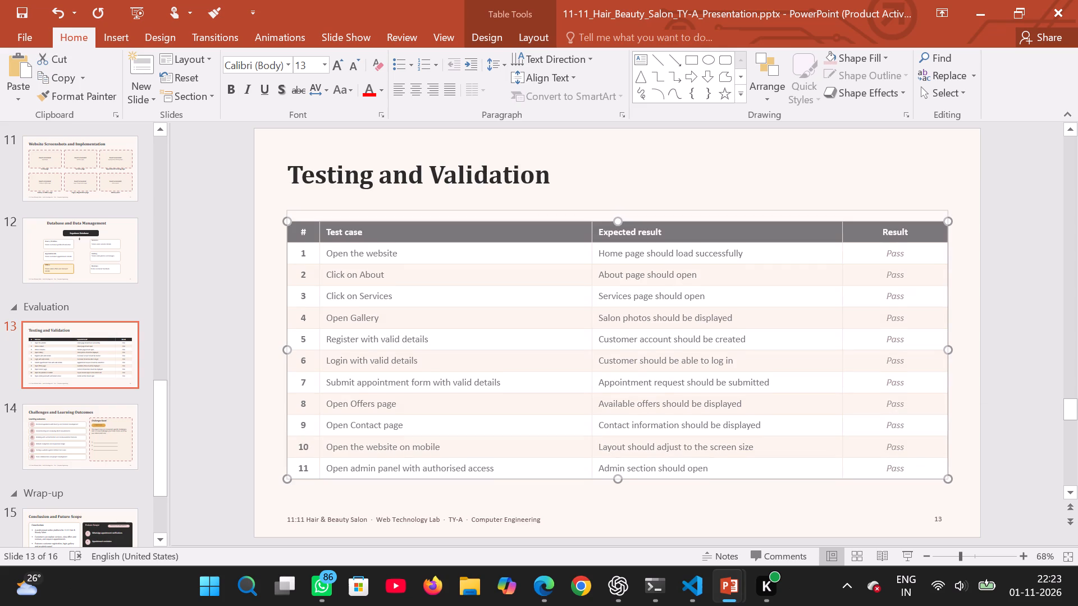
pyautogui.moveTo(614, 210); pyautogui.dragTo(614, 209)
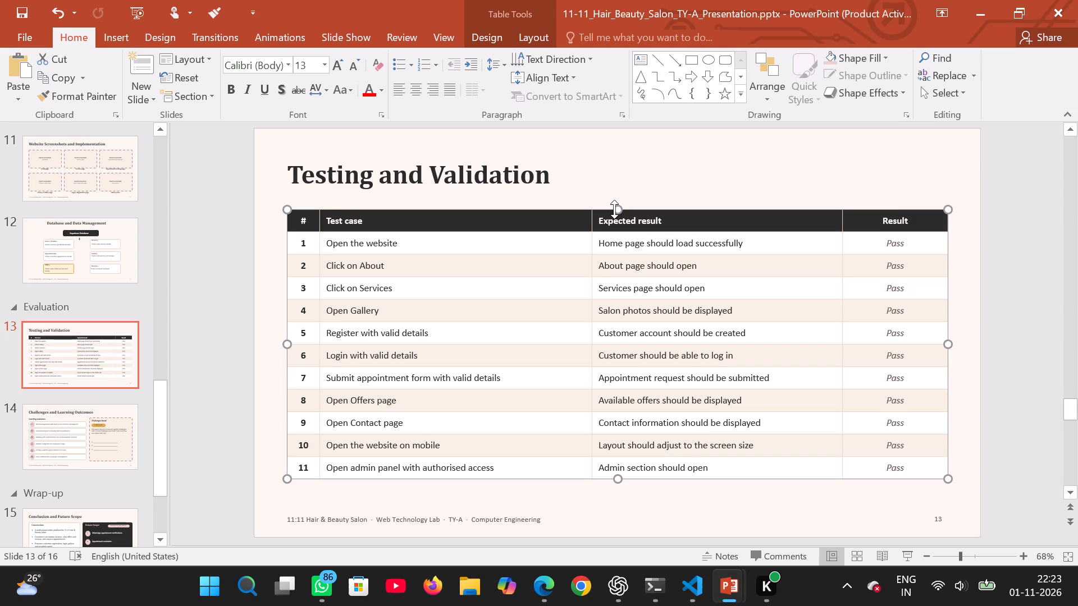
pyautogui.moveTo(614, 209); pyautogui.dragTo(614, 197)
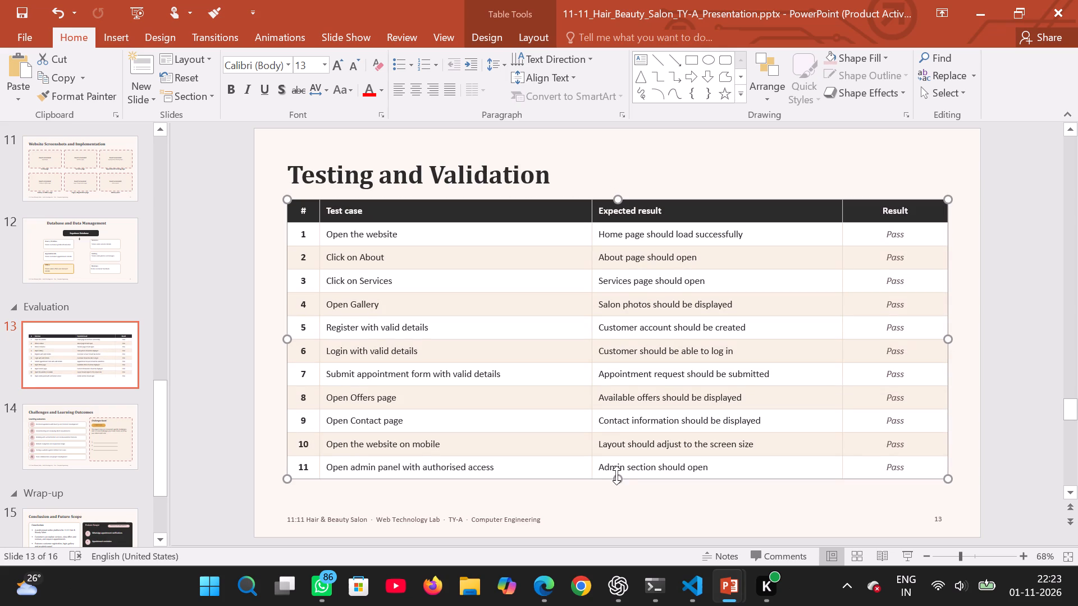
pyautogui.moveTo(618, 475); pyautogui.dragTo(619, 491)
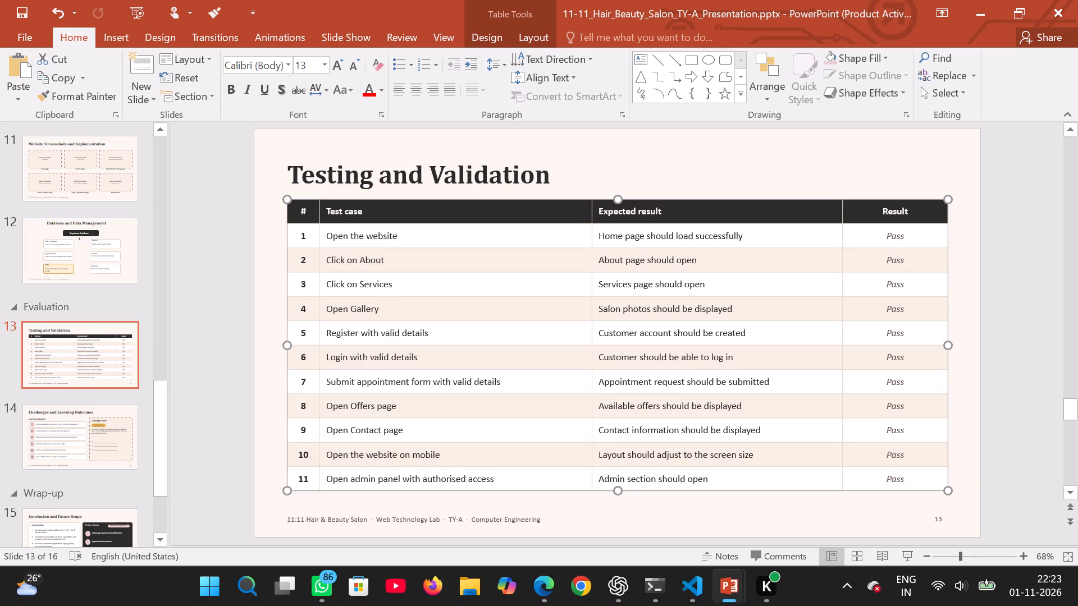
# Set the font size of the test case names "Open the website" and "Click on About" to 15.
pyautogui.moveTo(405, 233); pyautogui.dragTo(327, 232)
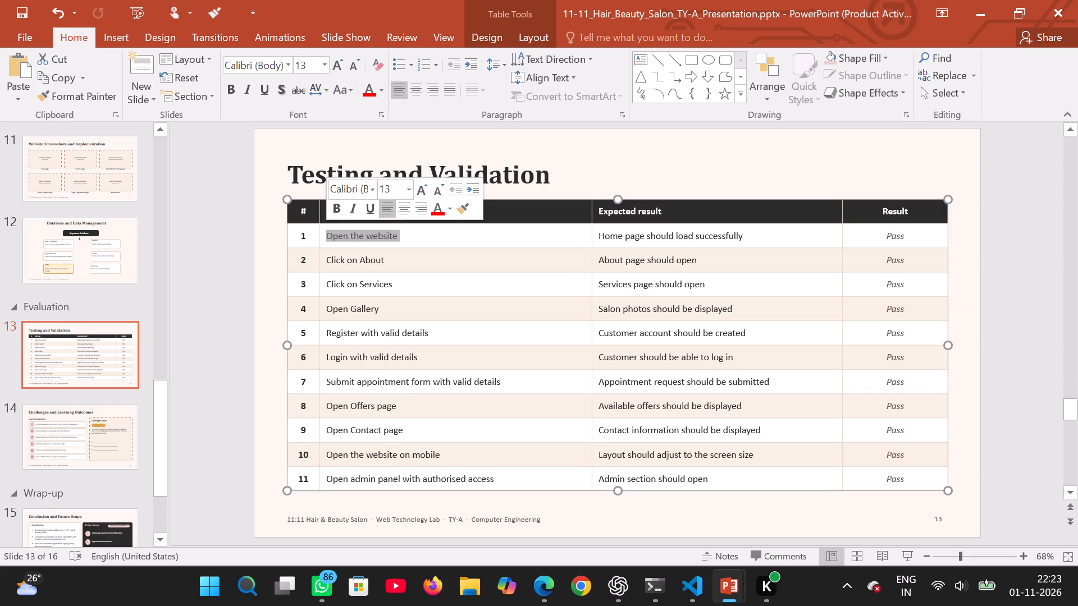
pyautogui.click(394, 188)
pyautogui.write('15')
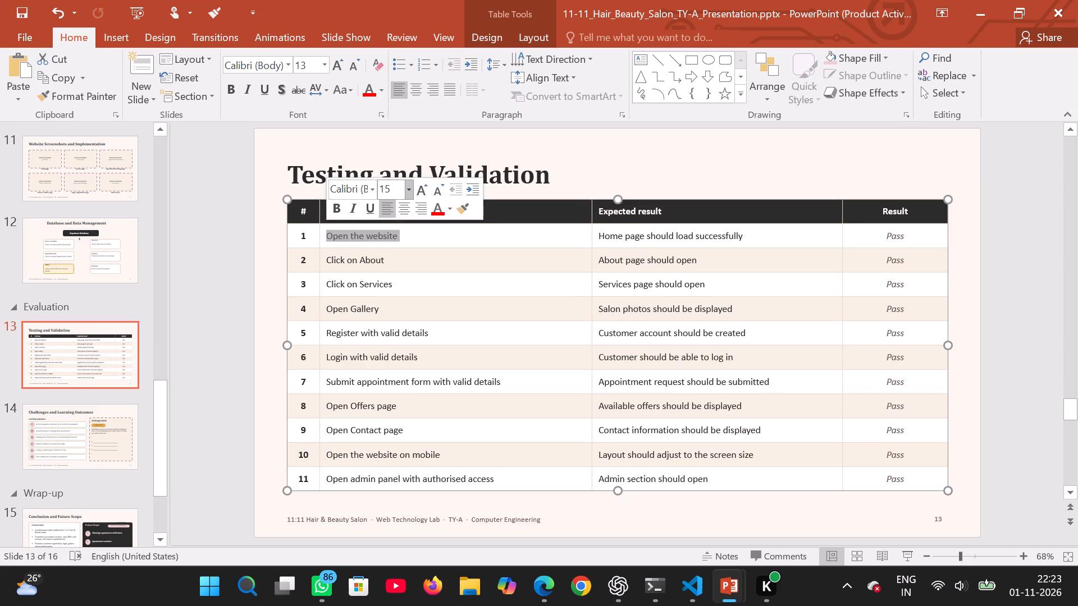
pyautogui.press('Return')
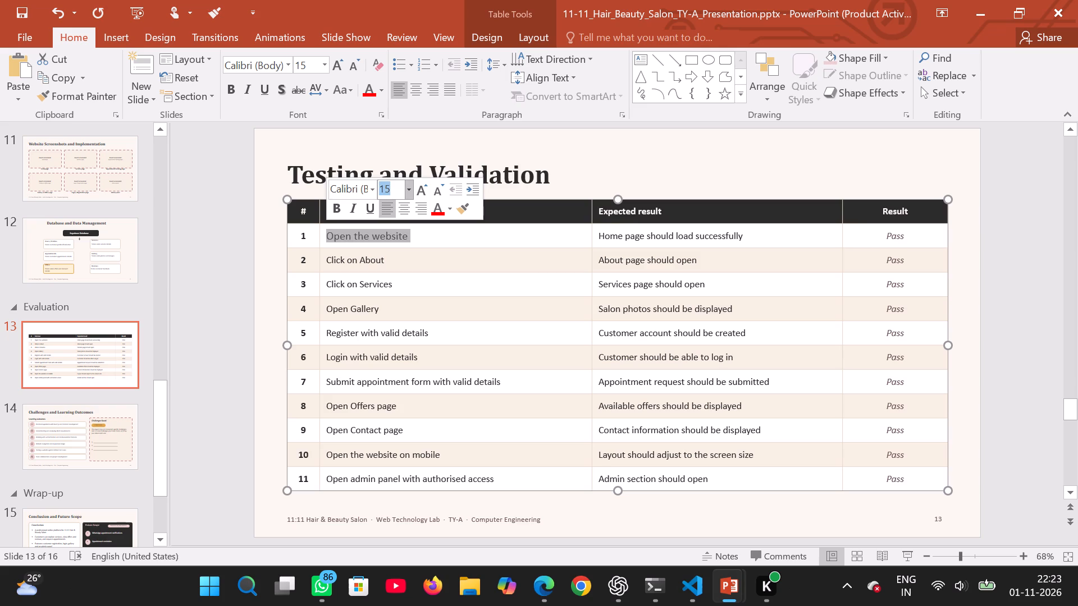
pyautogui.moveTo(385, 260); pyautogui.dragTo(346, 256)
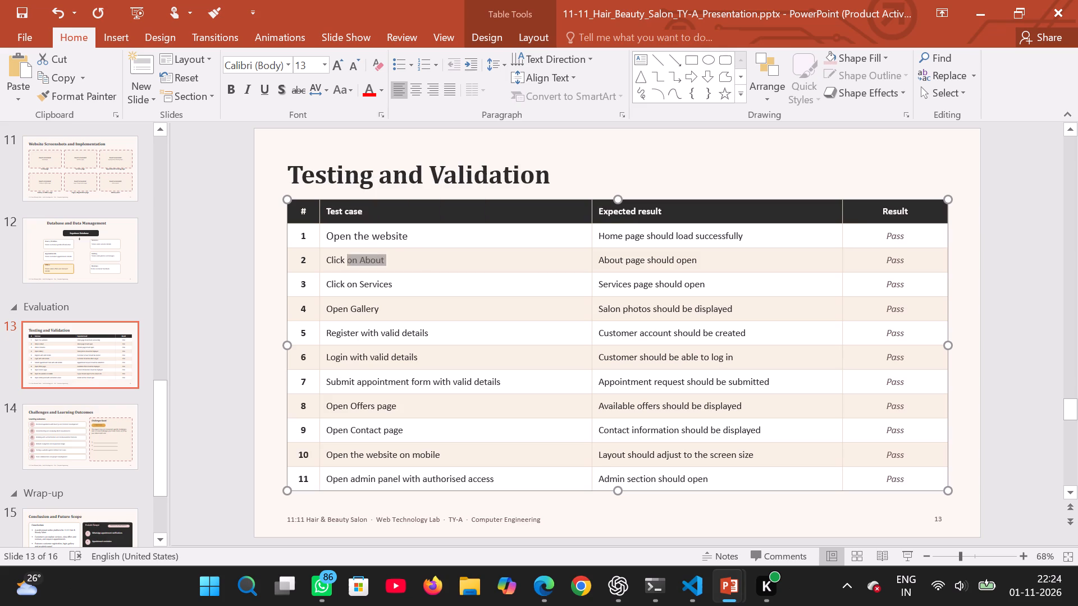
pyautogui.moveTo(346, 256); pyautogui.dragTo(326, 256)
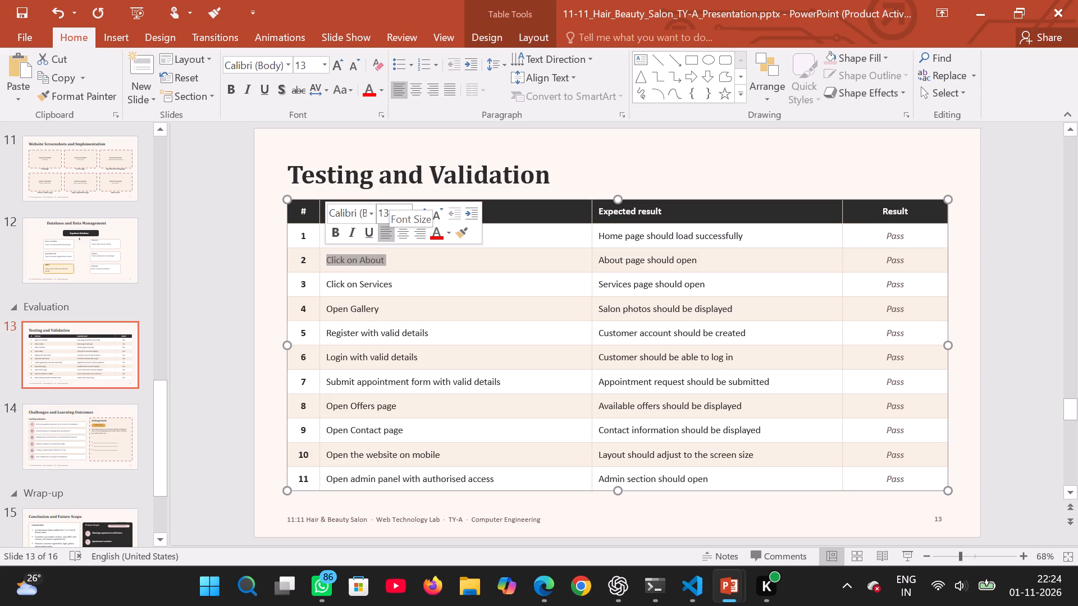
pyautogui.click(389, 210)
pyautogui.write('15')
pyautogui.press('Return')
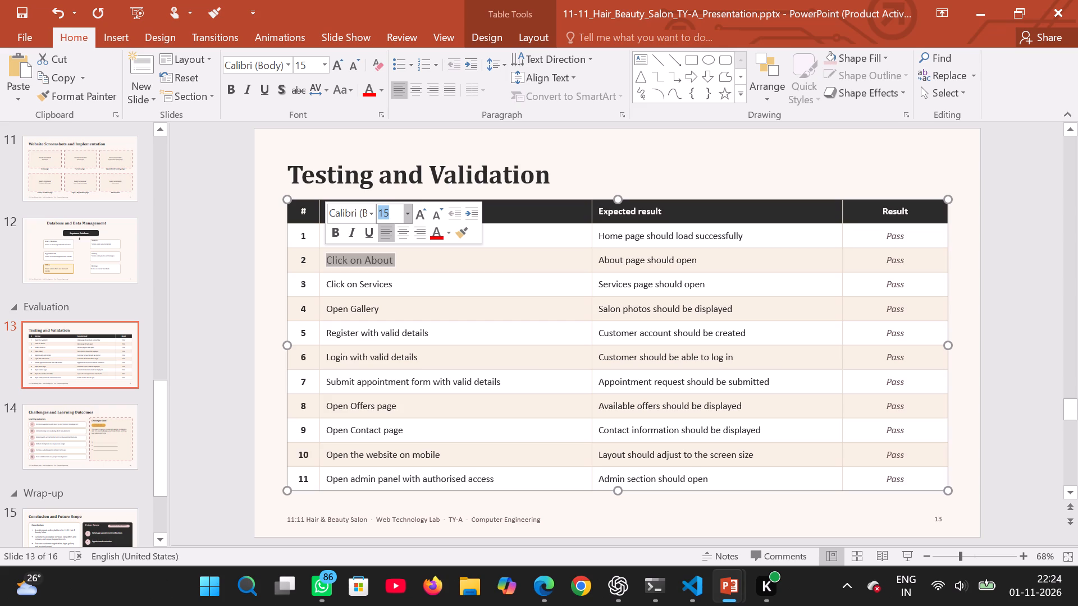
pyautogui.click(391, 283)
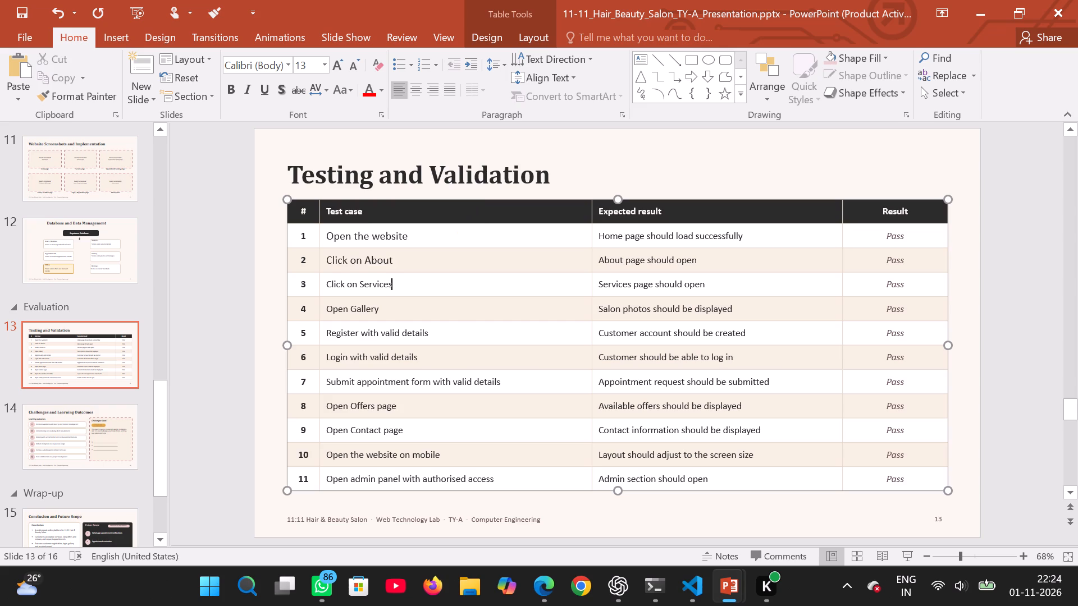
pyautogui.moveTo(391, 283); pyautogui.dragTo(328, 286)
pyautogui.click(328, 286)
# Set the font size of the test case name "Open Gallery" in row 4 to 15.
pyautogui.moveTo(385, 311); pyautogui.dragTo(335, 311)
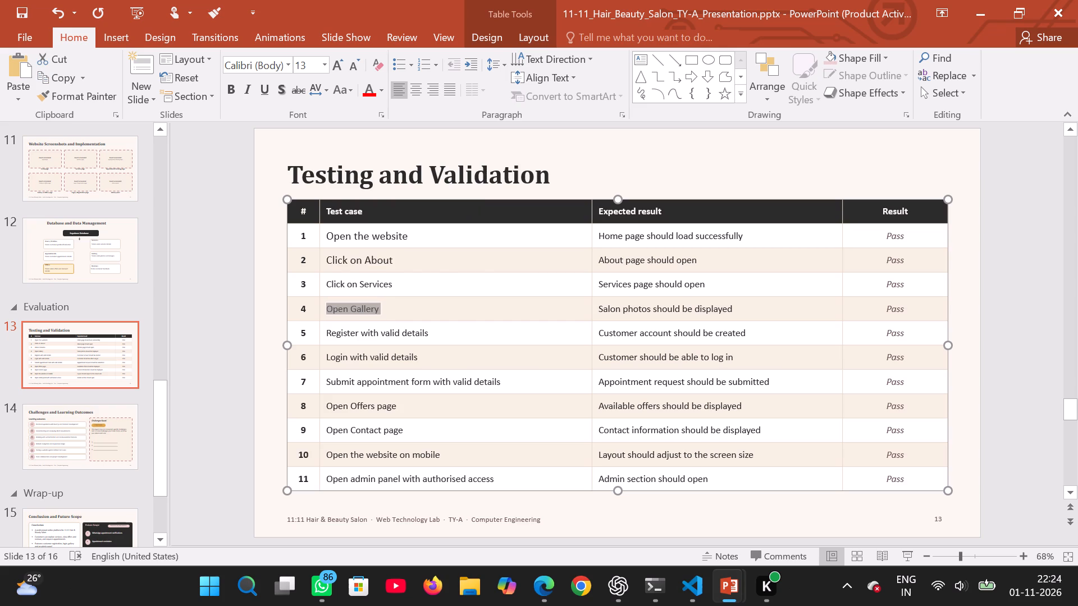
pyautogui.moveTo(335, 311); pyautogui.dragTo(326, 311)
pyautogui.click(394, 259)
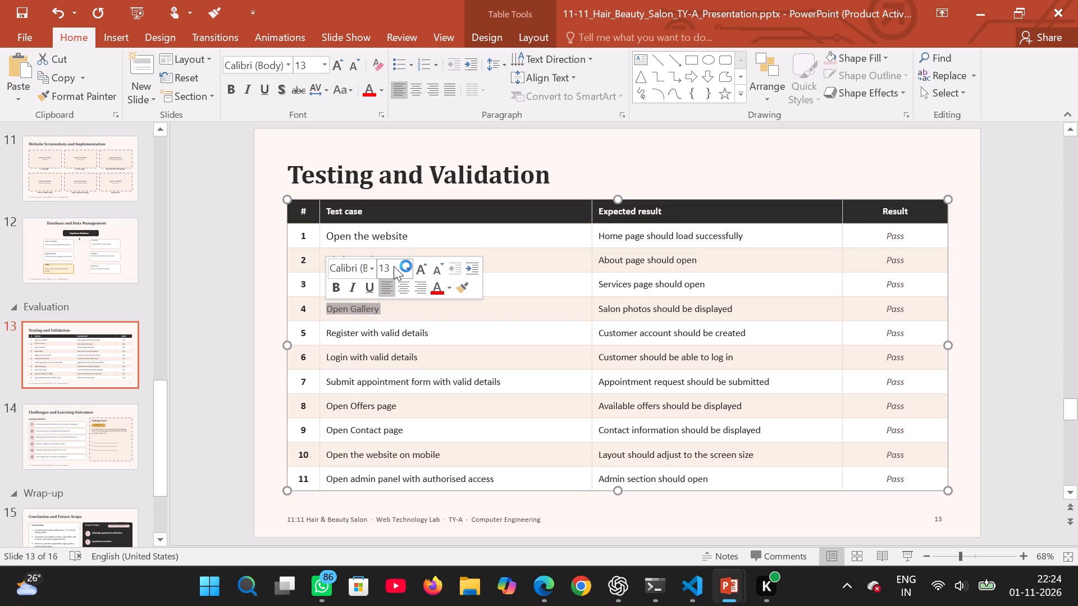
pyautogui.click(393, 269)
pyautogui.write('15')
pyautogui.press('Return')
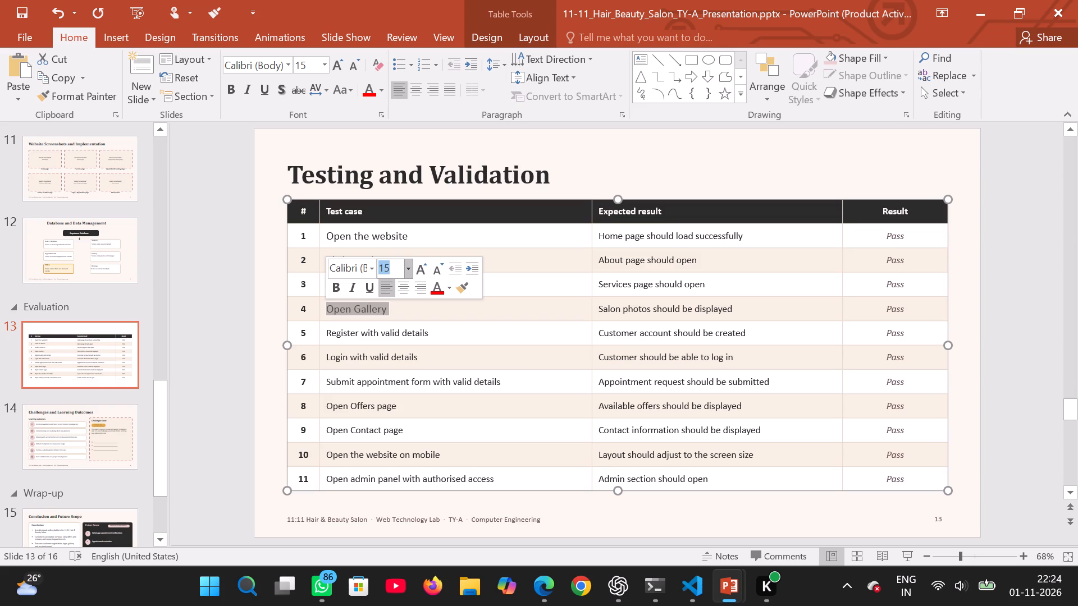
pyautogui.click(591, 274)
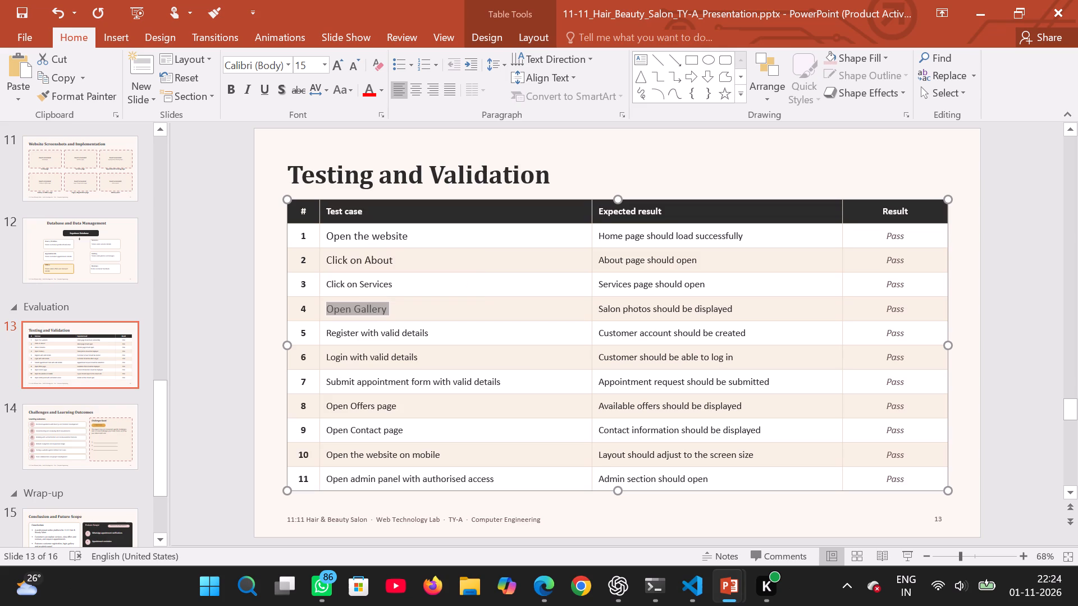
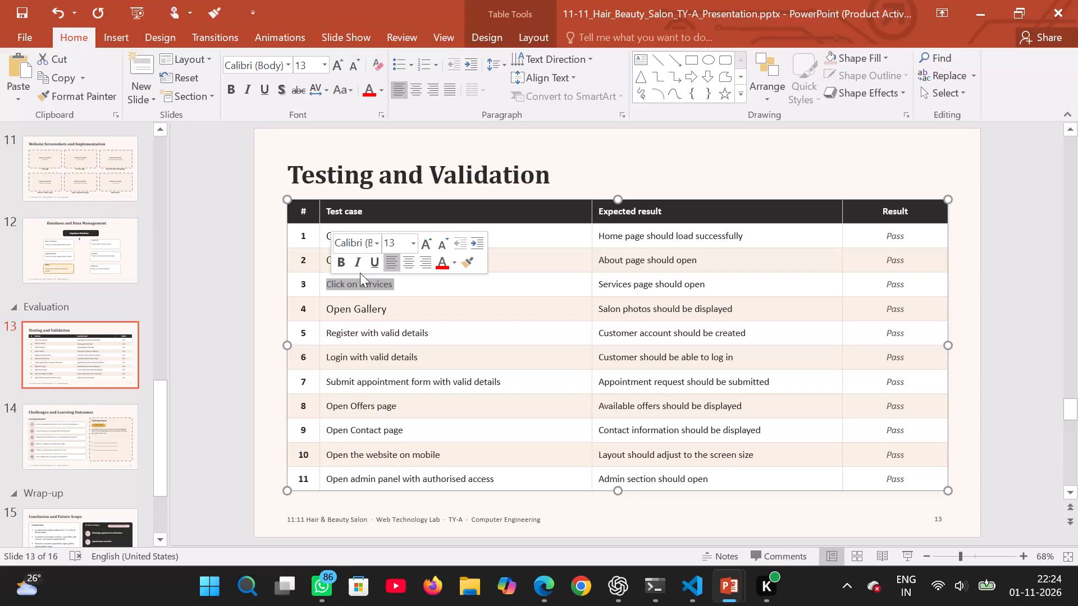
# Set the font size of the test case names "Click on Services" and "Register with valid details" to 15.
pyautogui.click(394, 242)
pyautogui.write('15')
pyautogui.press('Return')
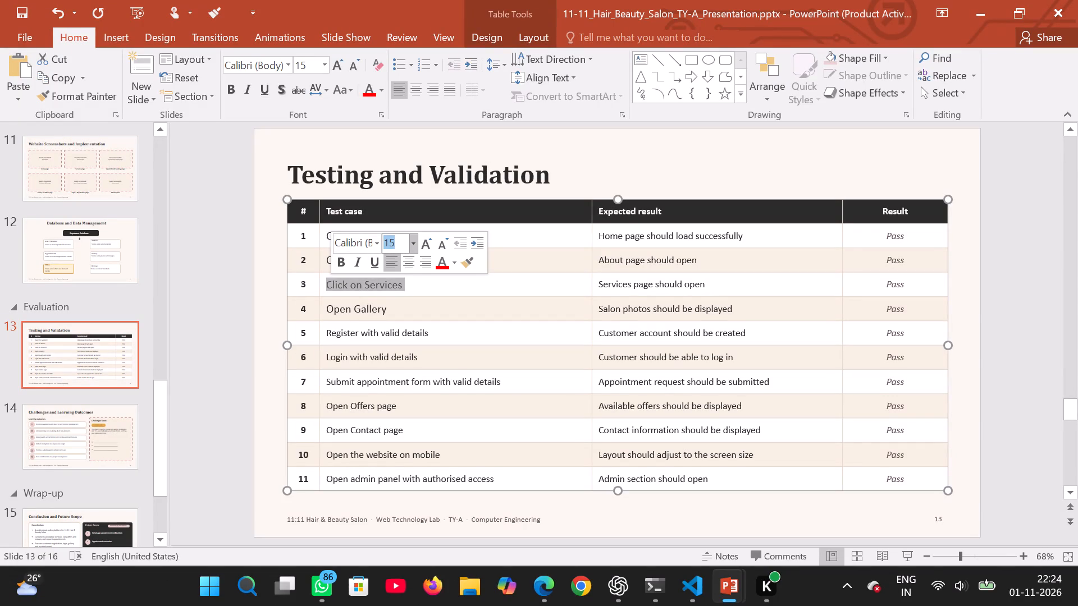
pyautogui.click(329, 332)
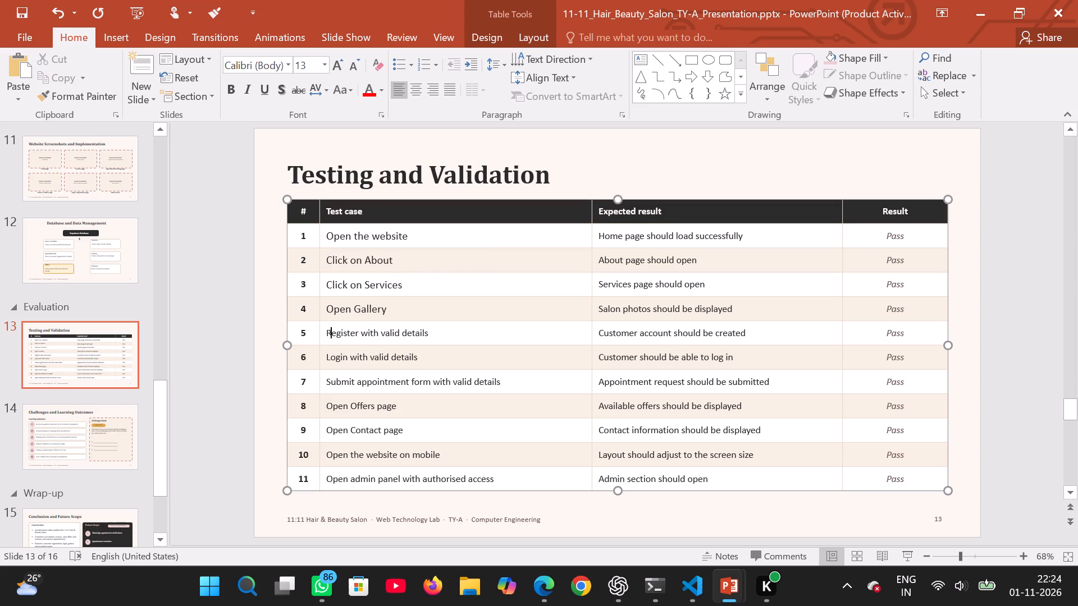
pyautogui.moveTo(329, 332); pyautogui.dragTo(434, 337)
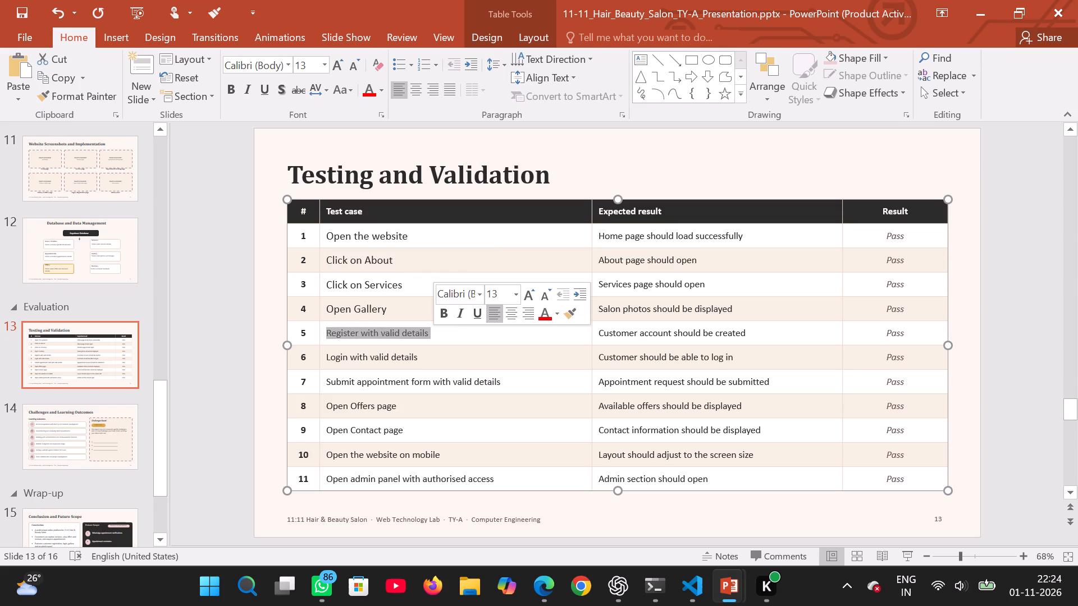
pyautogui.click(501, 296)
pyautogui.write('15')
pyautogui.press('Return')
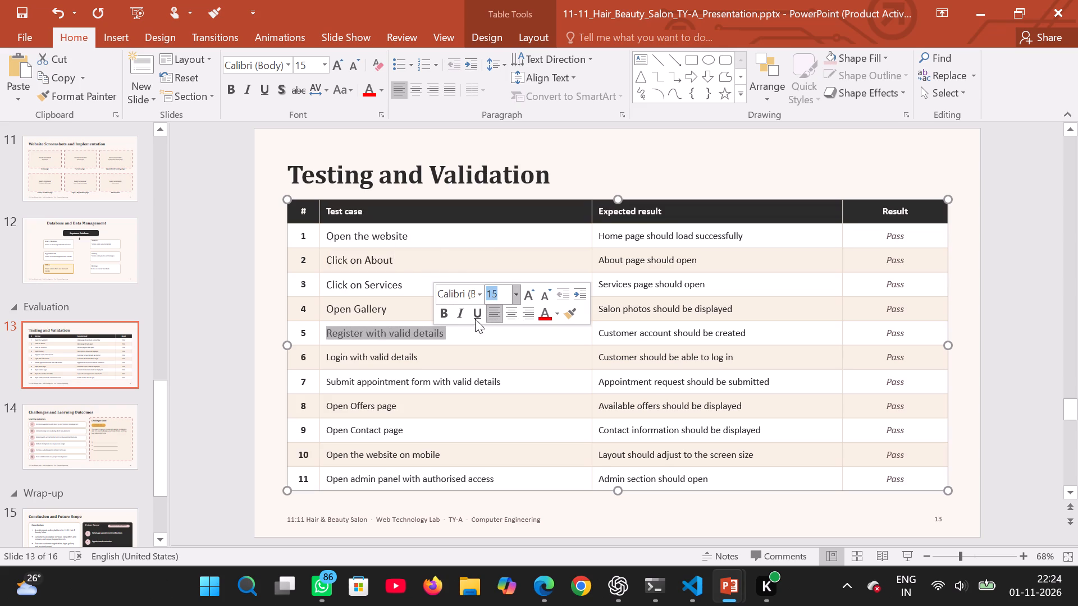
# Set the font size of the test case names "Login with valid details" and "Submit appointment form with valid details" to 15.
pyautogui.click(421, 356)
pyautogui.moveTo(421, 356); pyautogui.dragTo(368, 362)
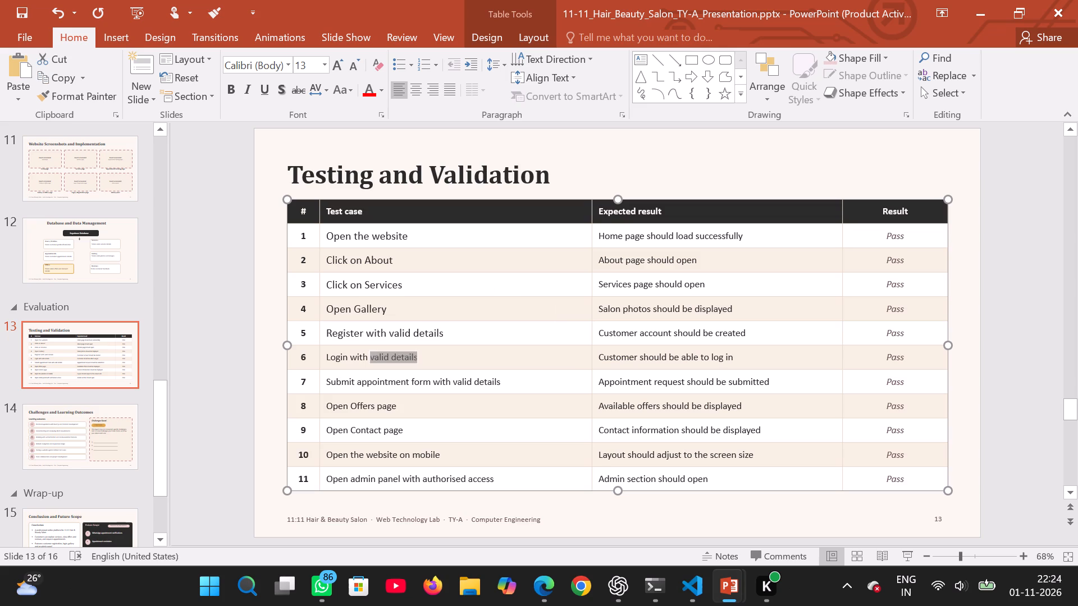
pyautogui.moveTo(368, 362); pyautogui.dragTo(330, 364)
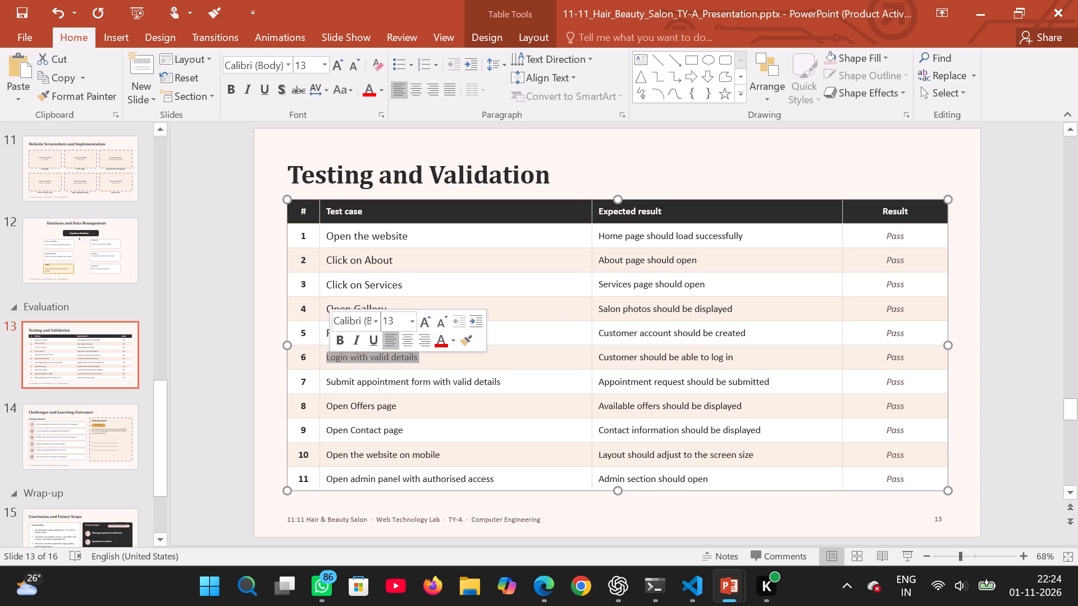
pyautogui.click(394, 313)
pyautogui.write('15')
pyautogui.press('Return')
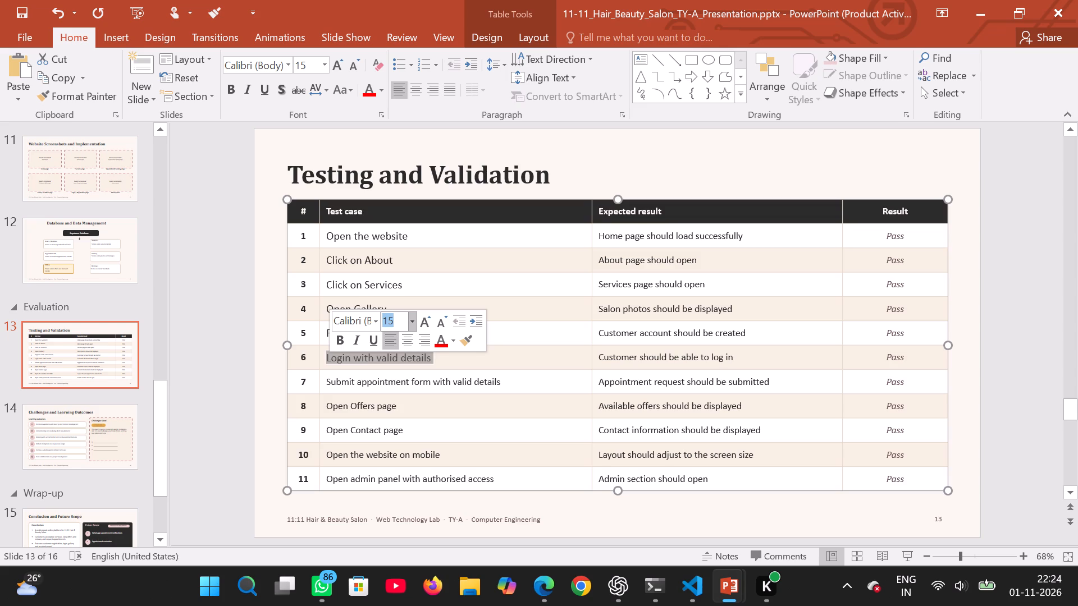
pyautogui.click(334, 378)
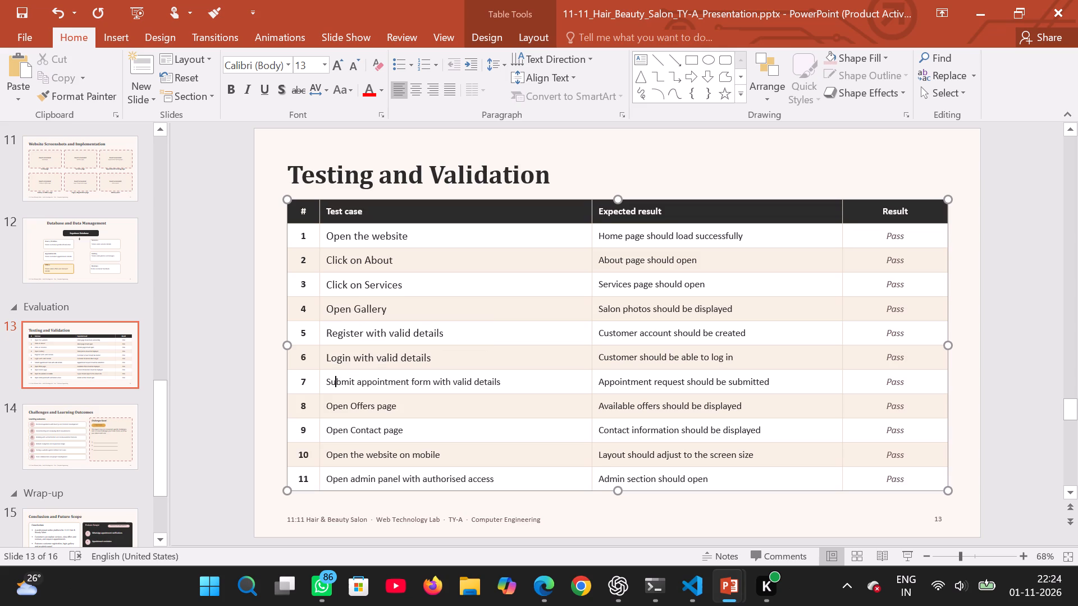
pyautogui.moveTo(327, 380); pyautogui.dragTo(506, 387)
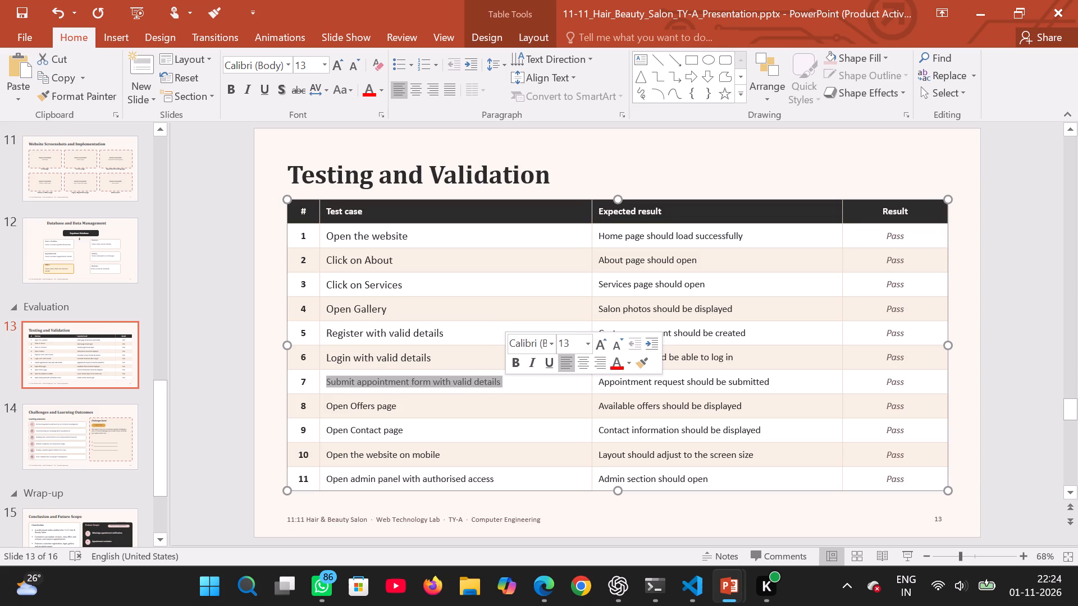
pyautogui.click(574, 341)
pyautogui.write('15')
pyautogui.press('Return')
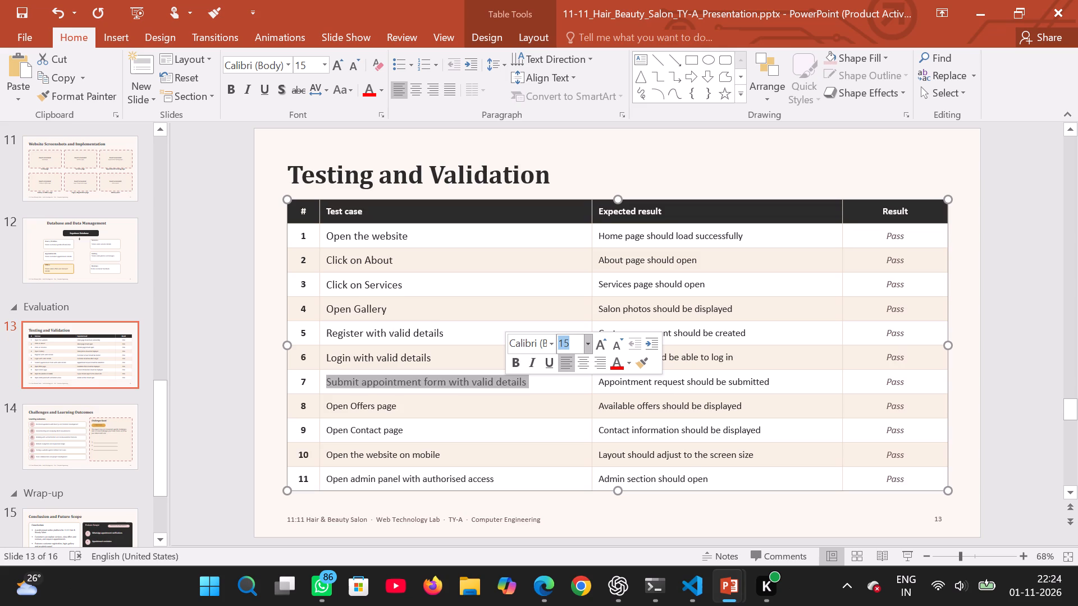
# Set the font size of the test case name "Open Offers page" in row 8 to 15.
pyautogui.click(395, 409)
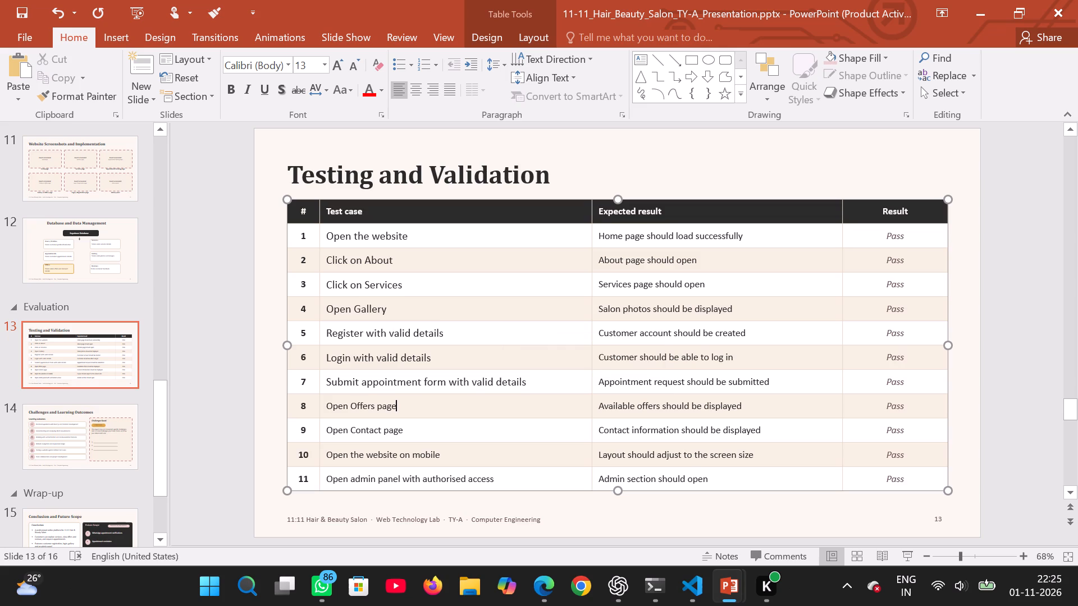
pyautogui.moveTo(394, 406); pyautogui.dragTo(327, 405)
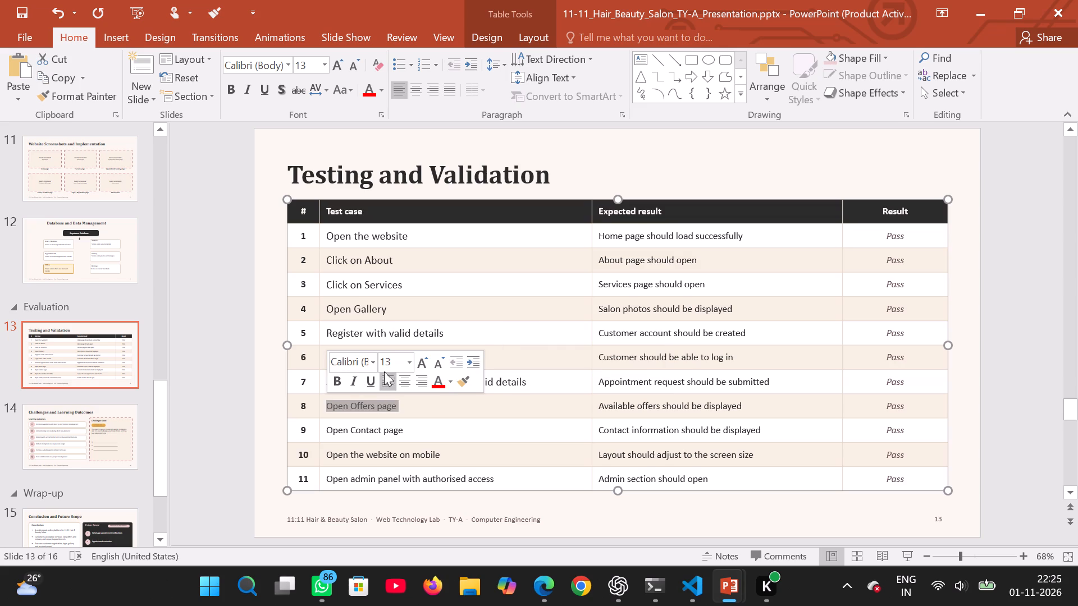
pyautogui.click(393, 360)
pyautogui.write('15')
pyautogui.press('Return')
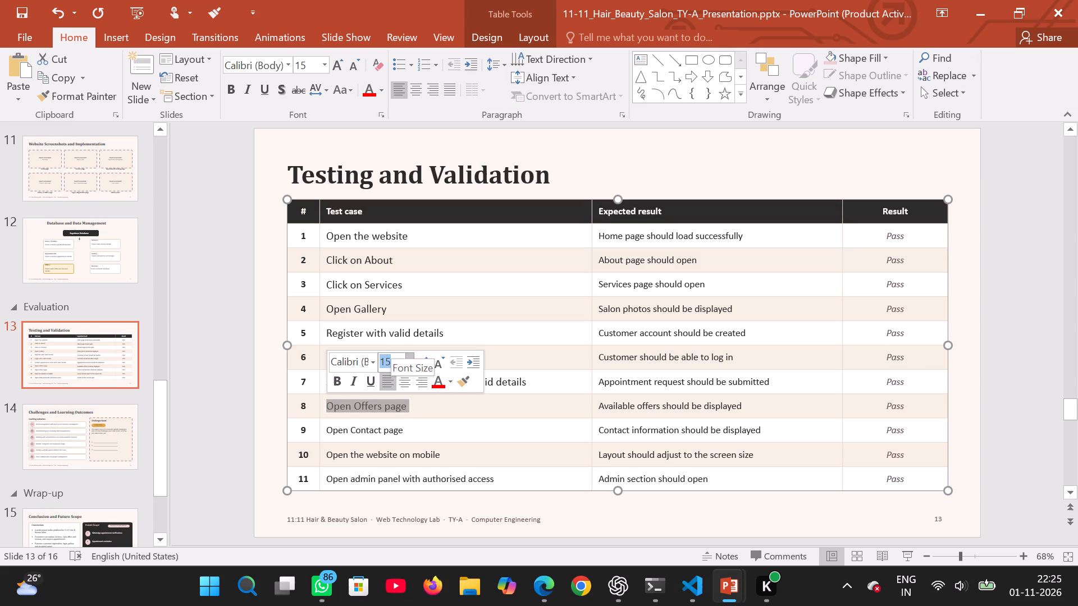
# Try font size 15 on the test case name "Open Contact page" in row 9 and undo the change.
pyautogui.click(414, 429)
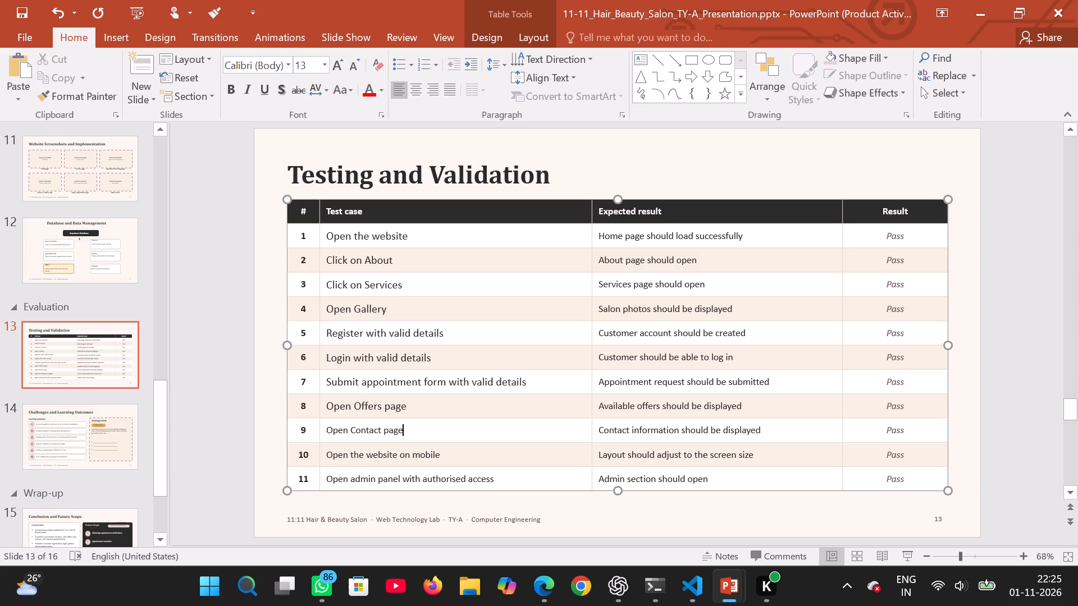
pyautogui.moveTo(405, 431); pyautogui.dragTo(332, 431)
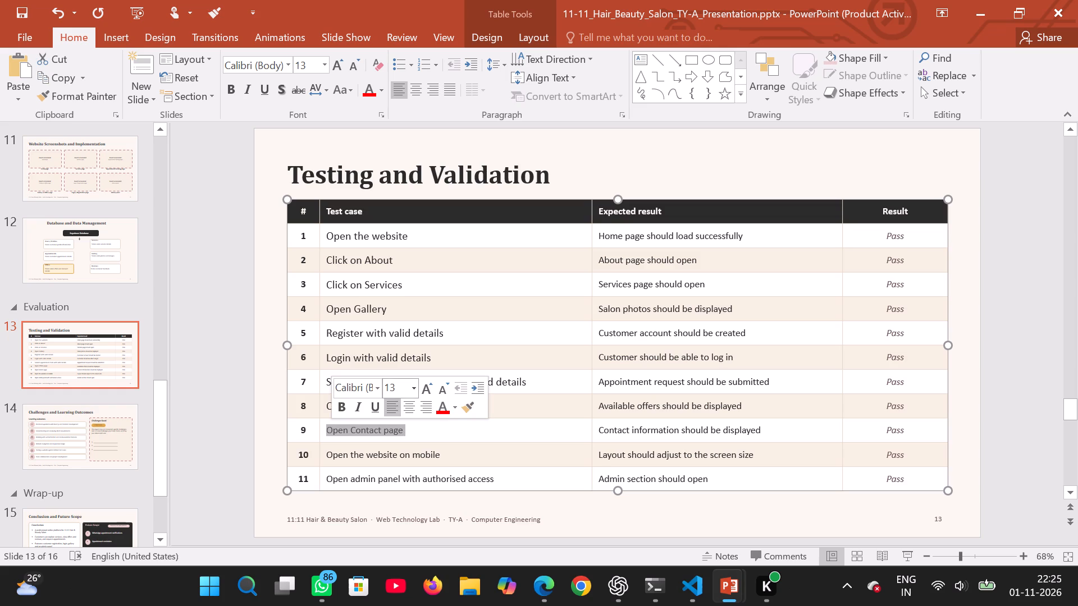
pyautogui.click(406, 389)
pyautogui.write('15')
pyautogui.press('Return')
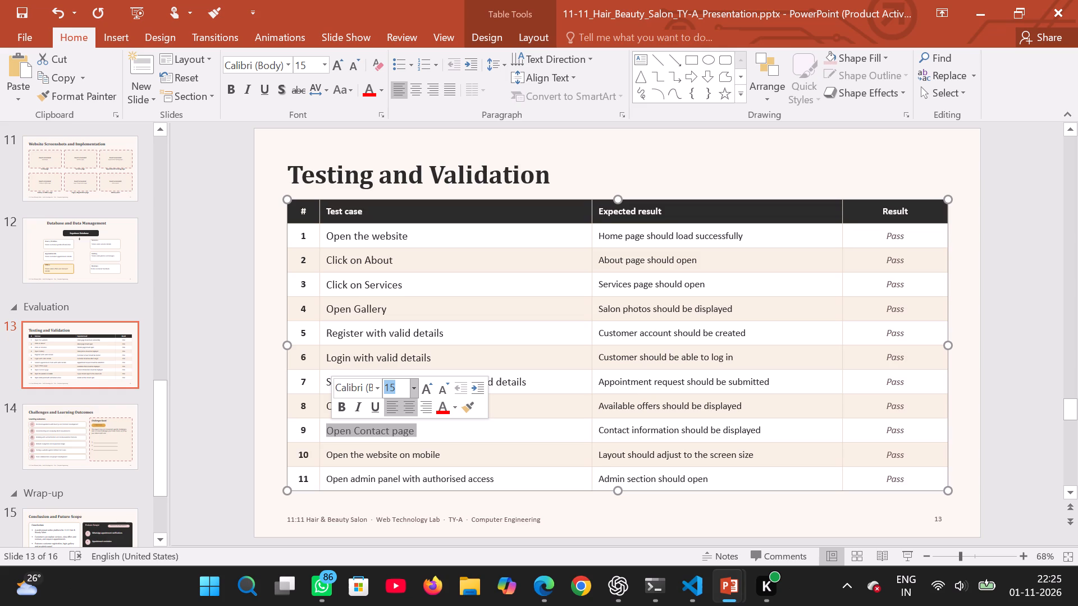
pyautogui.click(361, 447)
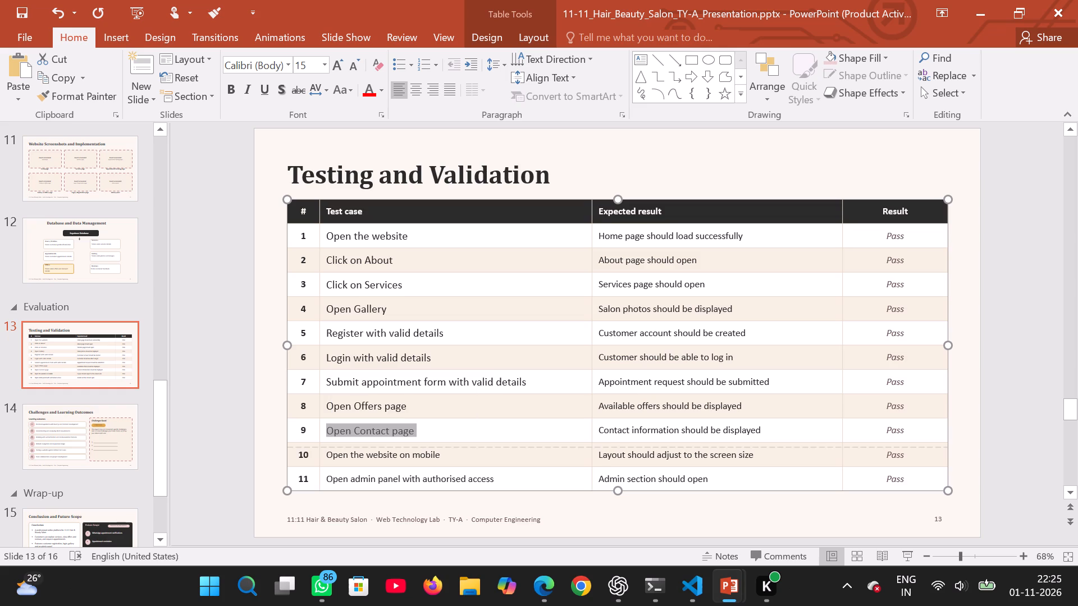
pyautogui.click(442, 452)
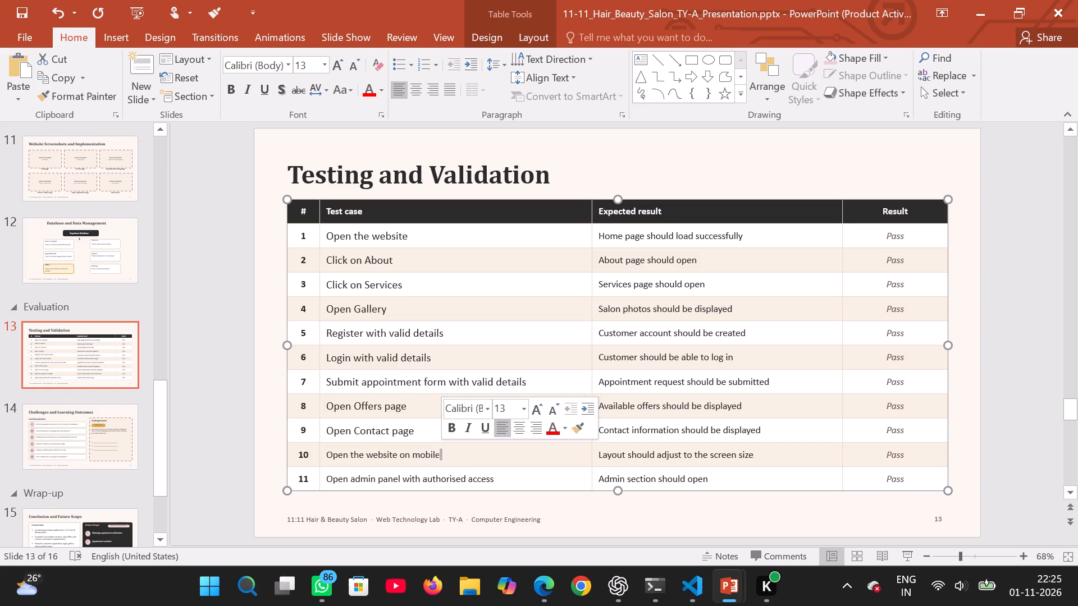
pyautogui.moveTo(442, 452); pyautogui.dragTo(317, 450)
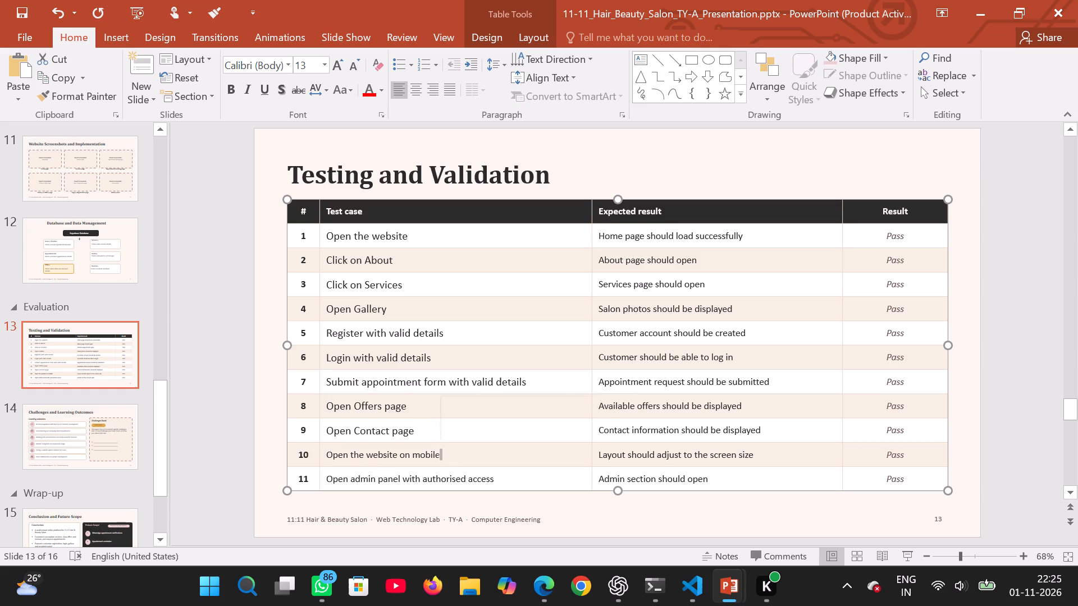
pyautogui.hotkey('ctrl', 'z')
# Set the font size of row 10's number and test case name "Open the website on mobile" to 15.
pyautogui.click(436, 456)
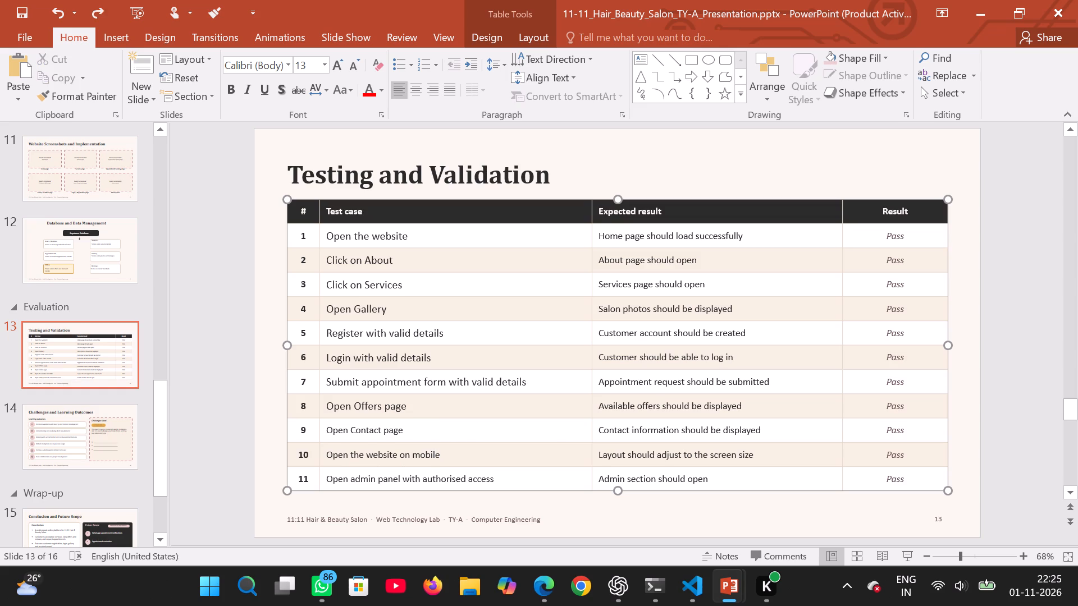
pyautogui.moveTo(439, 456); pyautogui.dragTo(318, 452)
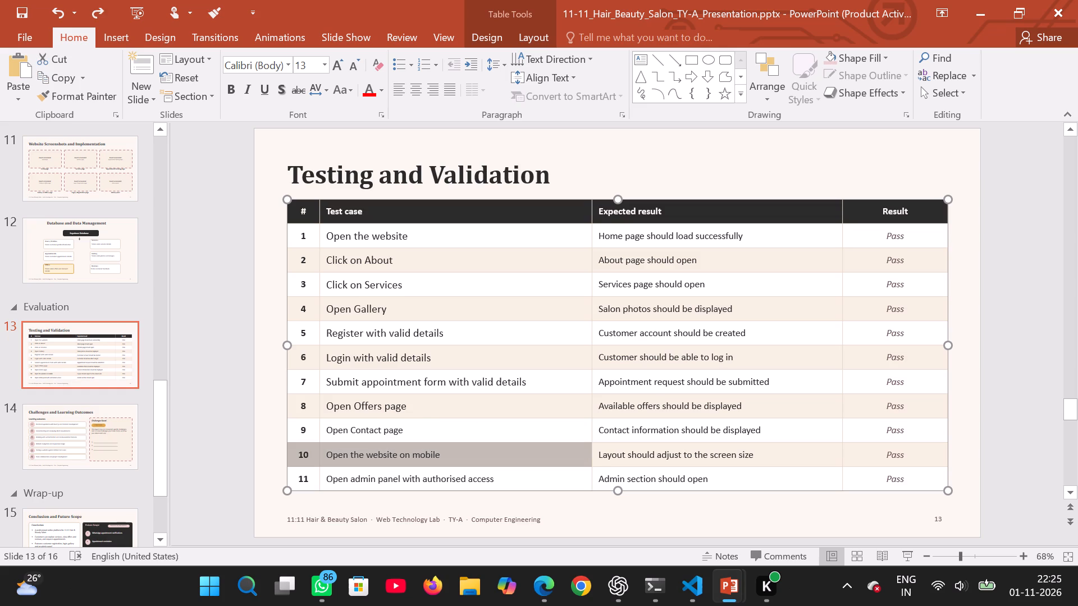
pyautogui.click(306, 65)
pyautogui.write('15')
pyautogui.press('Return')
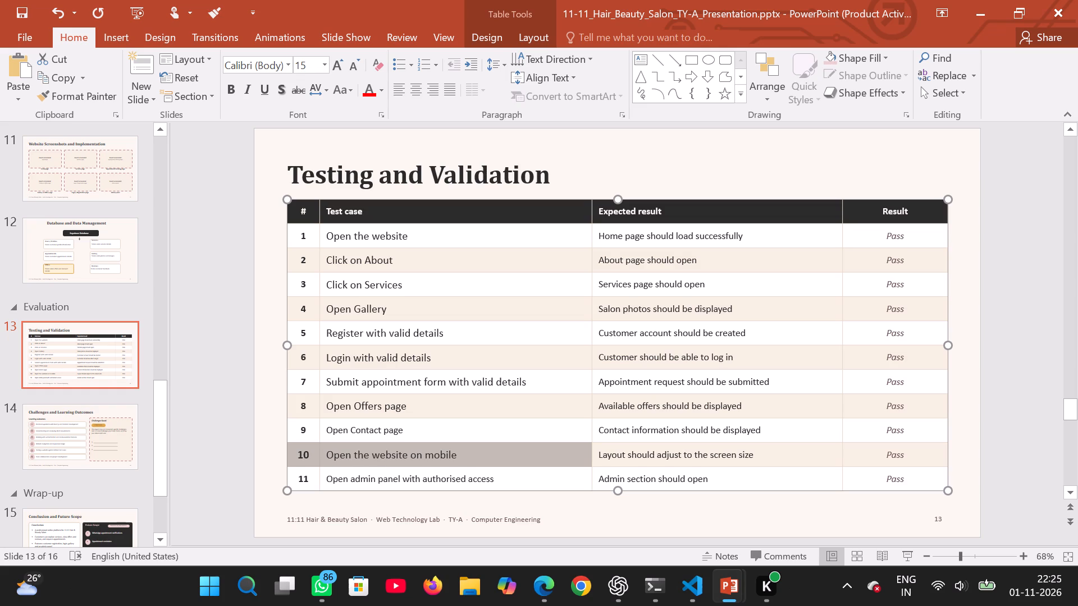
# Set the font size of the test case name "Open Contact page" in row 9 to 15.
pyautogui.click(400, 426)
pyautogui.moveTo(400, 426); pyautogui.dragTo(344, 434)
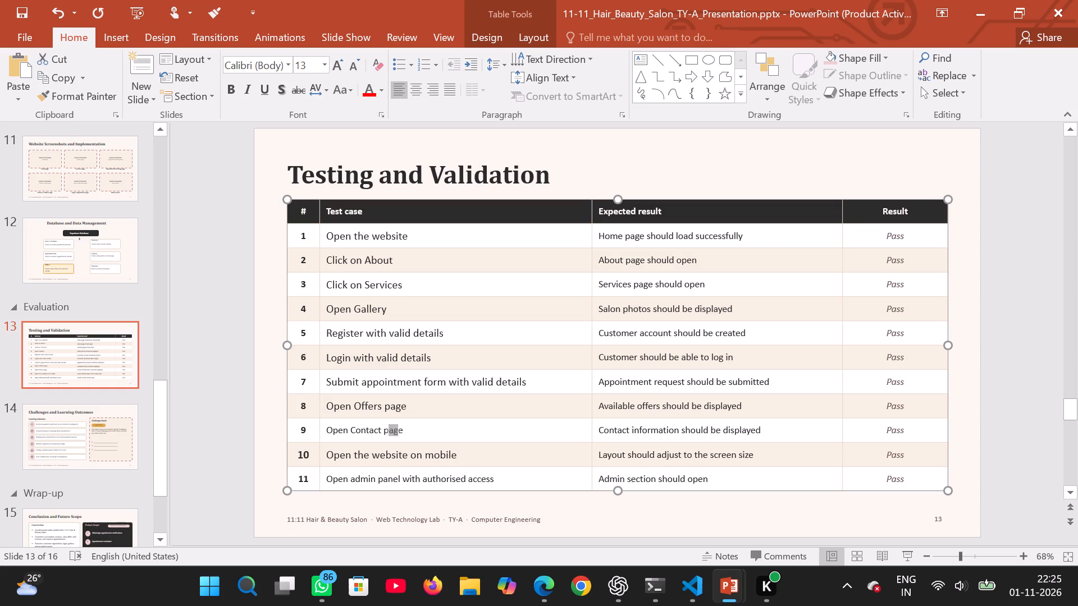
pyautogui.moveTo(344, 434); pyautogui.dragTo(320, 435)
pyautogui.click(382, 390)
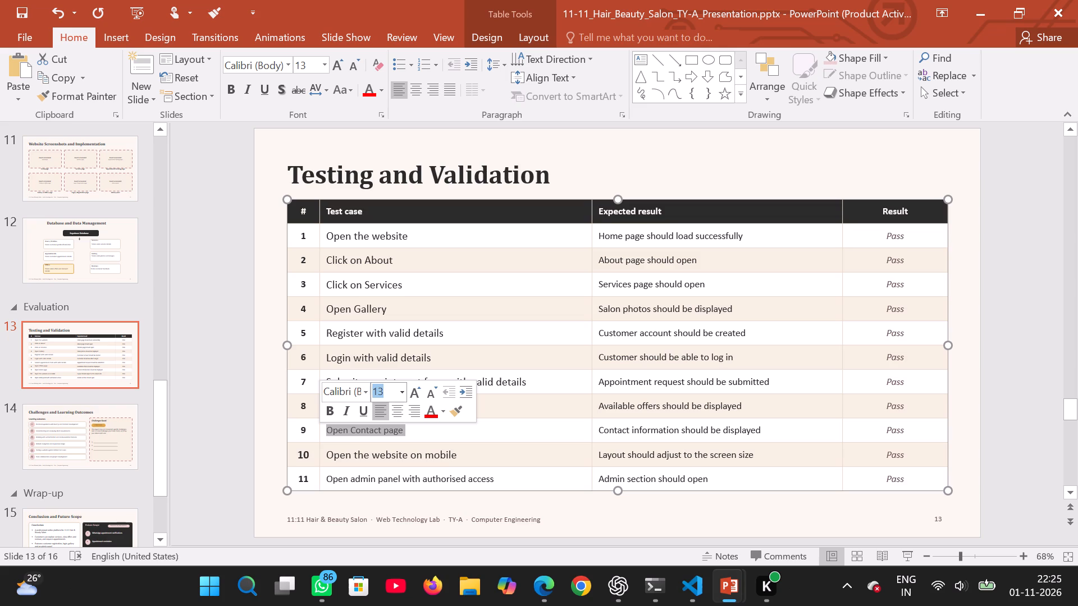
pyautogui.write('15')
pyautogui.press('Return')
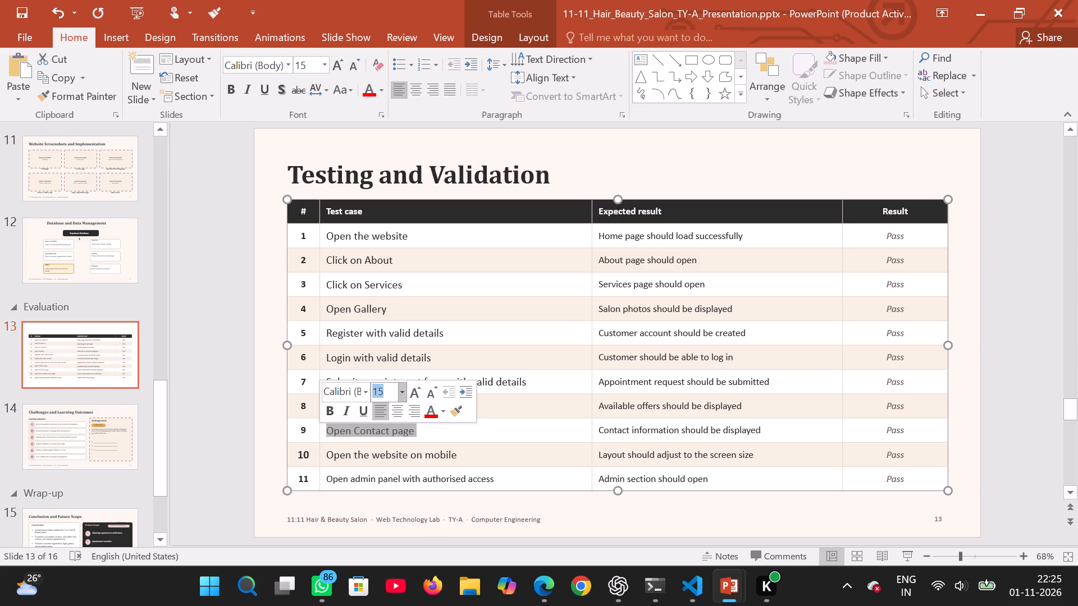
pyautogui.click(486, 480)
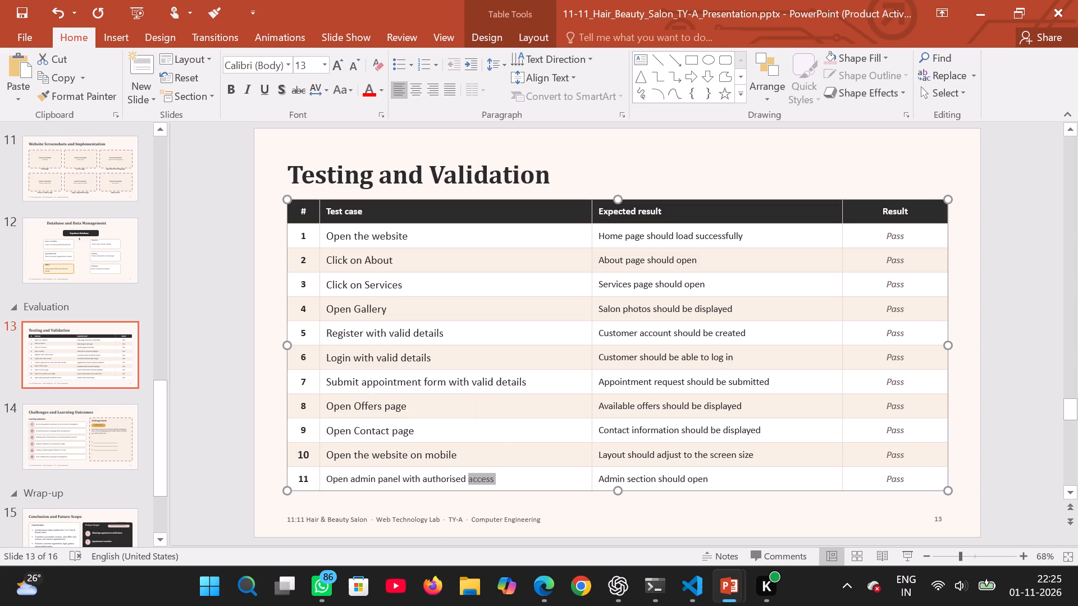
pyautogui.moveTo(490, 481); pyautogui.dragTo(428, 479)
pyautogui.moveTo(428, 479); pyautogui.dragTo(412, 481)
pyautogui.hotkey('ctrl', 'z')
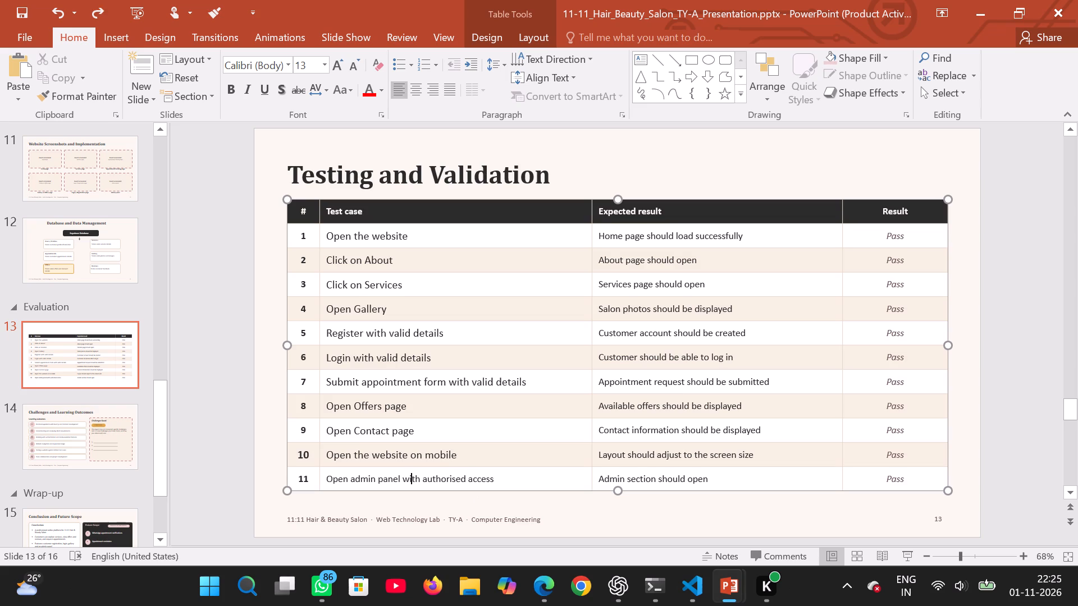
# Set the font size of the test case name "Open admin panel with authorised access" in row 11 to 15.
pyautogui.moveTo(327, 480); pyautogui.dragTo(372, 479)
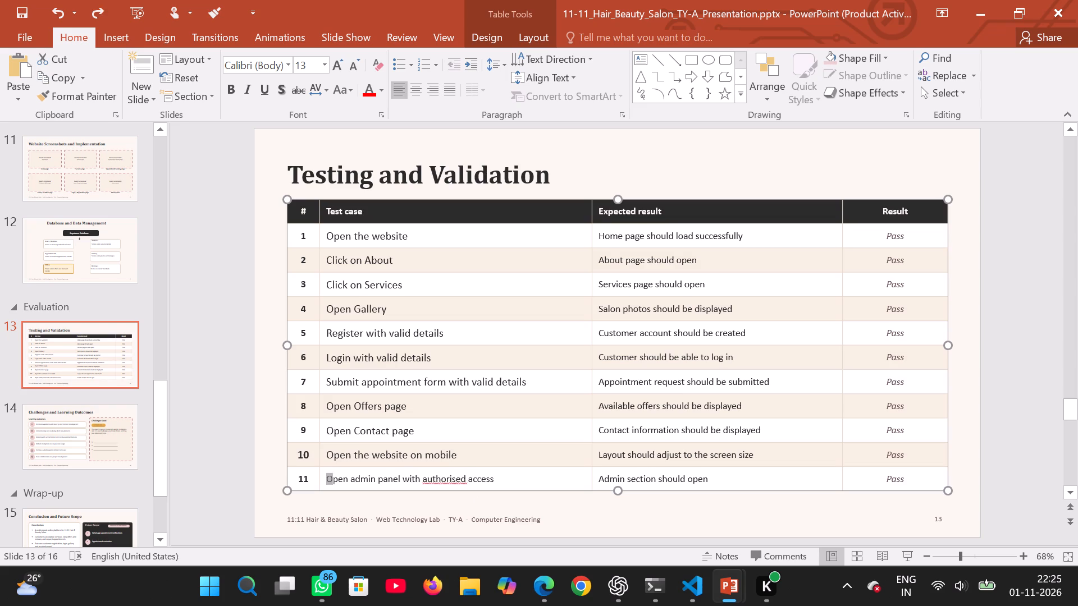
pyautogui.moveTo(372, 479); pyautogui.dragTo(490, 502)
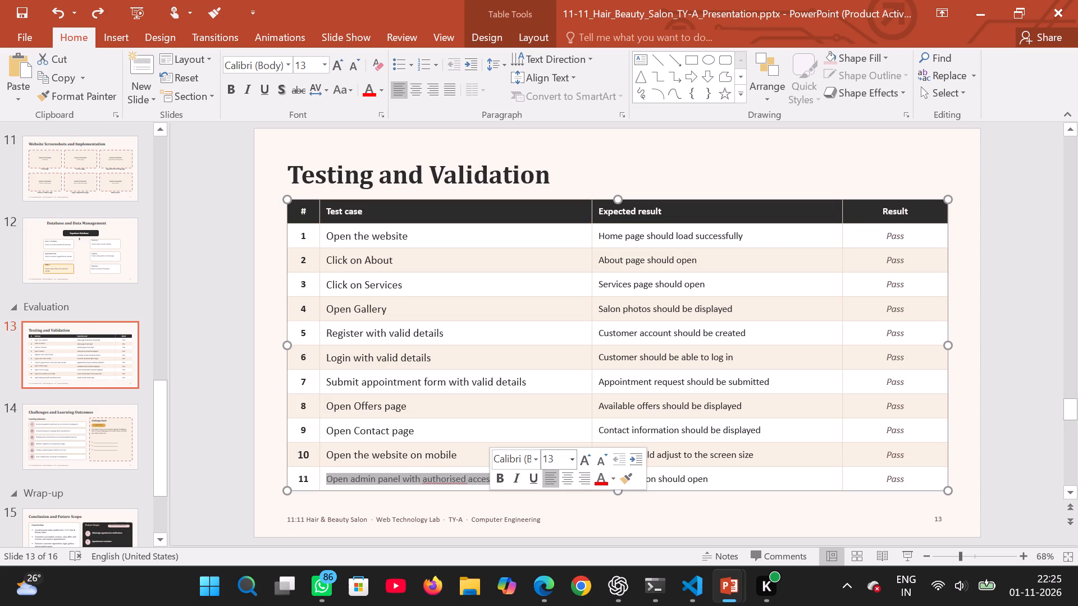
pyautogui.click(557, 463)
pyautogui.write('15')
pyautogui.press('Return')
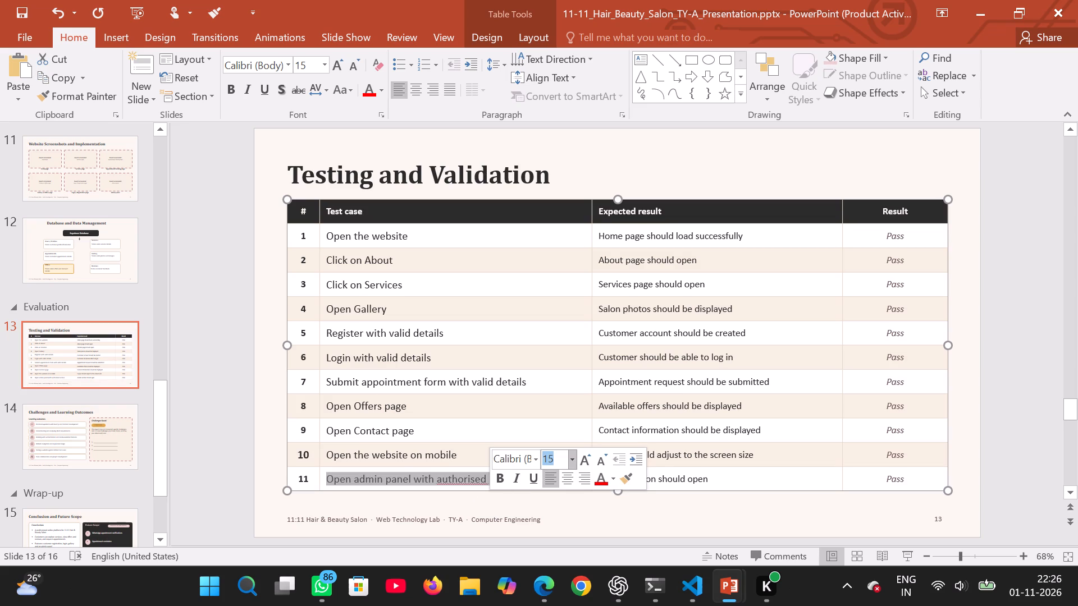
# Set the font size of the table's header cells "Test case" and "#" to 15.
pyautogui.moveTo(366, 210); pyautogui.dragTo(323, 211)
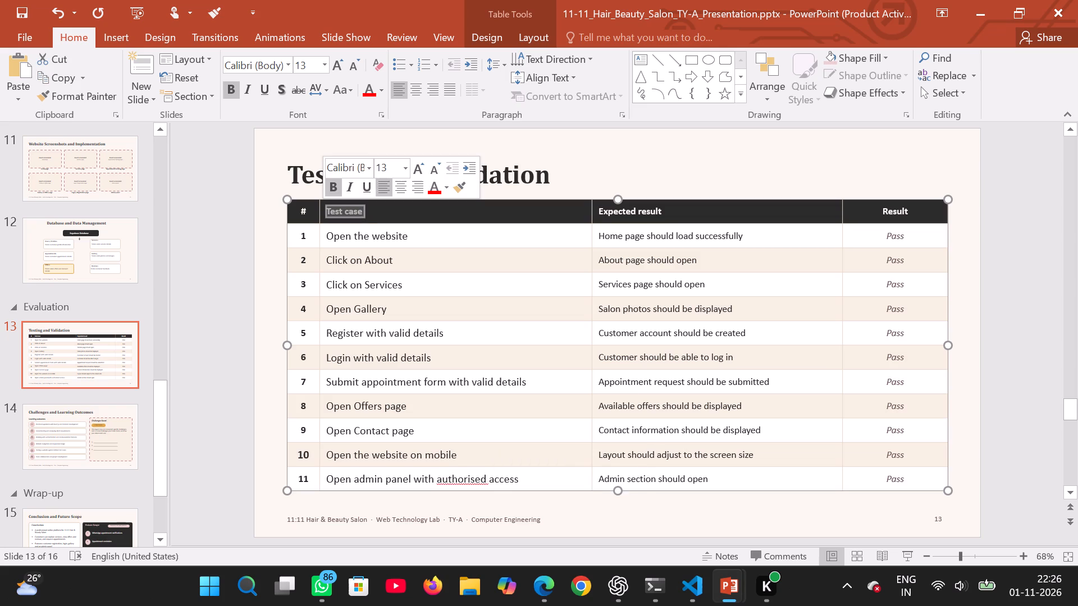
pyautogui.click(390, 165)
pyautogui.write('15')
pyautogui.press('Return')
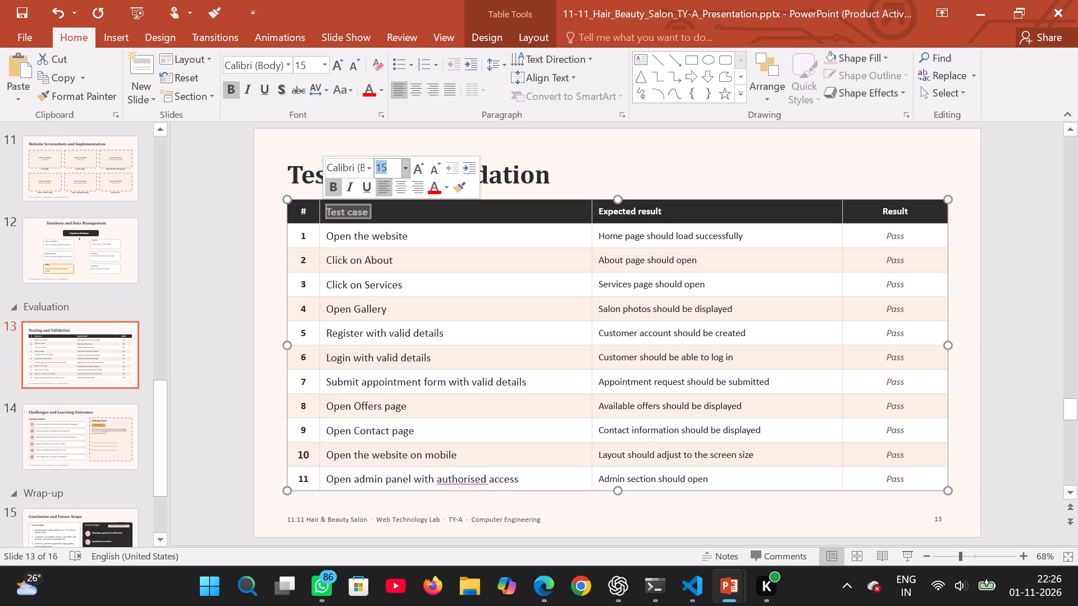
pyautogui.moveTo(312, 213); pyautogui.dragTo(296, 217)
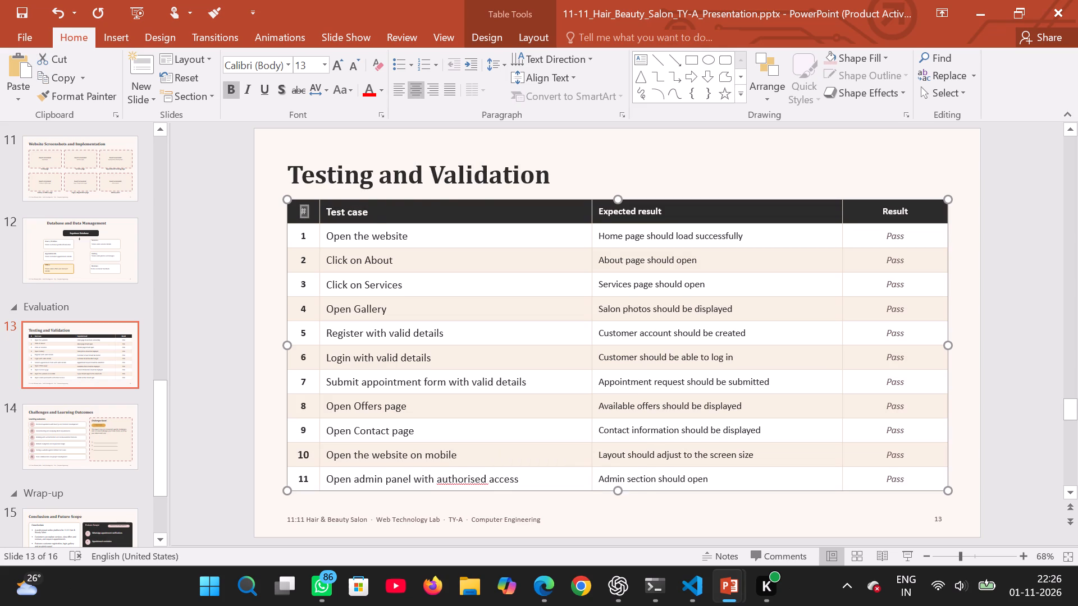
pyautogui.moveTo(296, 217); pyautogui.dragTo(295, 217)
pyautogui.click(355, 175)
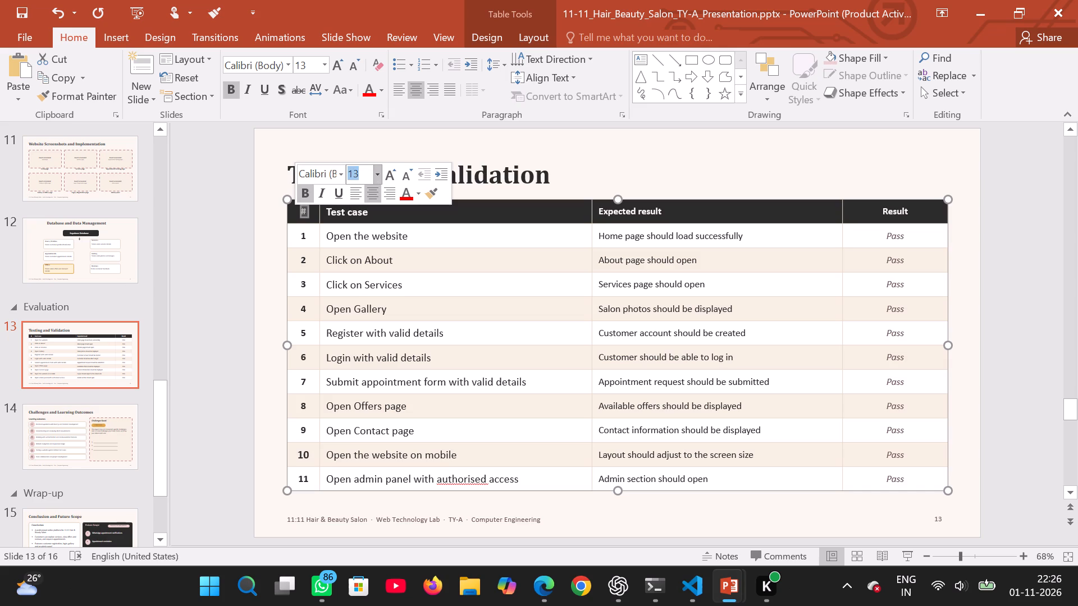
pyautogui.write('15')
pyautogui.press('Return')
# Set the font size of the table's header cells "Expected result" and "Result" to 15.
pyautogui.moveTo(677, 210); pyautogui.dragTo(645, 212)
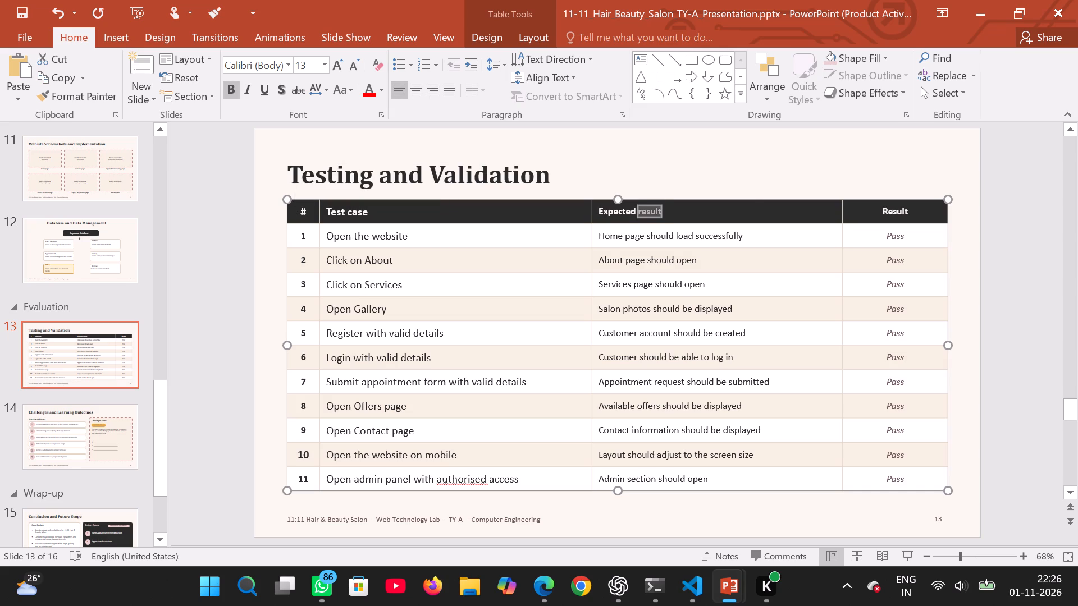
pyautogui.moveTo(645, 212); pyautogui.dragTo(598, 215)
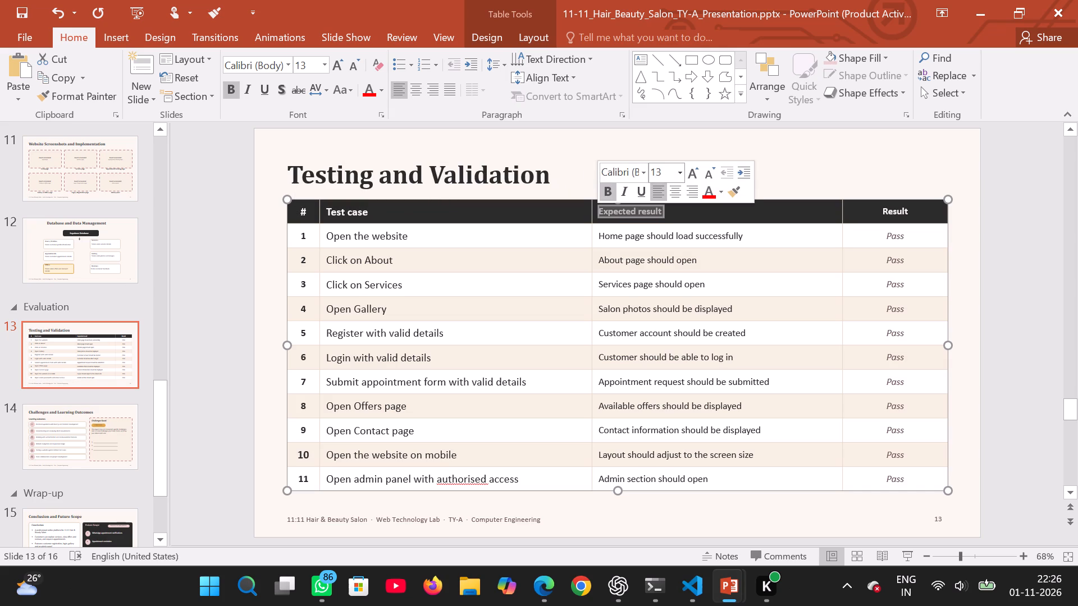
pyautogui.click(663, 173)
pyautogui.write('15')
pyautogui.press('Return')
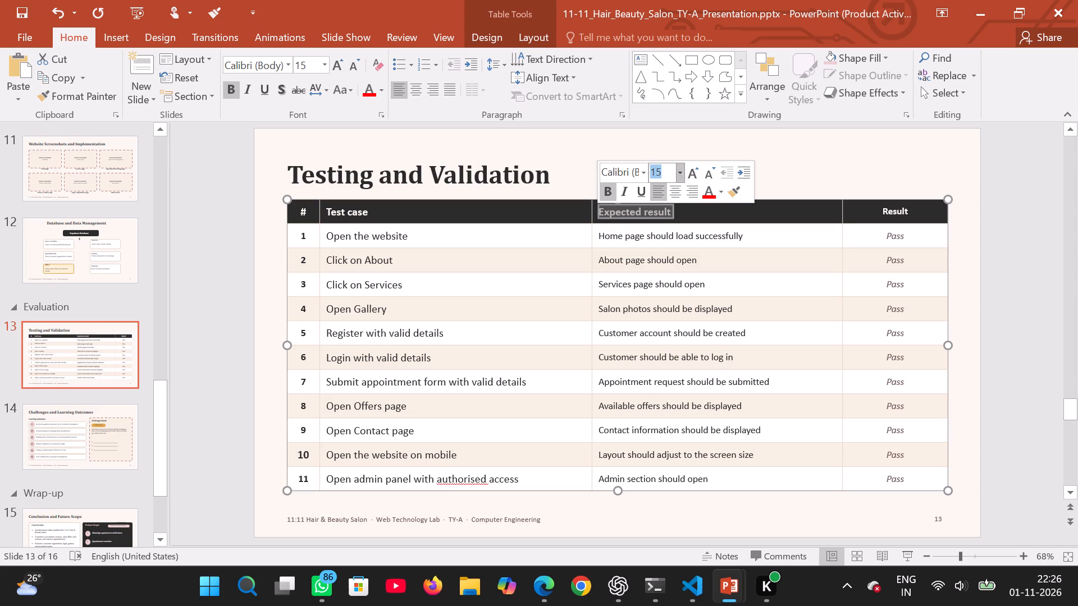
pyautogui.moveTo(922, 212); pyautogui.dragTo(876, 221)
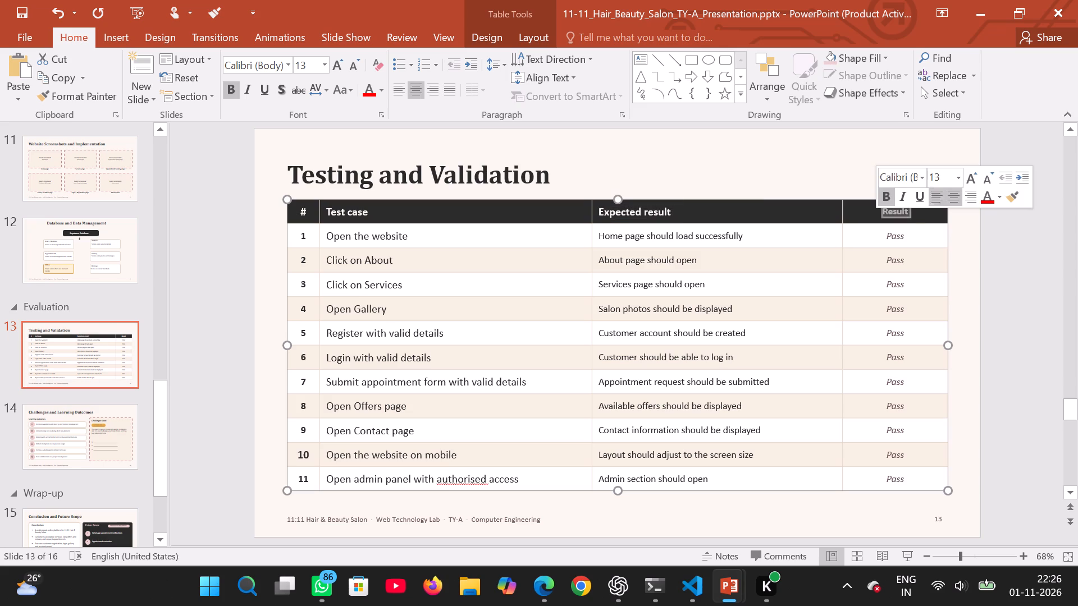
pyautogui.click(937, 177)
pyautogui.write('15')
pyautogui.press('Return')
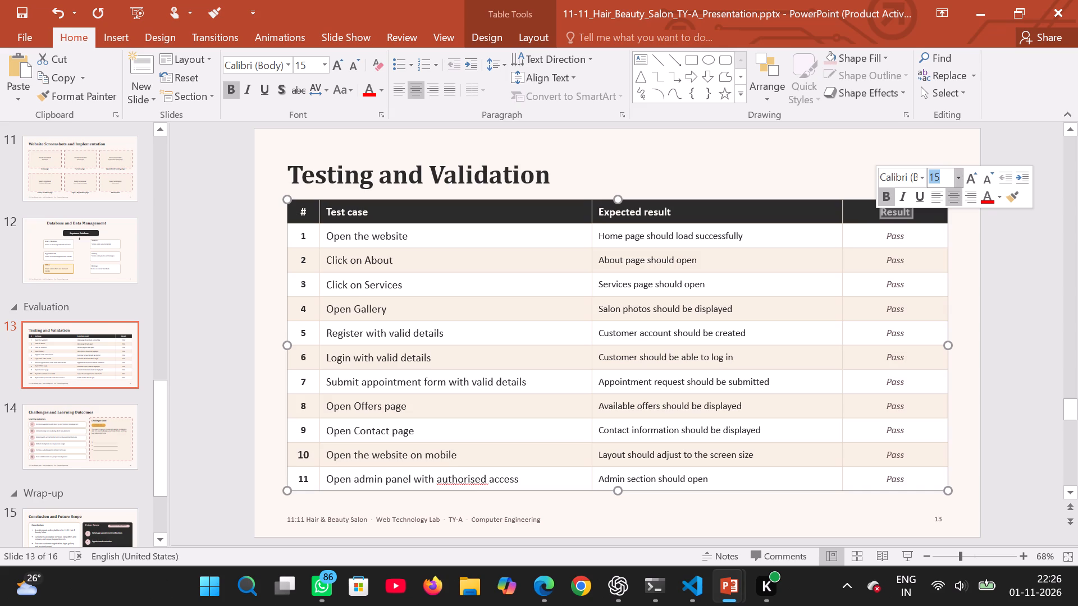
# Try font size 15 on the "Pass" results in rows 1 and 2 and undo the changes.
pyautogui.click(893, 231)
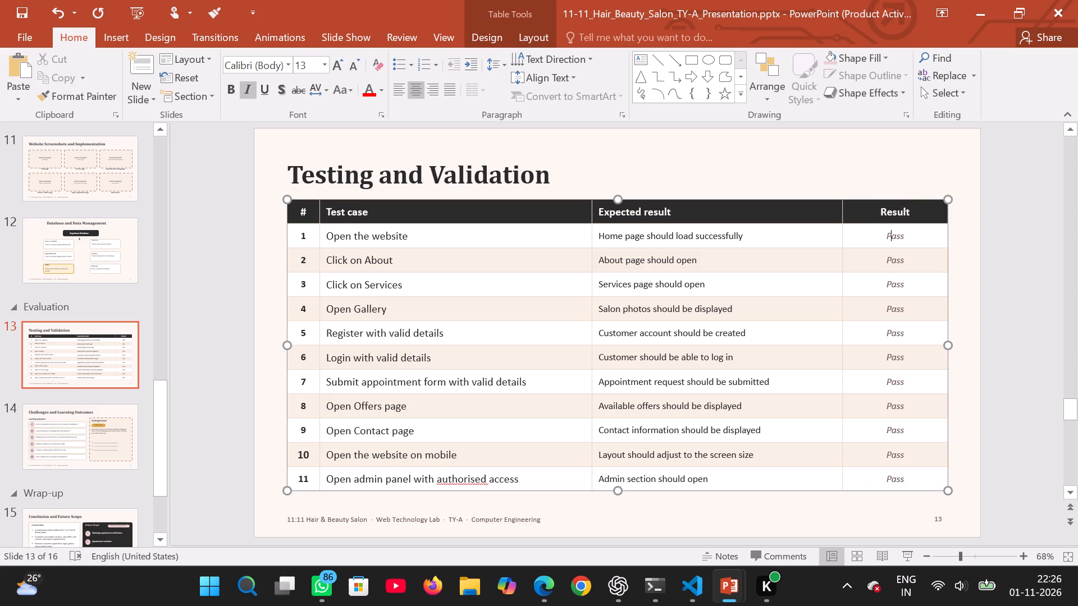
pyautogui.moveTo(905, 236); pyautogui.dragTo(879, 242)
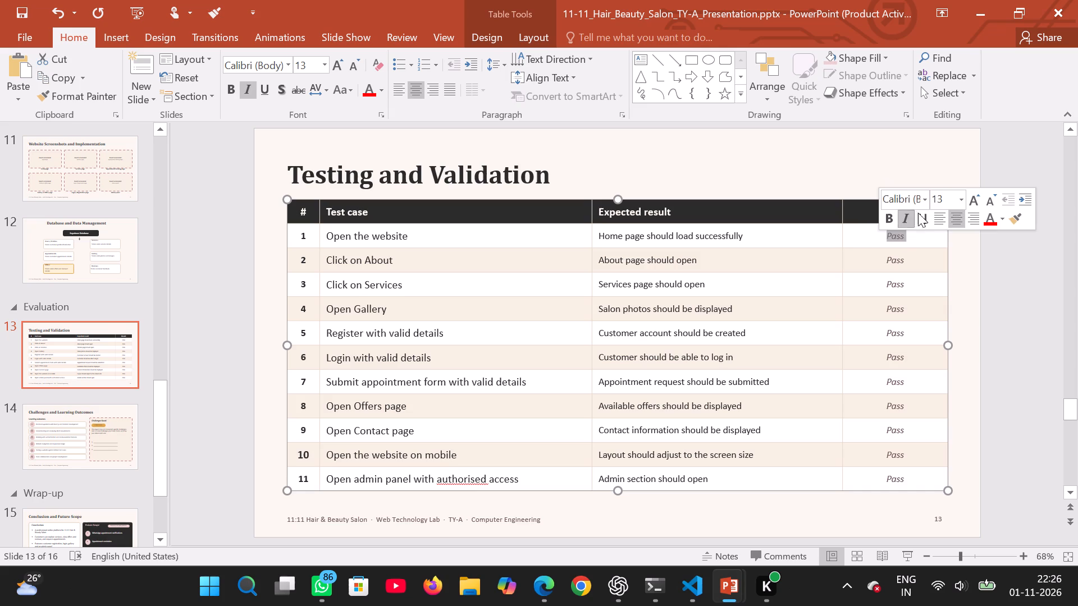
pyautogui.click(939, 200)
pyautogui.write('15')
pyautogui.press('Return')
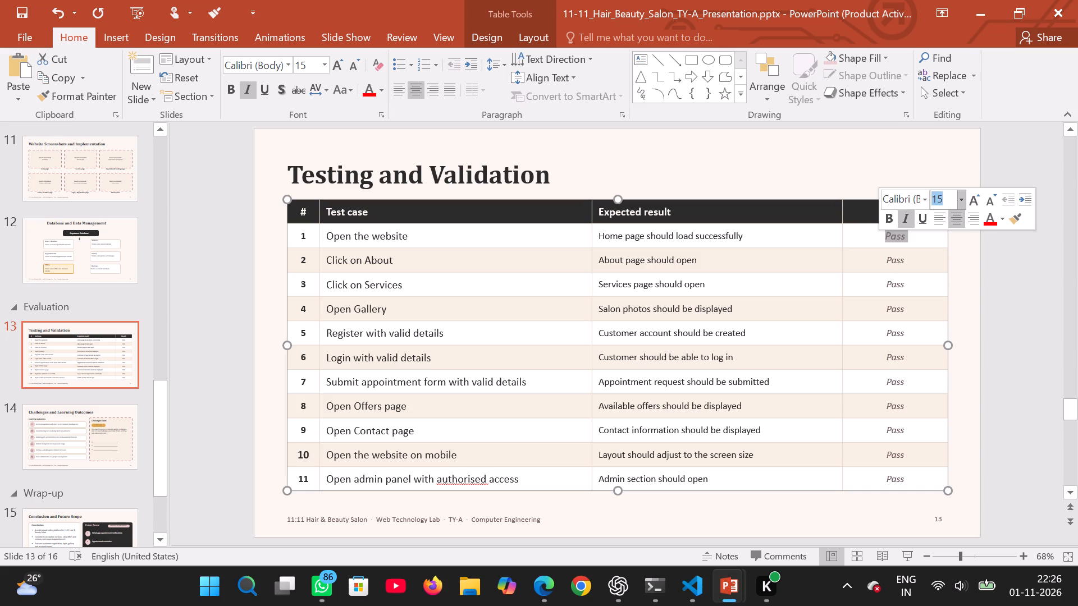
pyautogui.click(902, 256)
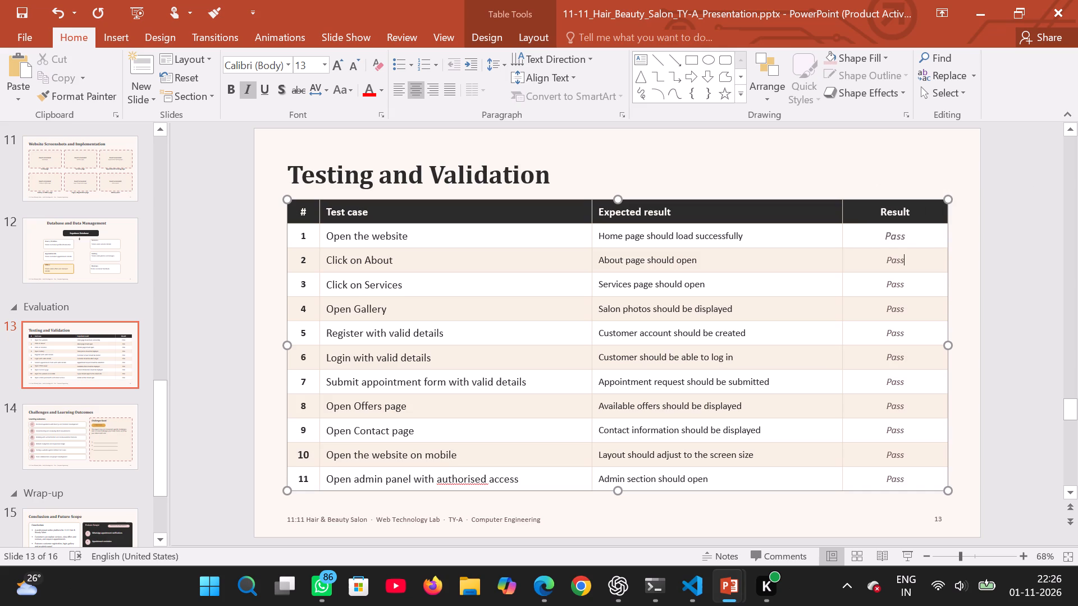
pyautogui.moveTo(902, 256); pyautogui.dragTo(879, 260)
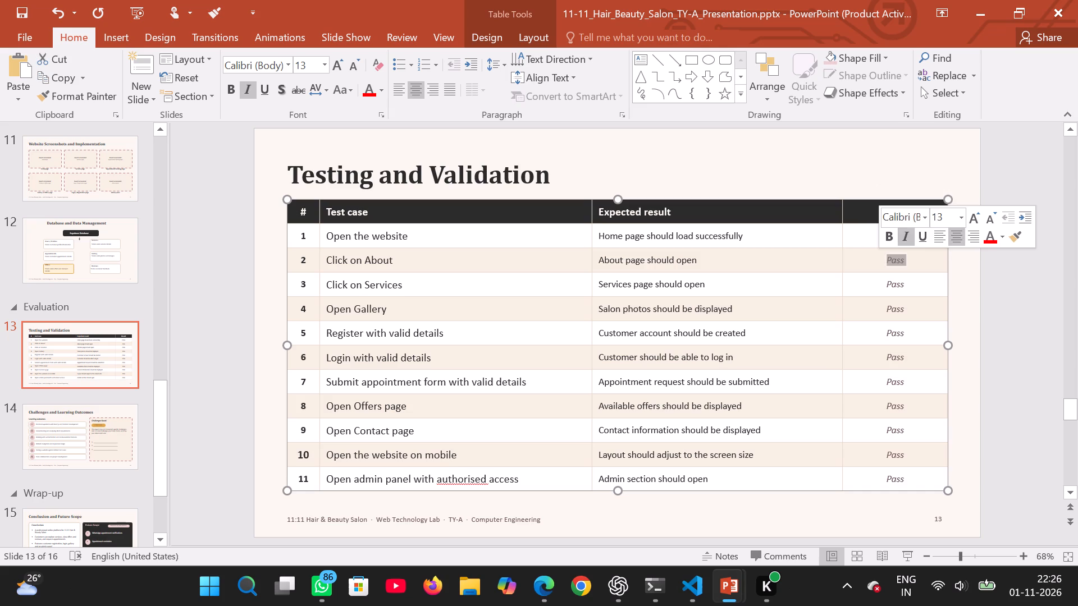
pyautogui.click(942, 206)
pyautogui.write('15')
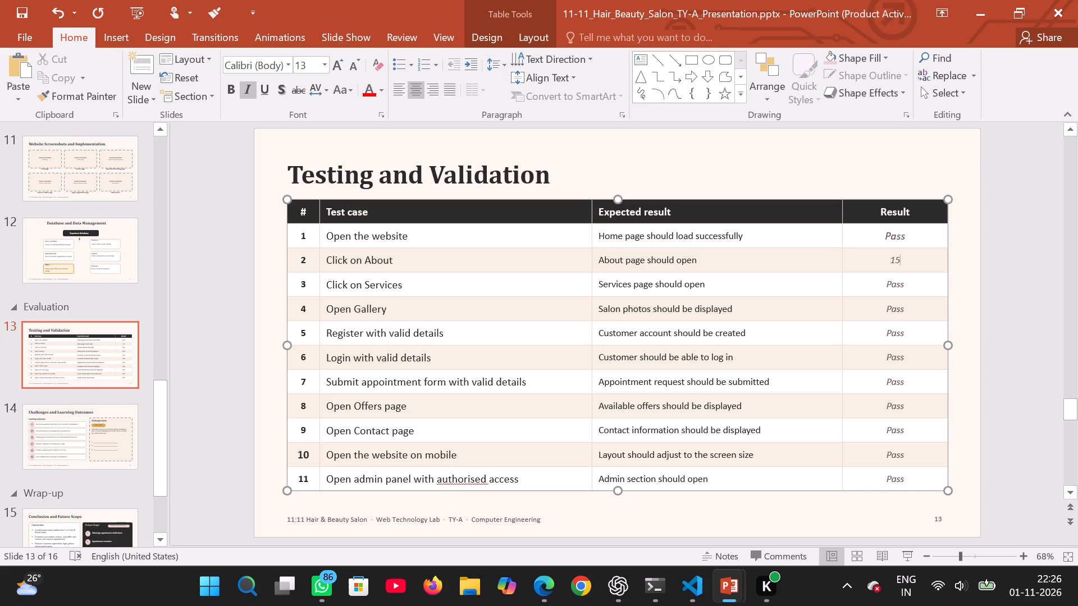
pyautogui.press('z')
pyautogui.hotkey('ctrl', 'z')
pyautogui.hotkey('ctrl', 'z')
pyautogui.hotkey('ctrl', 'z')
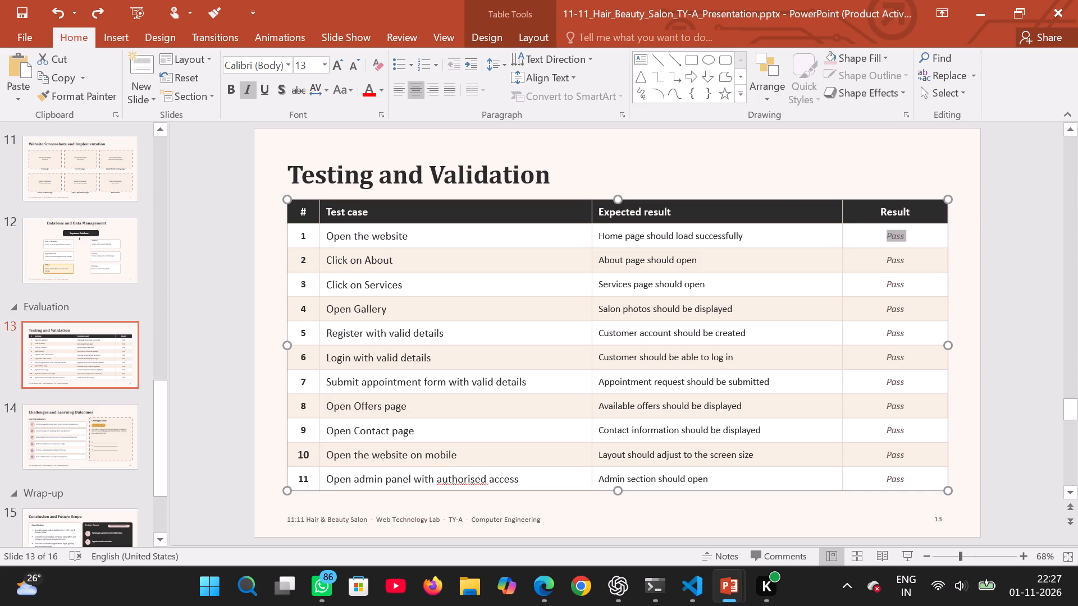
# Set the font size of the expected results "Home page should load successfully" and "About page should open" in rows 1 and 2 to 15.
pyautogui.moveTo(742, 235); pyautogui.dragTo(604, 229)
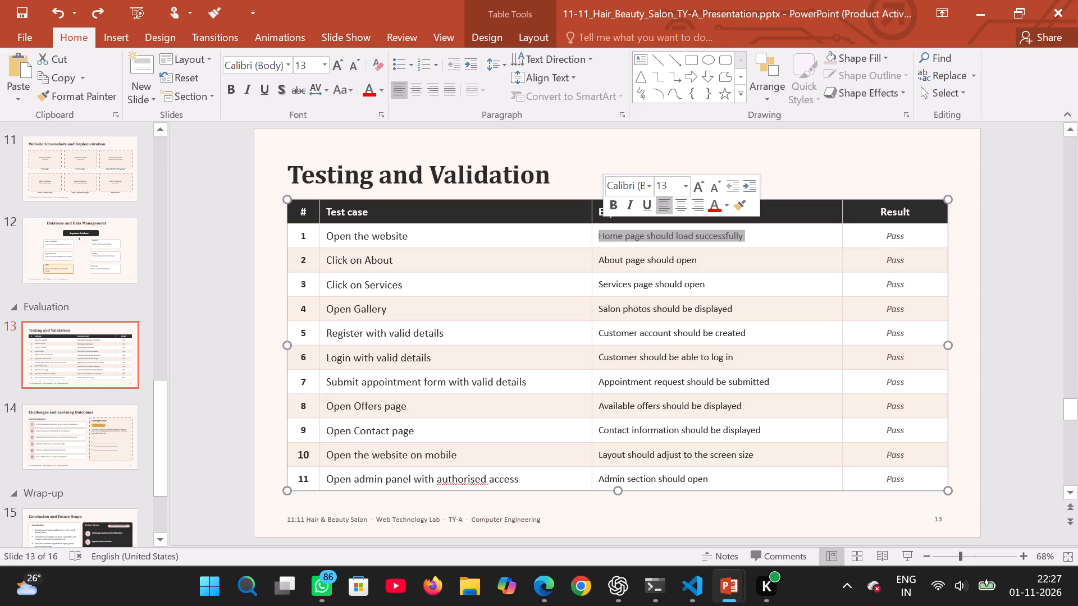
pyautogui.click(671, 186)
pyautogui.write('15')
pyautogui.press('Return')
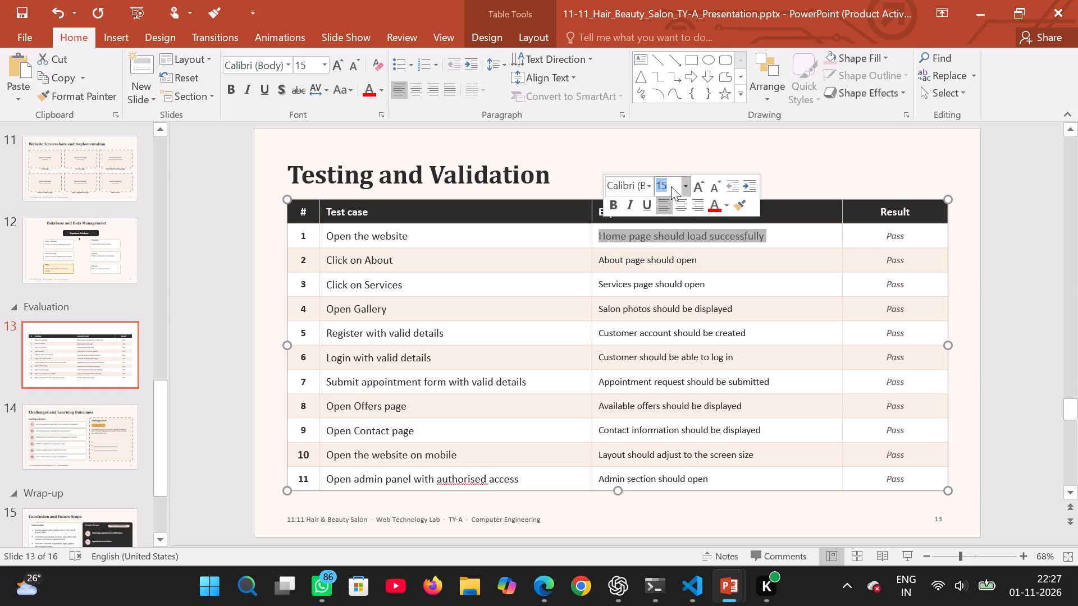
pyautogui.click(699, 259)
pyautogui.moveTo(699, 259); pyautogui.dragTo(662, 264)
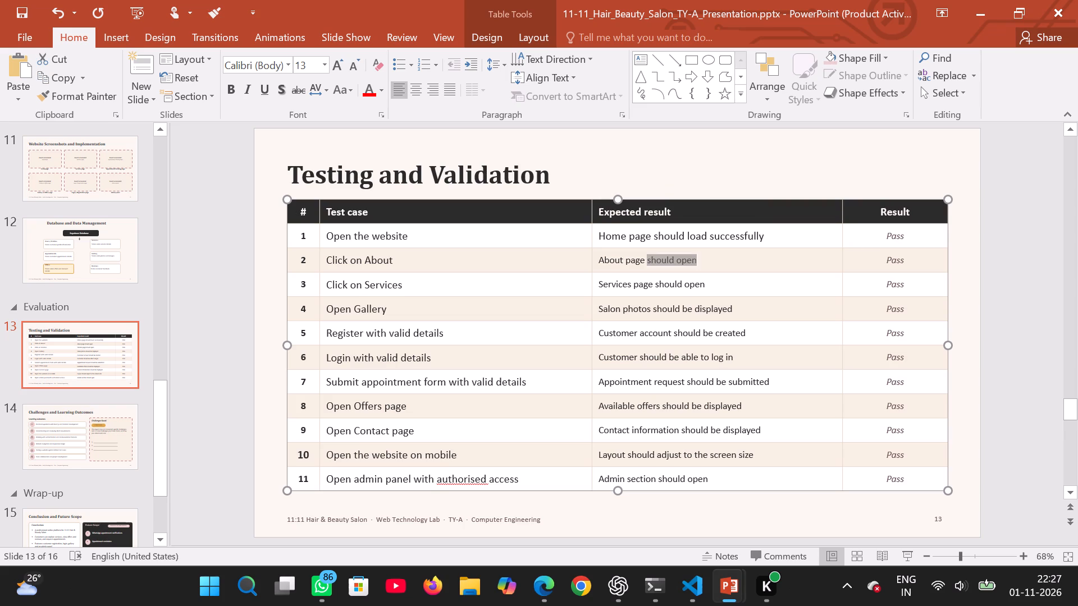
pyautogui.moveTo(662, 264); pyautogui.dragTo(603, 270)
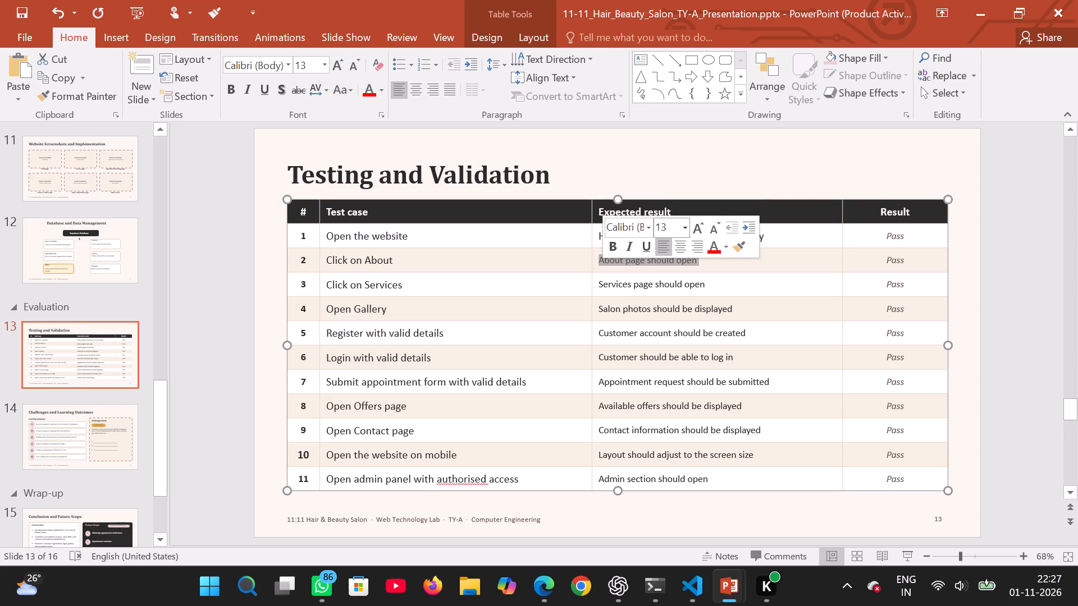
pyautogui.click(666, 222)
pyautogui.write('15')
pyautogui.press('Return')
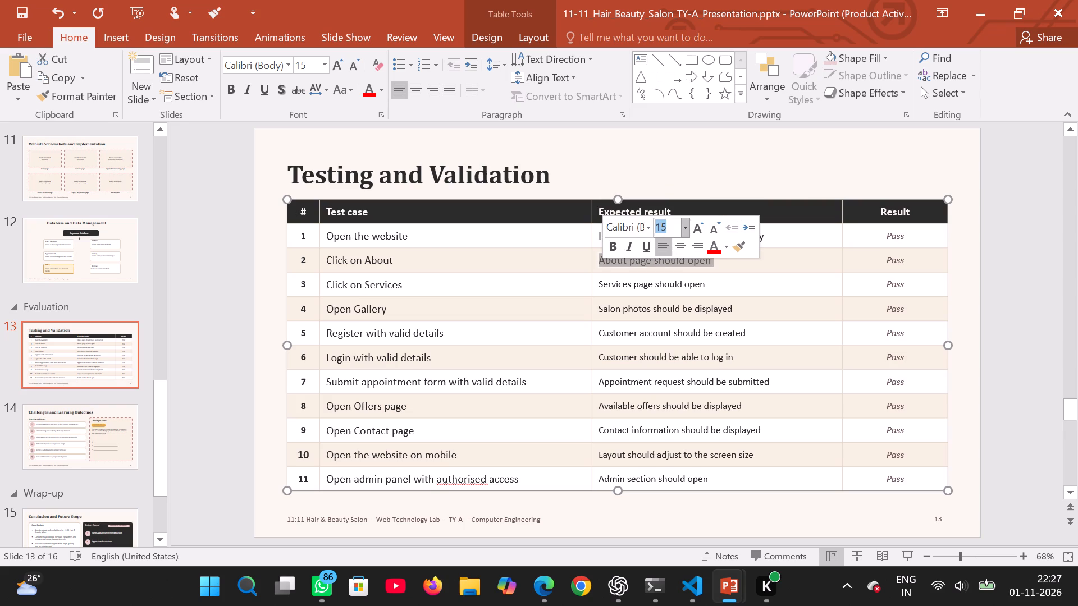
# Set the font size of all text in the Testing and Validation table to 15.
pyautogui.moveTo(689, 289); pyautogui.dragTo(707, 286)
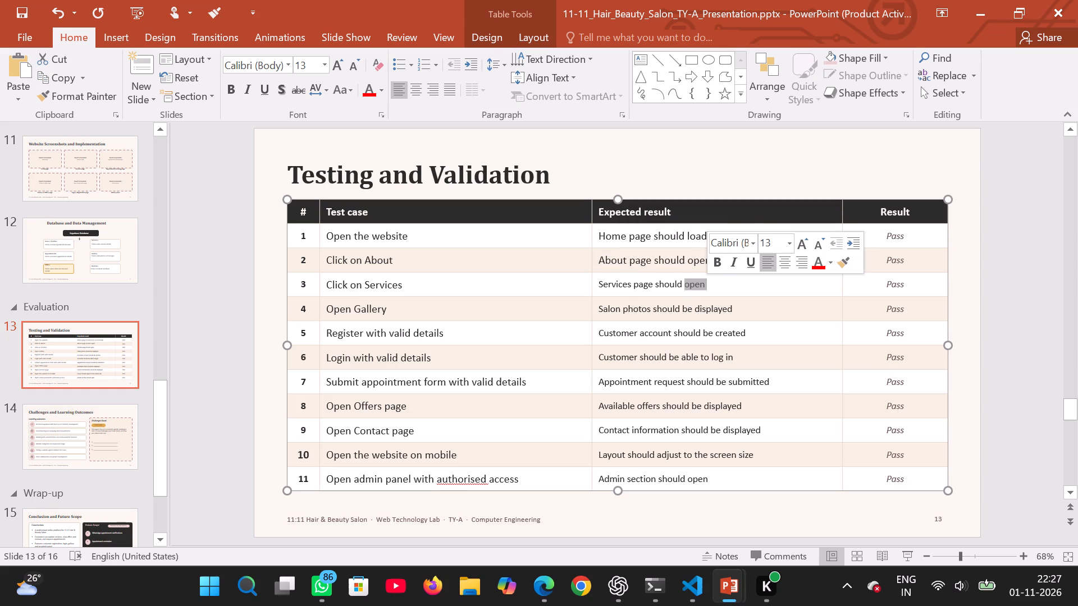
pyautogui.hotkey('ctrl', 'a')
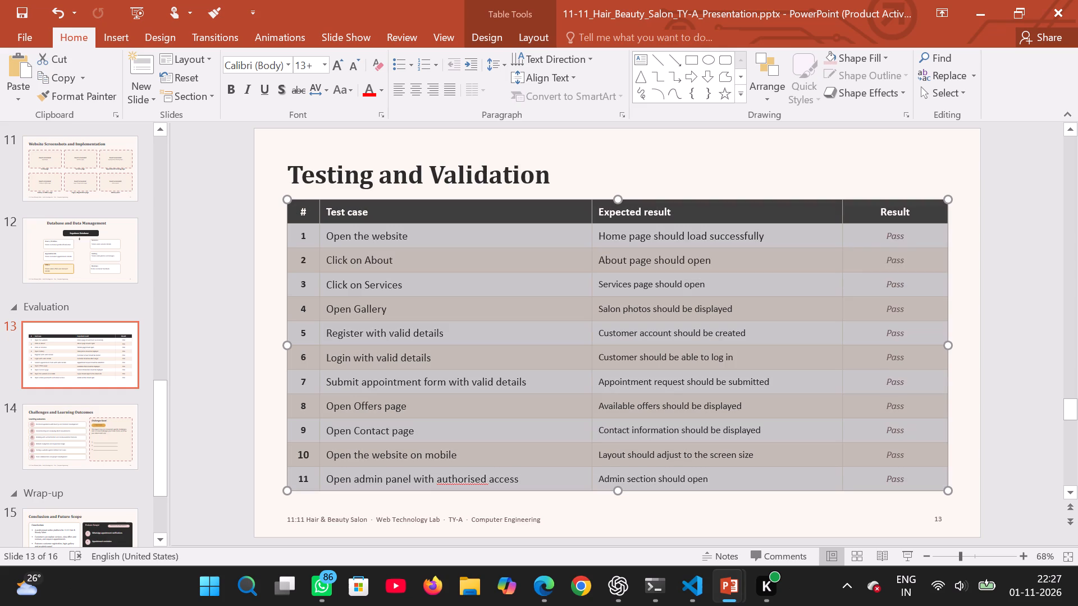
pyautogui.click(310, 65)
pyautogui.write('15')
pyautogui.press('Return')
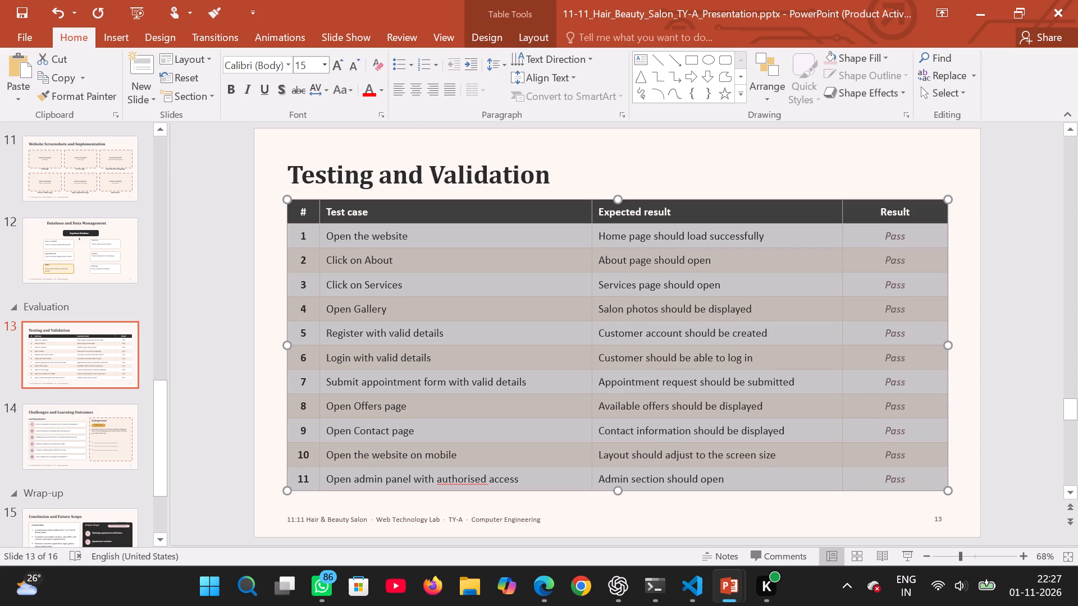
pyautogui.click(195, 227)
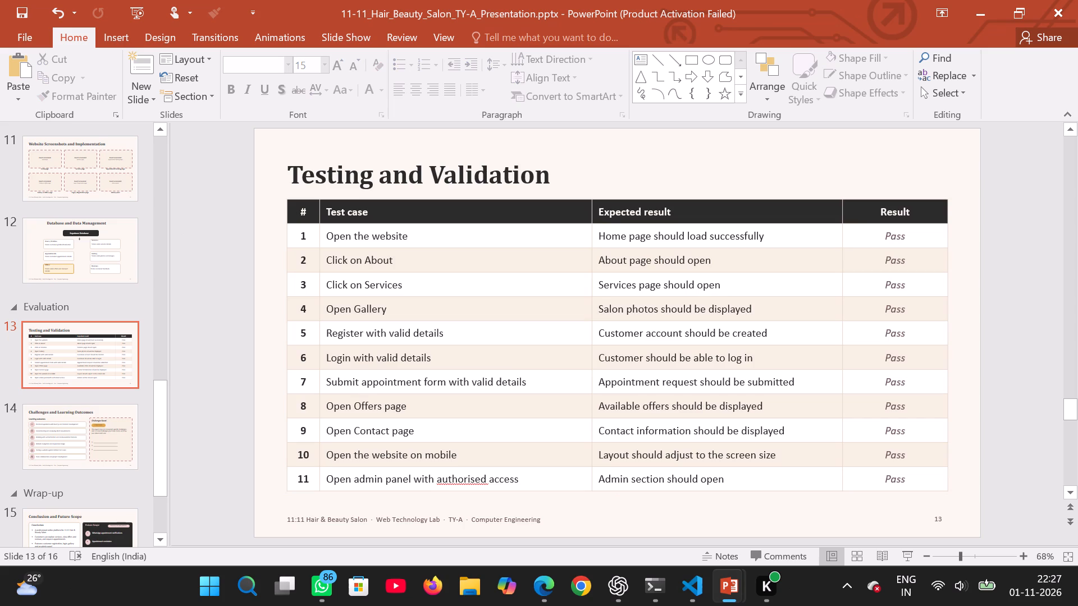
# Change the spelling of "authorised" to "authorized" in the row 11 test case.
pyautogui.click(476, 477)
pyautogui.press('BackSpace')
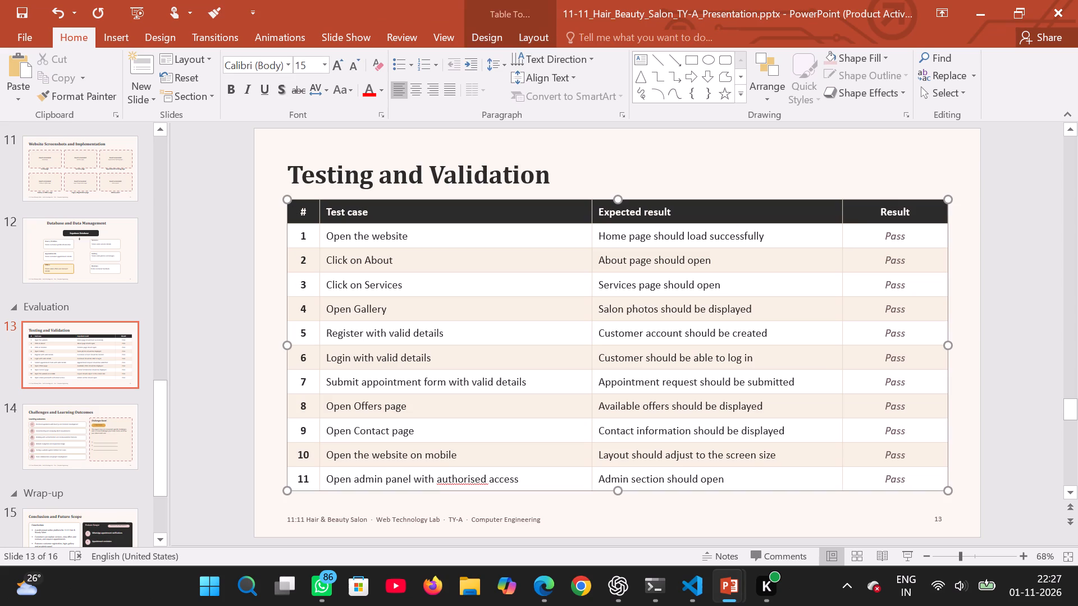
pyautogui.press('z')
pyautogui.click(218, 391)
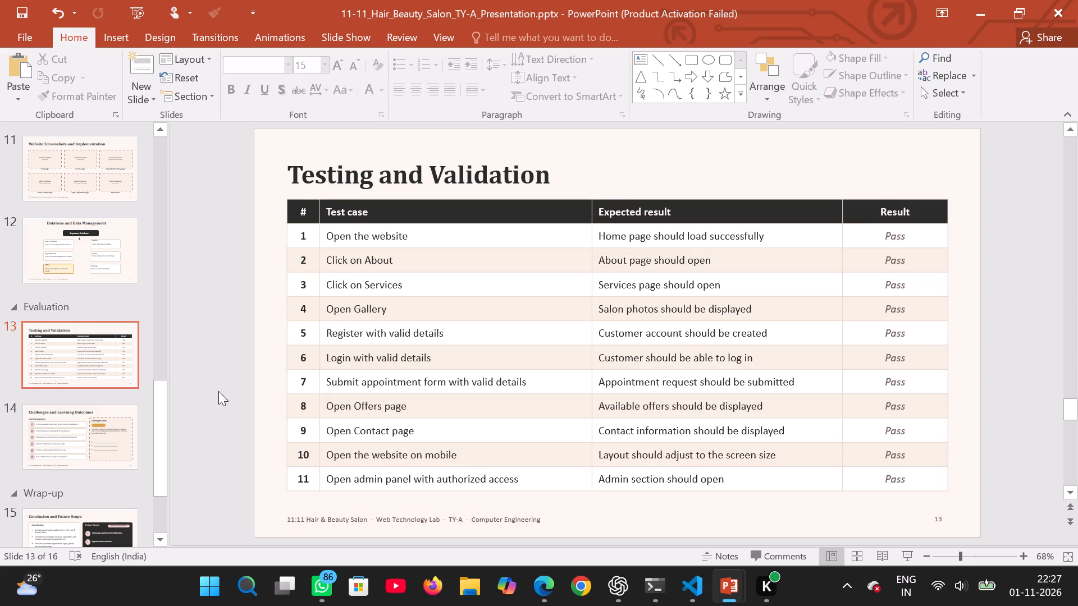
# Go to slide 14, Challenges and Learning Outcomes.
pyautogui.scroll(-1, 218, 391)
pyautogui.press('Right')
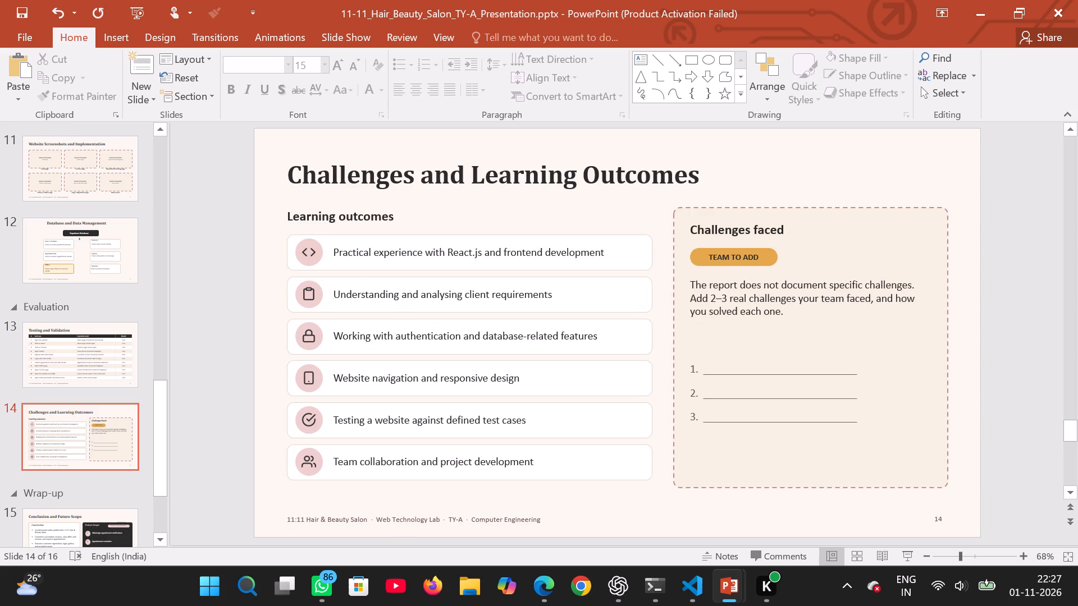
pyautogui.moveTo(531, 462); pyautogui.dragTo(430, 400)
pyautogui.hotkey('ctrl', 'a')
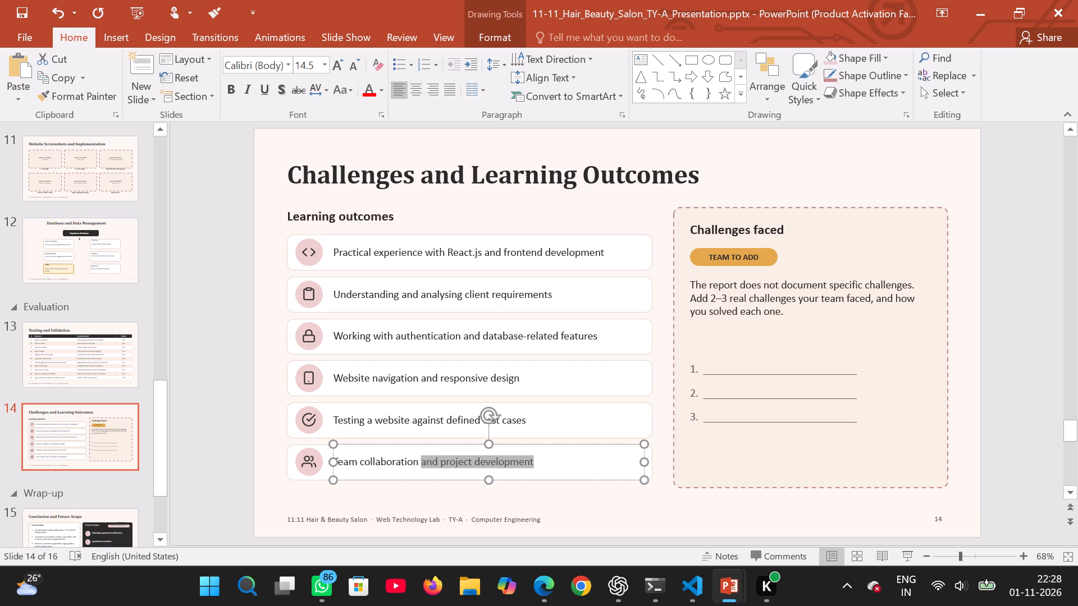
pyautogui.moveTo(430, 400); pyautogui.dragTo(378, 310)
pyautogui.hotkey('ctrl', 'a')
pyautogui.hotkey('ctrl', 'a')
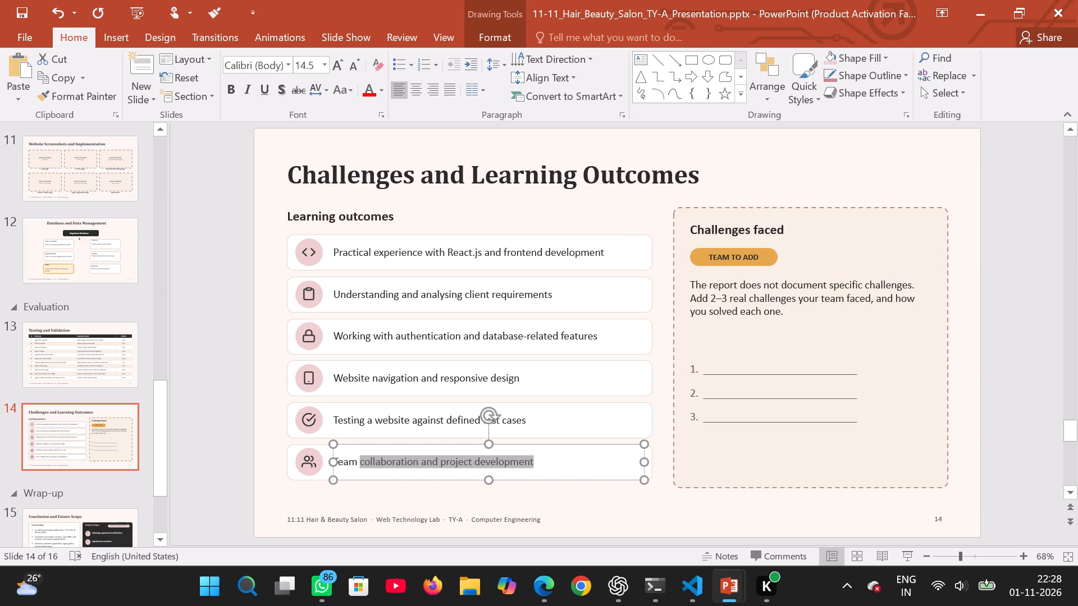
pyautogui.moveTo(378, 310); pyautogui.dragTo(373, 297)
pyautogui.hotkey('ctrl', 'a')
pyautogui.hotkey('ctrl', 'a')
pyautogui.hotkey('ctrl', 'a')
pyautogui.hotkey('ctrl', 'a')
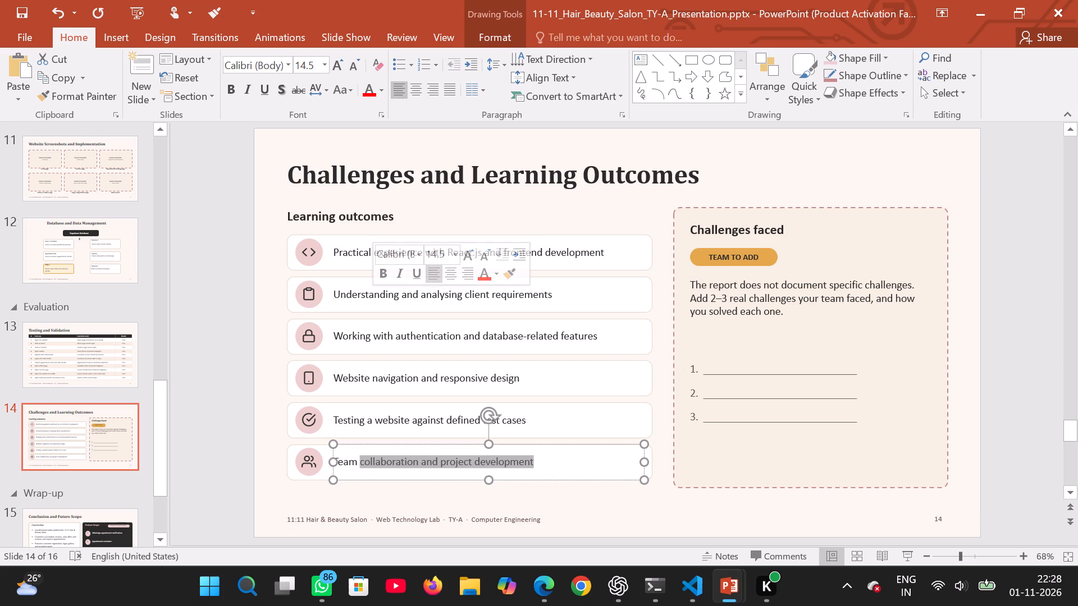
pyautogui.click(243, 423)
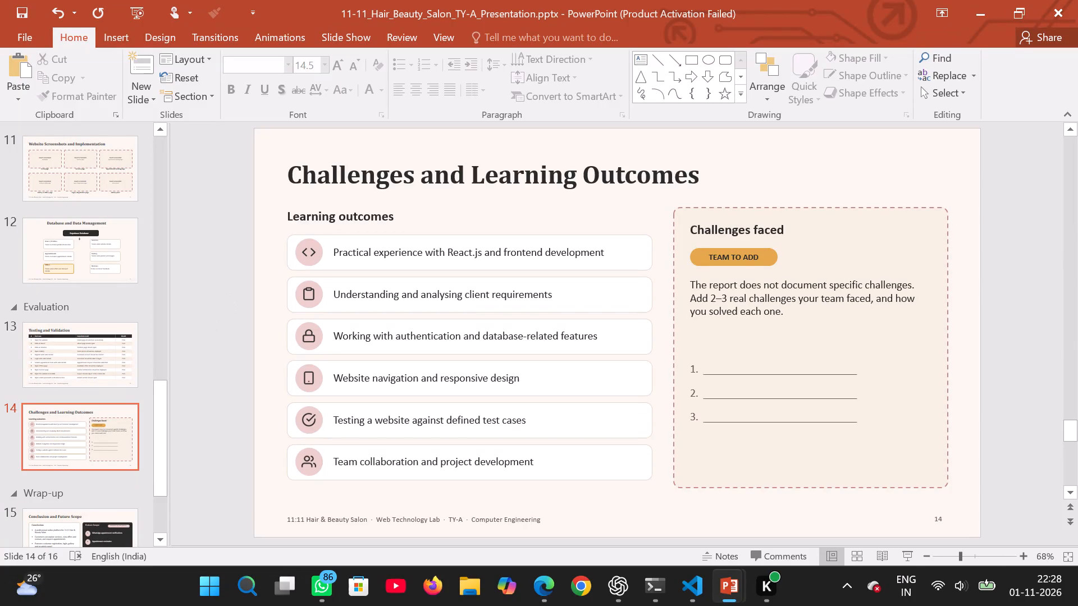
# Cut the dashed panel behind "Challenges faced" and the "TEAM TO ADD" label with its orange badge.
pyautogui.click(737, 206)
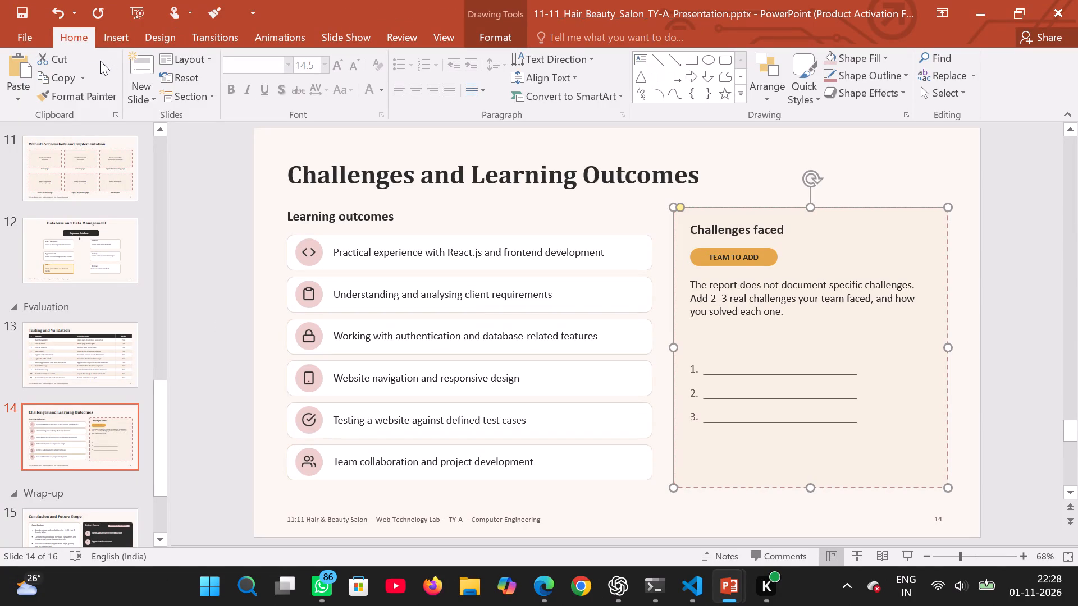
pyautogui.click(62, 64)
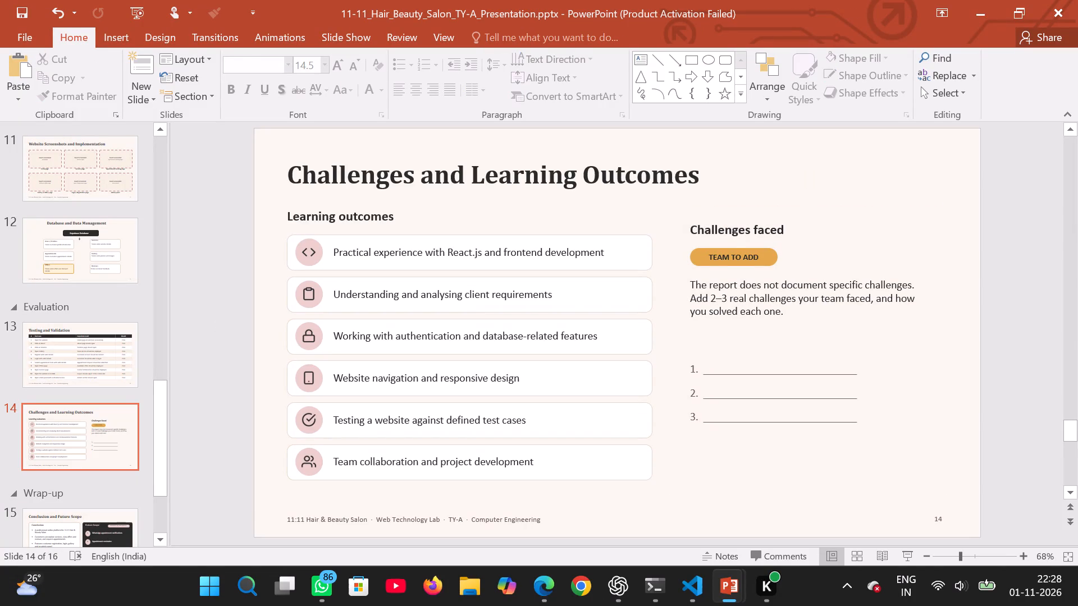
pyautogui.click(743, 258)
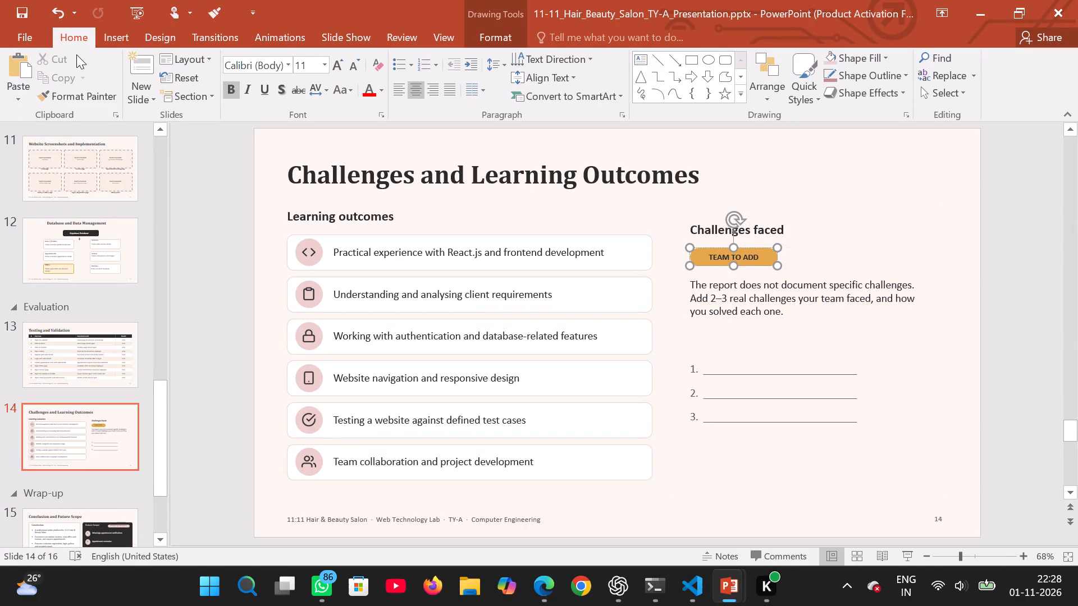
pyautogui.click(696, 258)
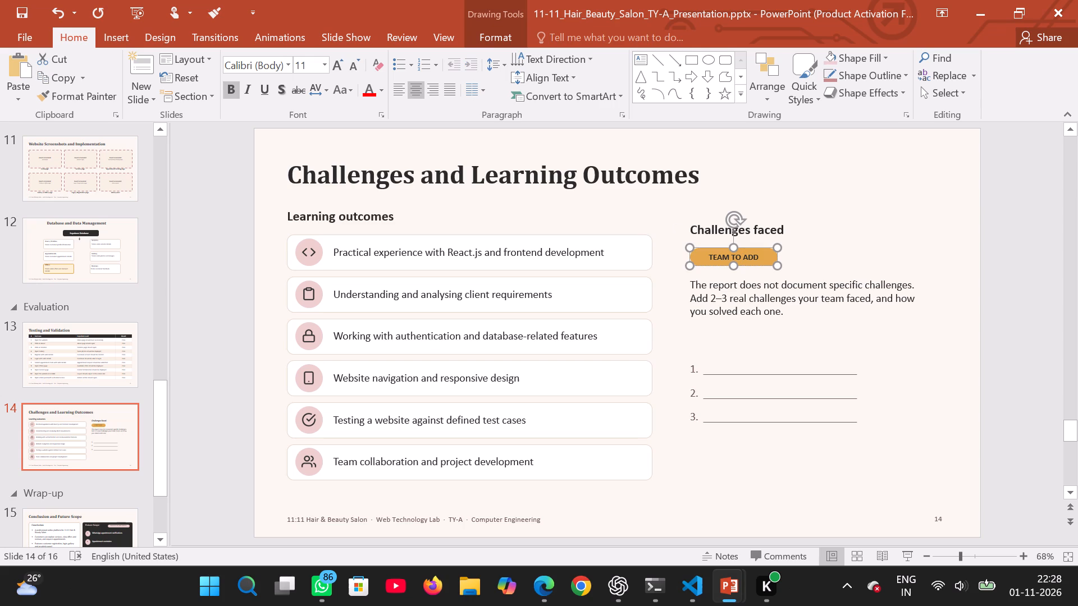
pyautogui.click(67, 53)
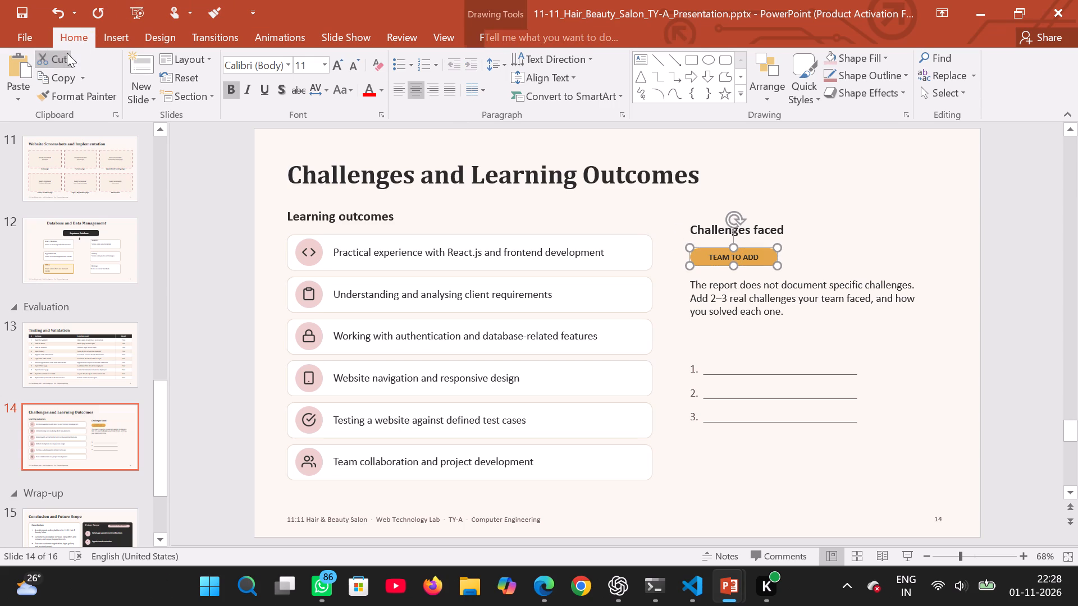
pyautogui.click(720, 250)
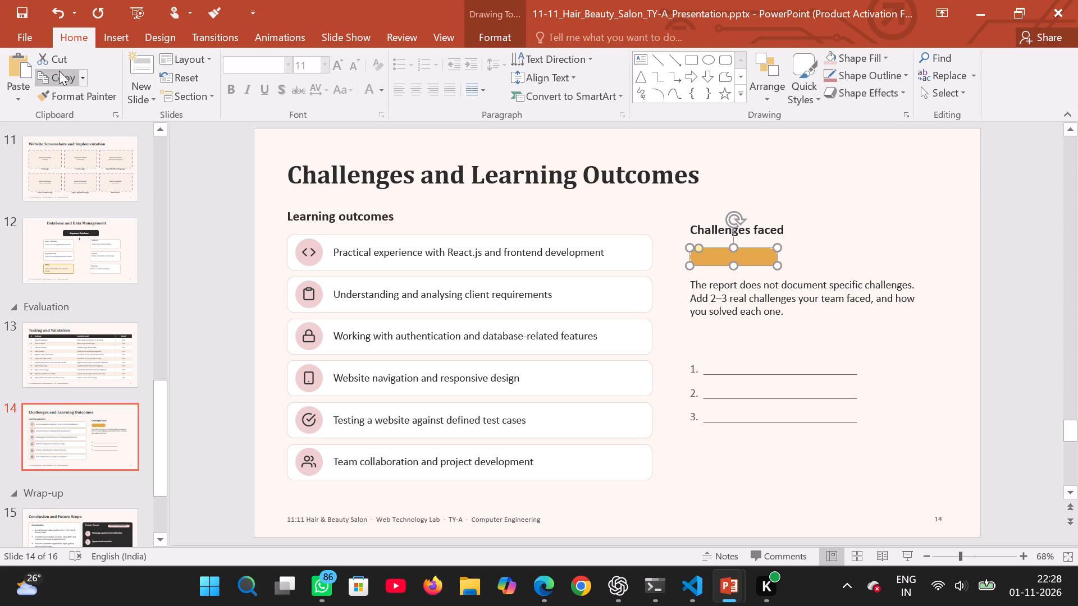
pyautogui.click(52, 57)
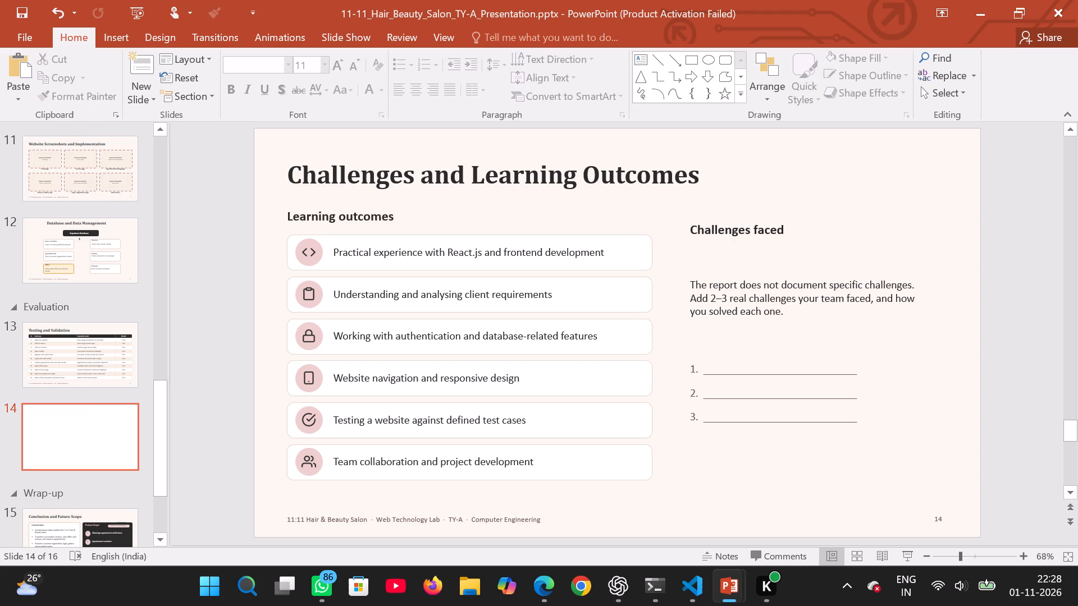
# Cut the "Challenges faced" heading and the paragraph beginning "The report does not document specific challenges".
pyautogui.click(724, 224)
pyautogui.click(707, 217)
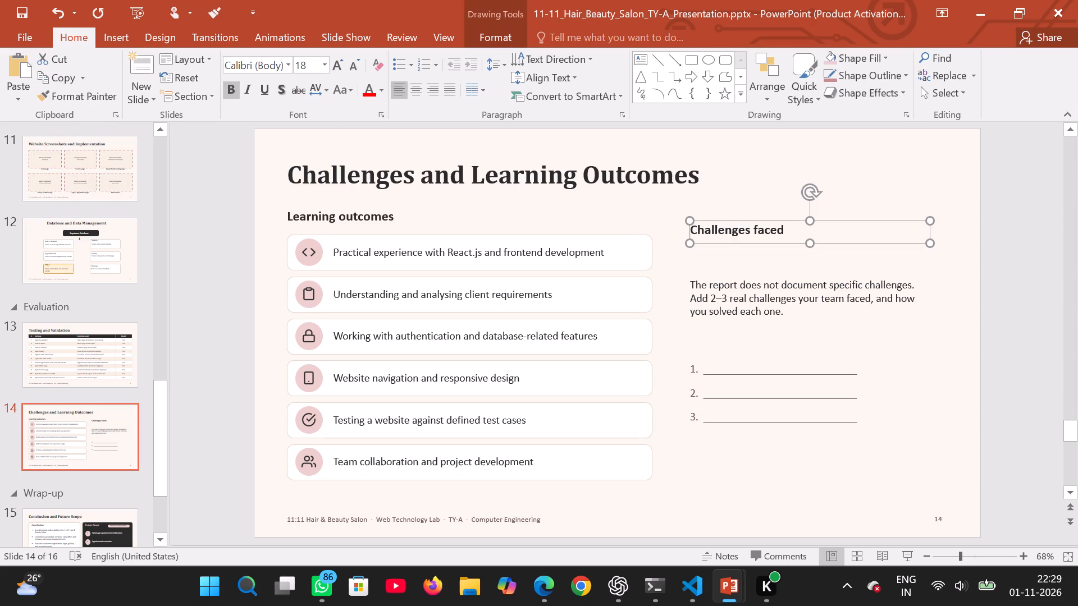
pyautogui.click(80, 61)
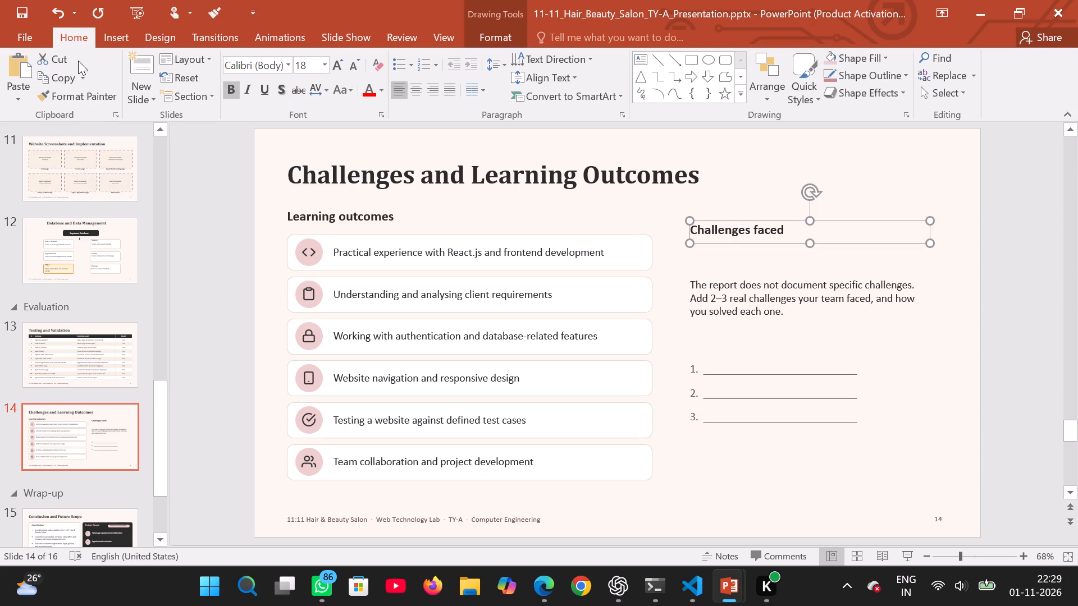
pyautogui.click(68, 61)
pyautogui.click(742, 273)
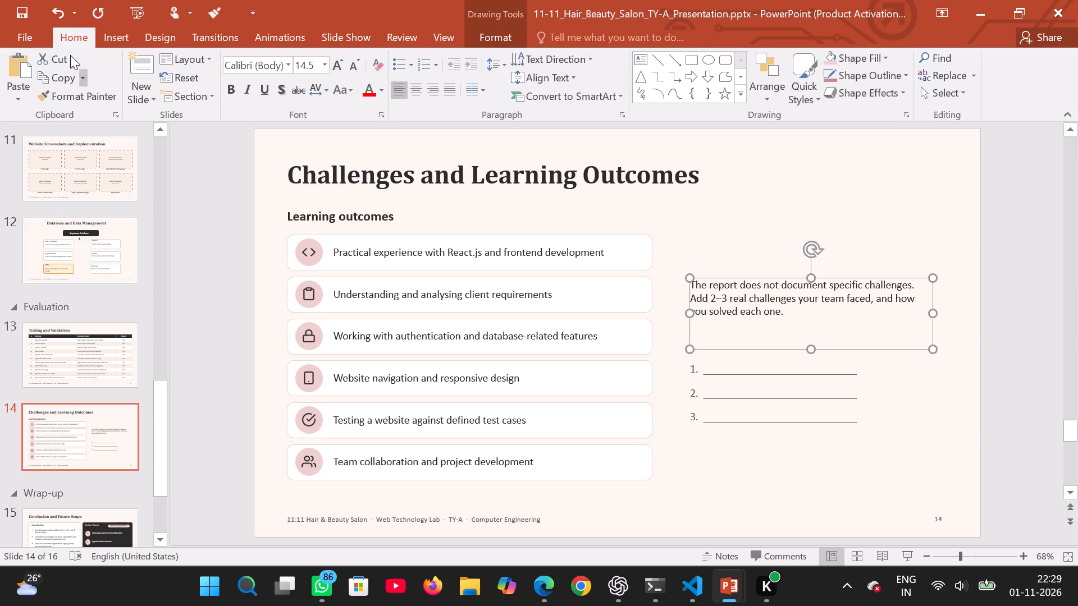
pyautogui.click(66, 54)
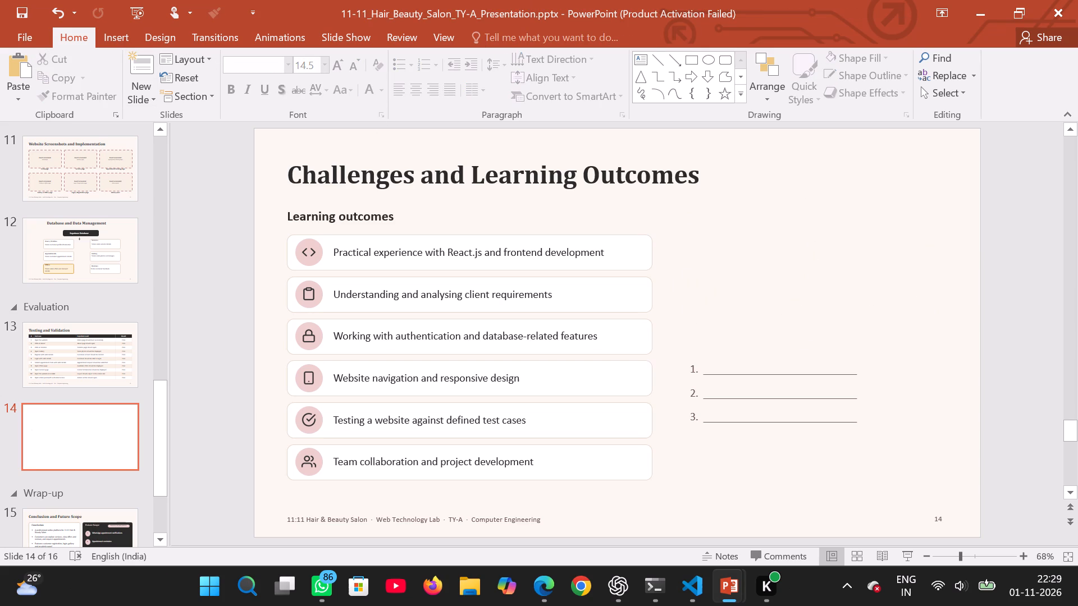
# Cut the text box with the three numbered blank lines from the slide.
pyautogui.click(788, 401)
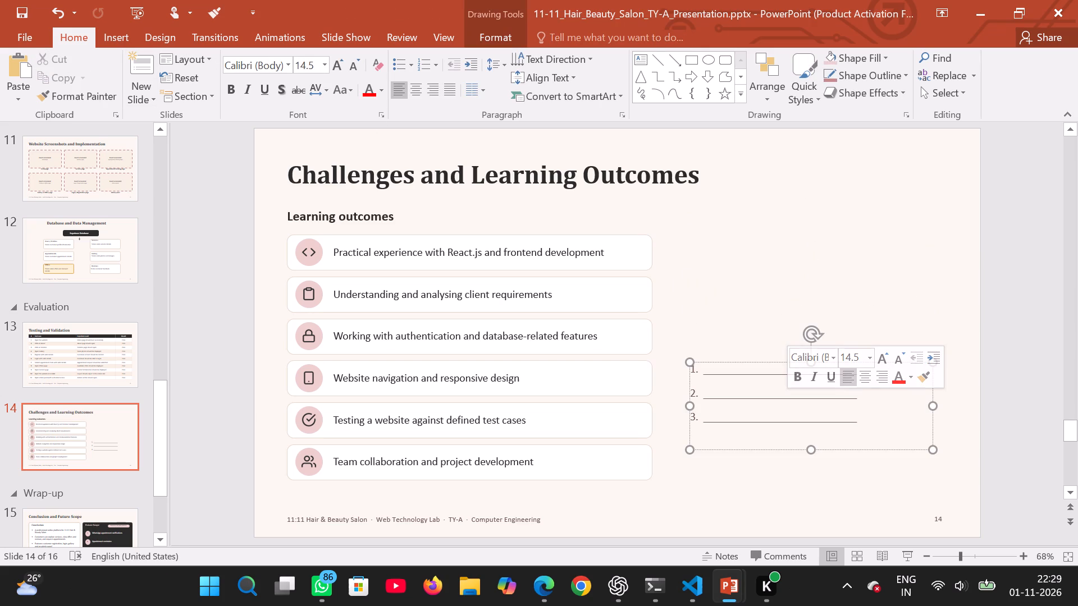
pyautogui.click(709, 347)
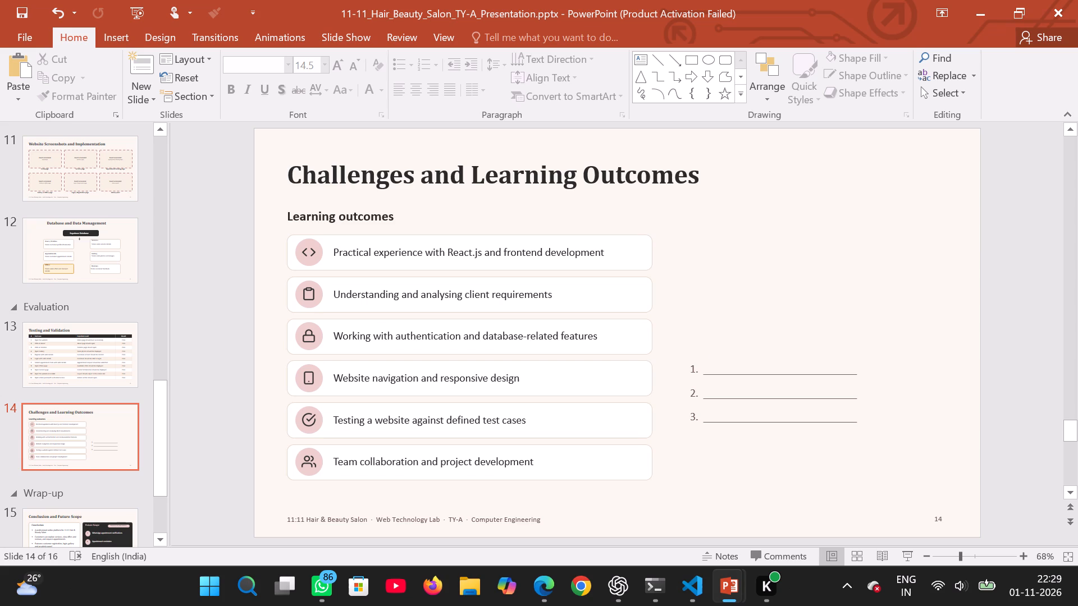
pyautogui.click(700, 401)
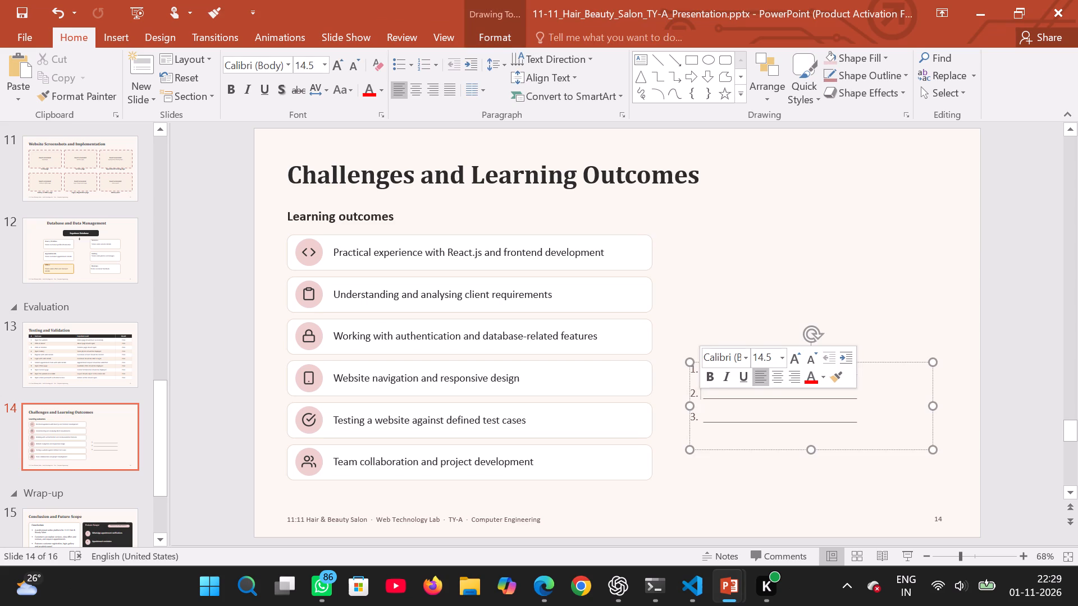
pyautogui.click(690, 368)
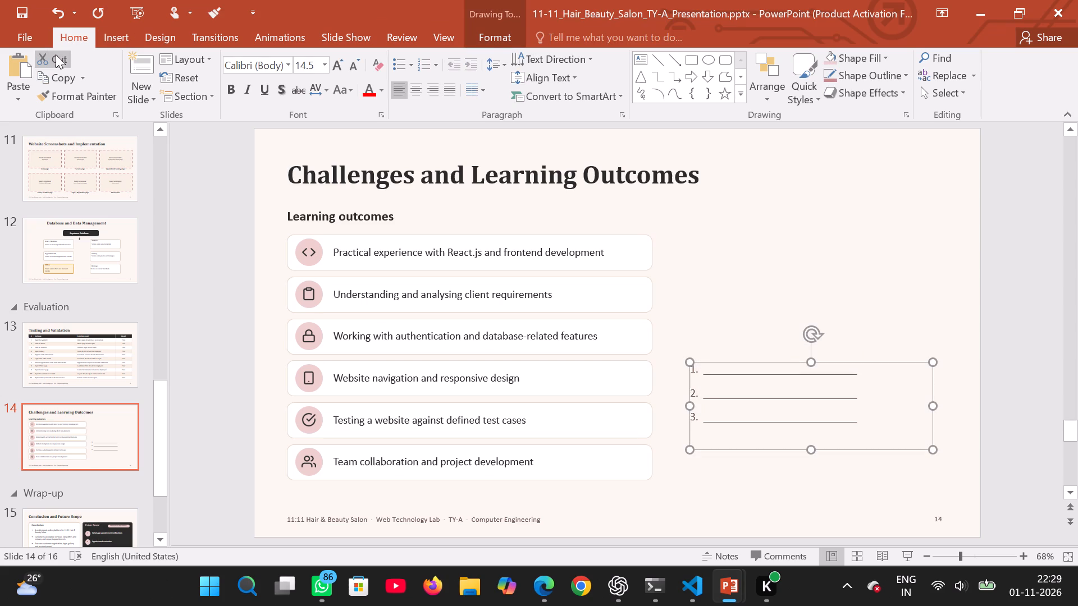
pyautogui.click(56, 54)
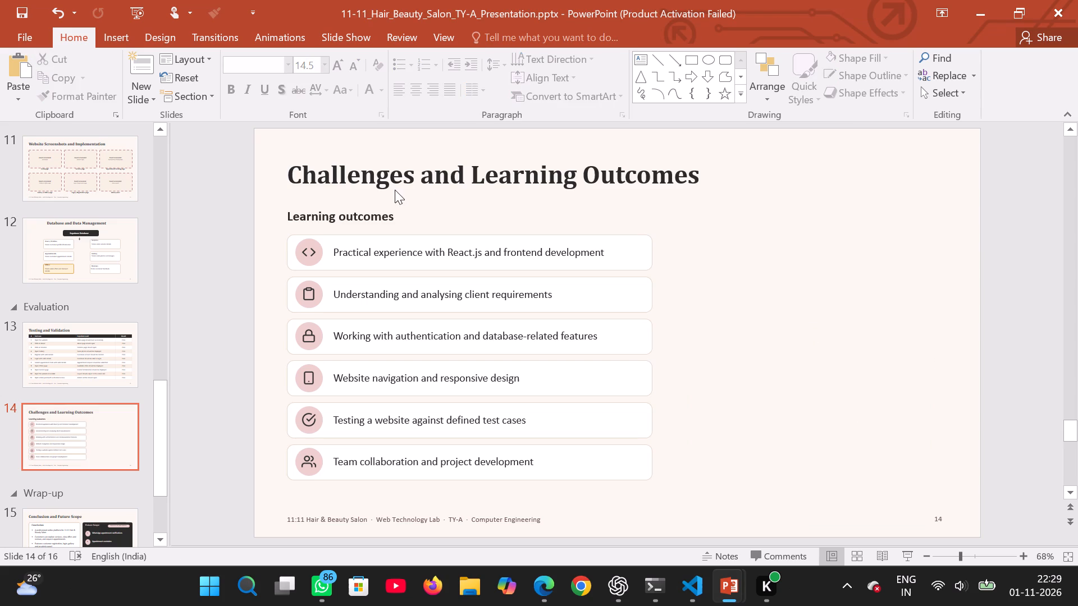
# Delete "Challenges and" from the slide title so it reads "Learning Outcomes".
pyautogui.click(466, 175)
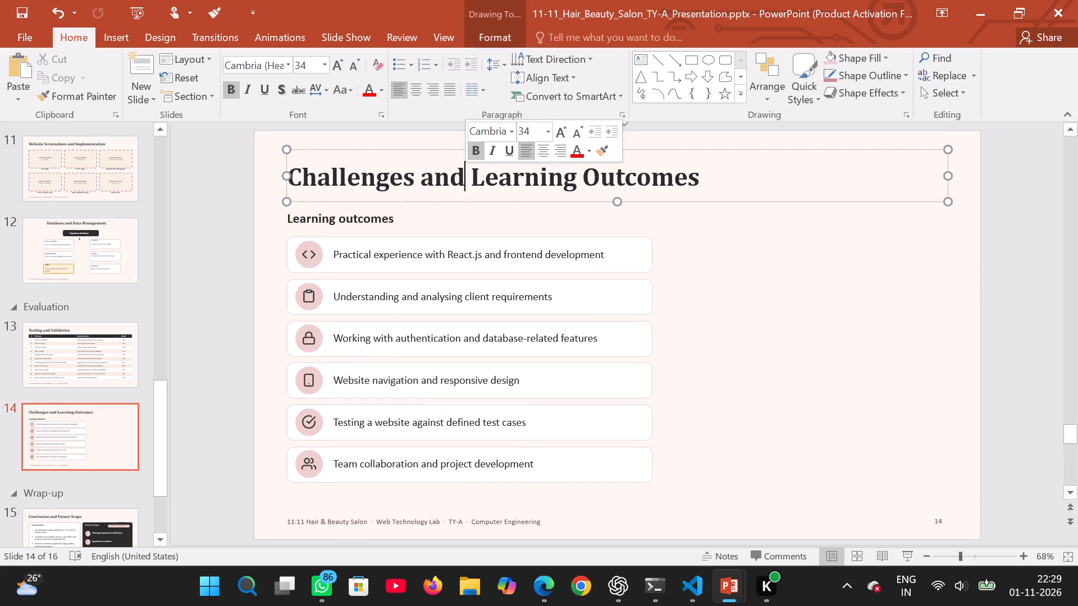
pyautogui.press('Right')
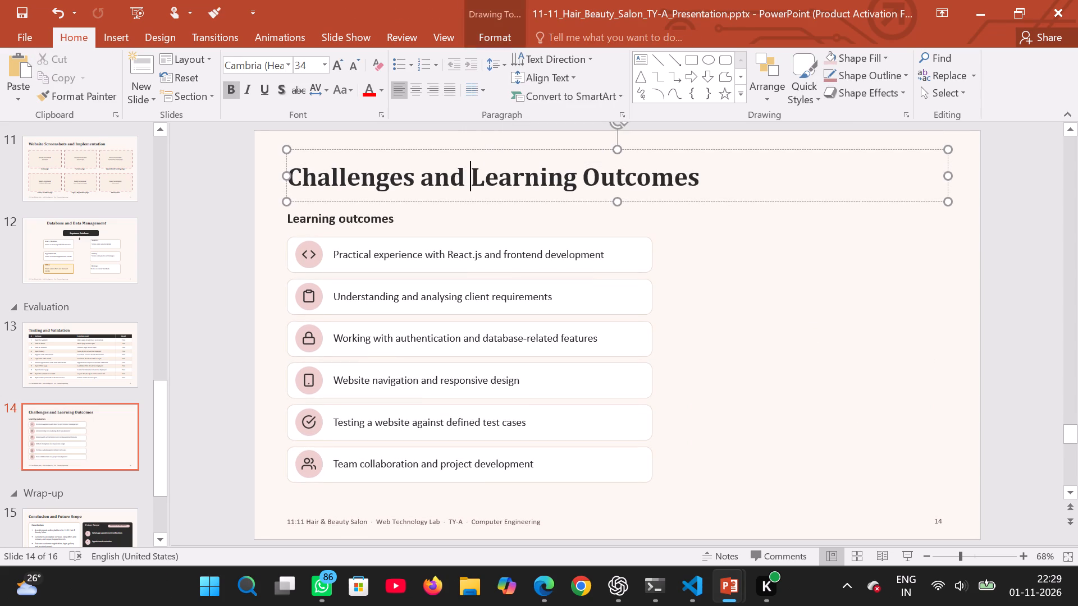
pyautogui.press('BackSpace')
pyautogui.press('BackSpace')
pyautogui.press('BackSpace')
pyautogui.press('BackSpace')
pyautogui.press('BackSpace')
pyautogui.press('BackSpace')
pyautogui.press('BackSpace')
pyautogui.press('BackSpace')
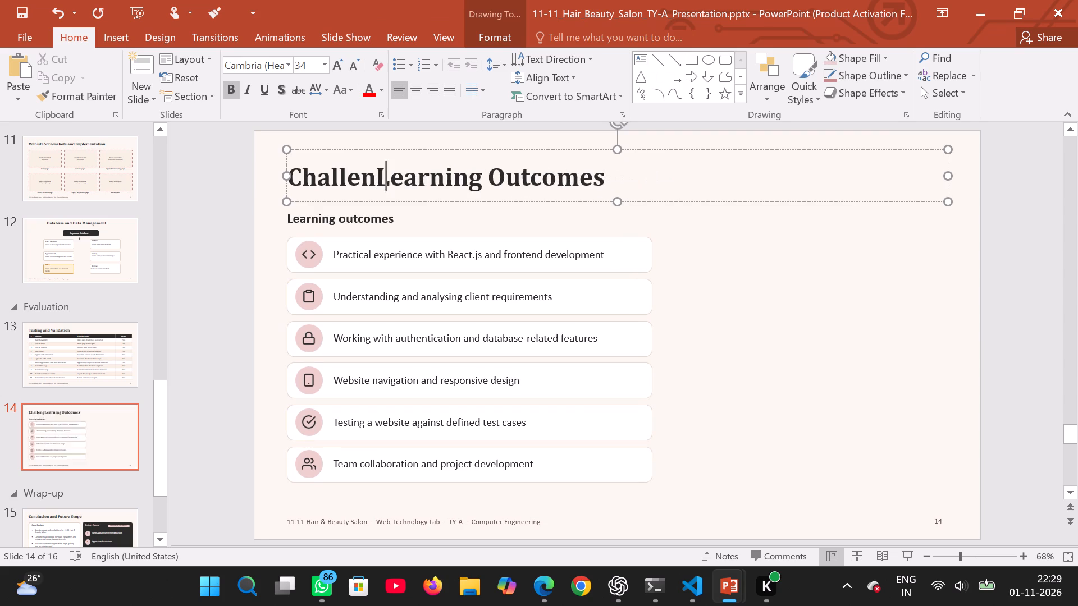
pyautogui.press('BackSpace')
pyautogui.press('BackSpace')
pyautogui.press('BackSpace')
pyautogui.press('BackSpace')
pyautogui.press('BackSpace')
pyautogui.press('BackSpace')
pyautogui.press('BackSpace')
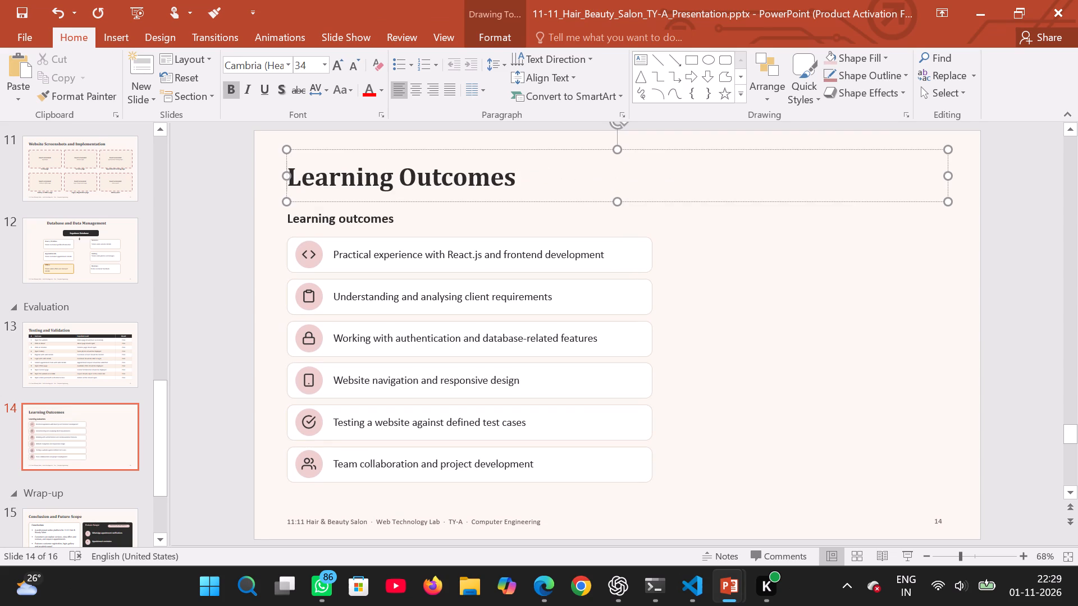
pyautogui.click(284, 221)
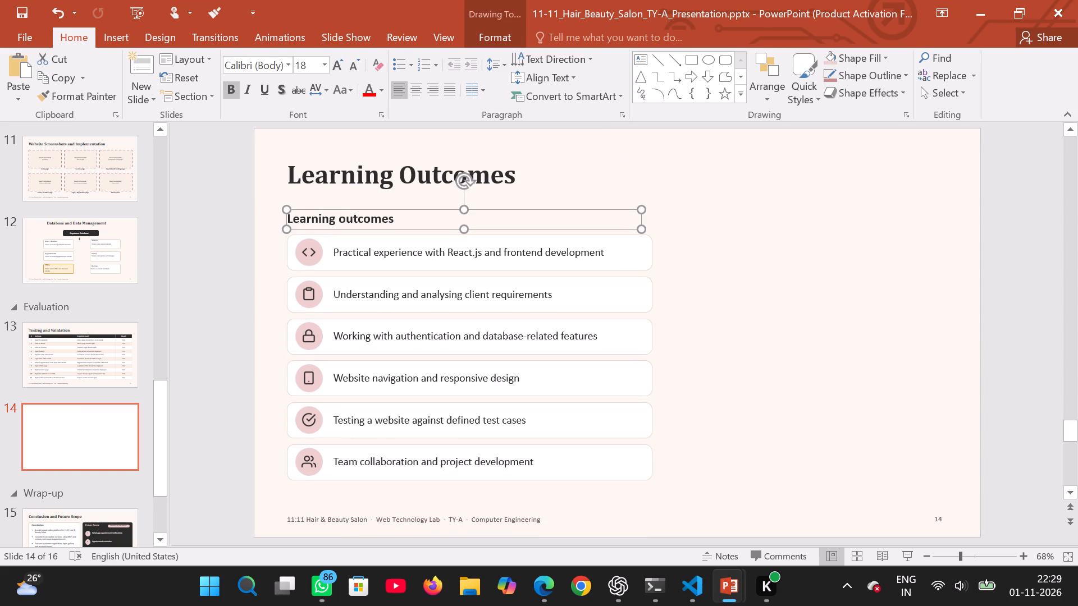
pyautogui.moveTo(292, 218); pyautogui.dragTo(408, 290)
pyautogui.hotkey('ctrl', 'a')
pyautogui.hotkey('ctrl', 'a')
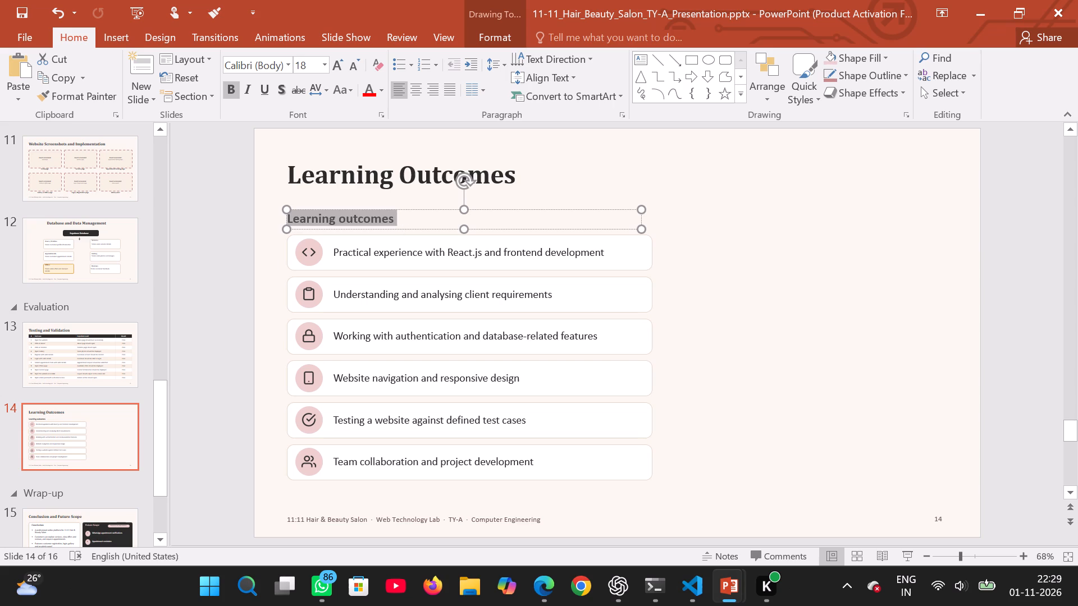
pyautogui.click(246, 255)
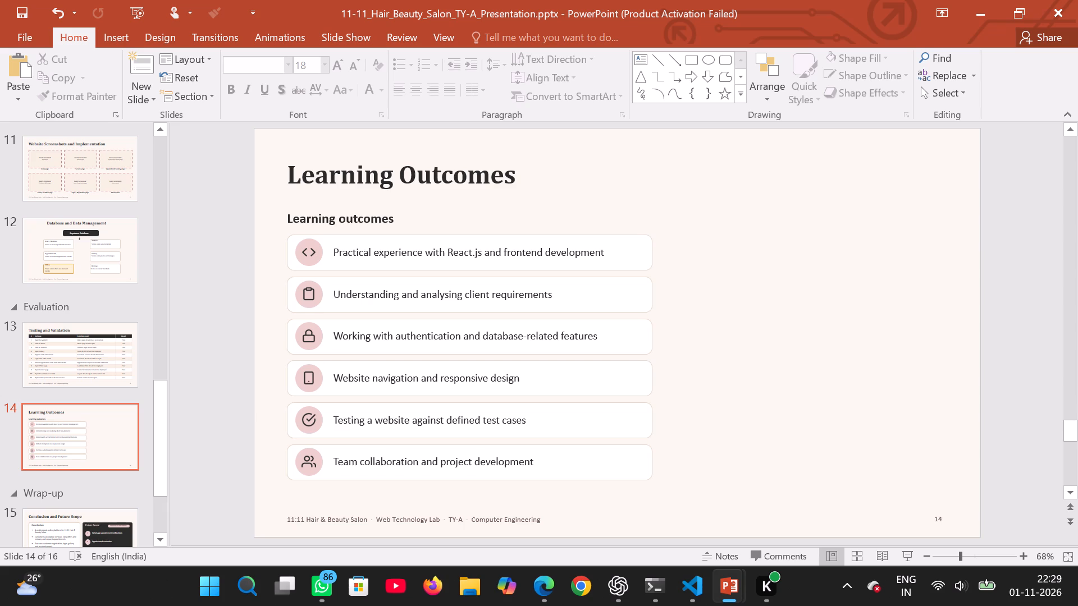
# Set the font size to 15 for the React.js experience and client requirements outcomes on slide 14.
pyautogui.moveTo(602, 250); pyautogui.dragTo(328, 275)
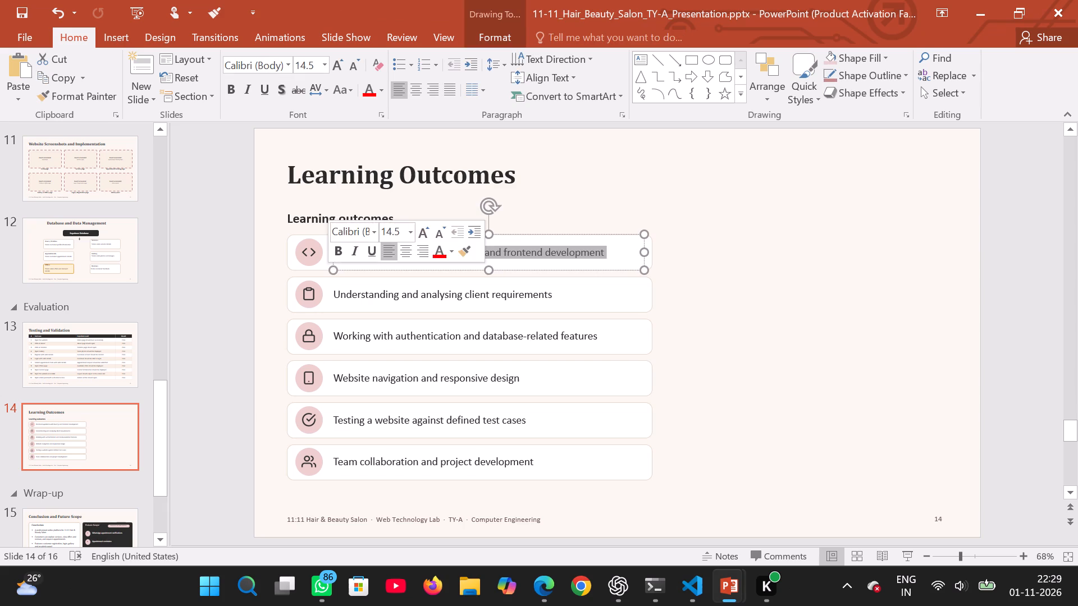
pyautogui.click(314, 61)
pyautogui.write('15')
pyautogui.press('Return')
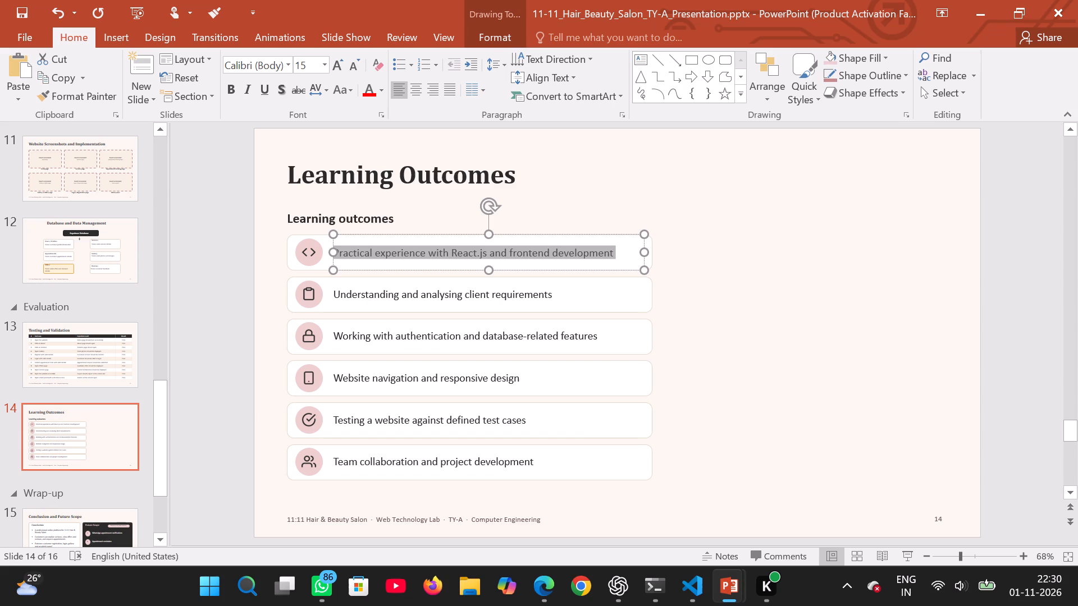
pyautogui.moveTo(551, 292); pyautogui.dragTo(346, 294)
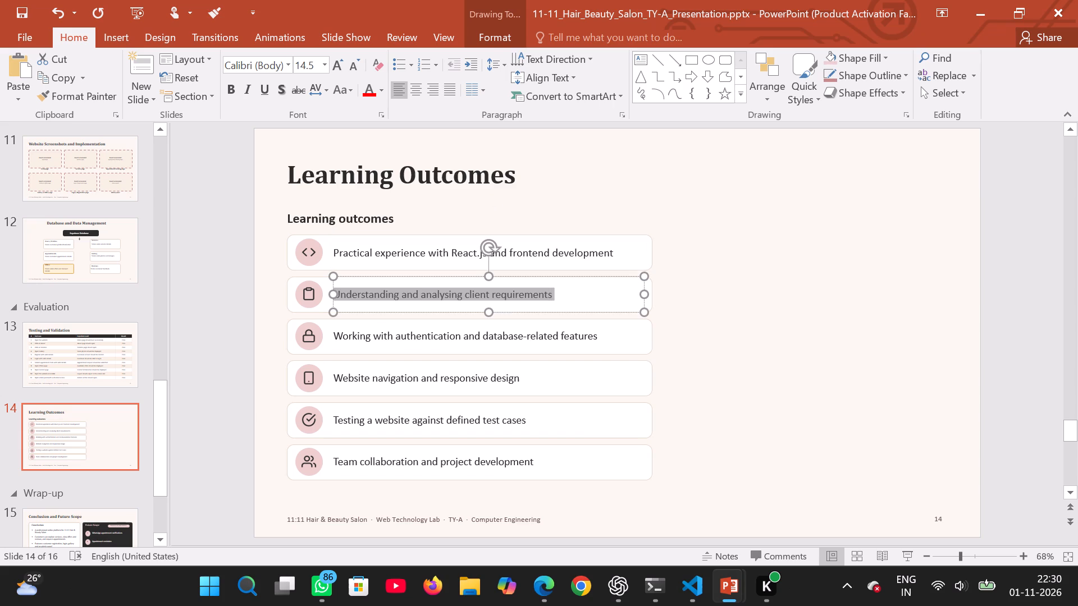
pyautogui.moveTo(346, 294); pyautogui.dragTo(344, 294)
pyautogui.click(312, 63)
pyautogui.write('15')
pyautogui.press('Return')
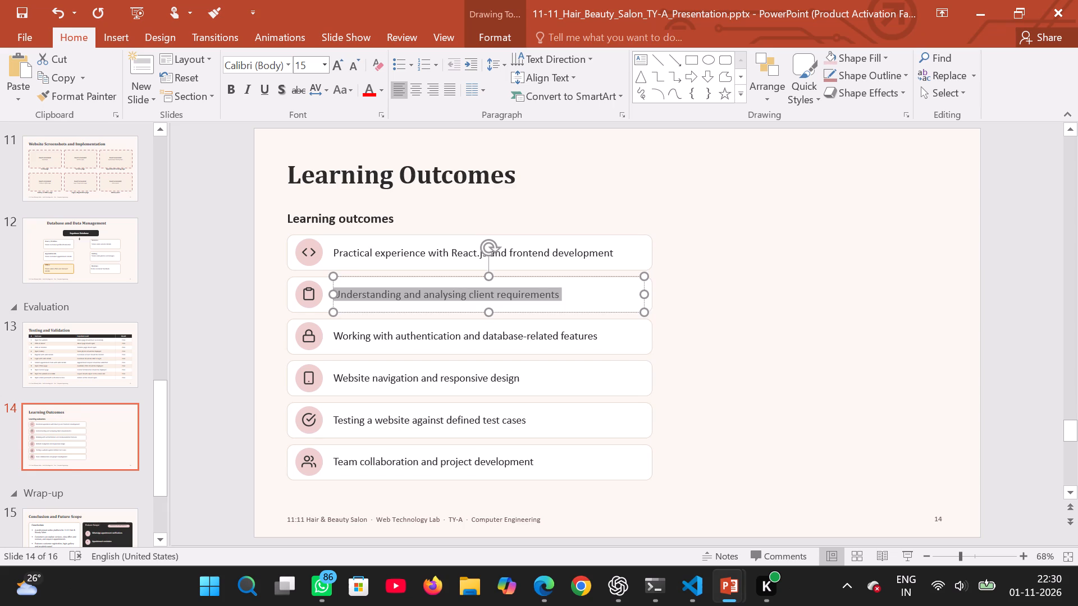
# Set the font size to 15 for the authentication and database features outcome and the website navigation and responsive design outcome.
pyautogui.moveTo(592, 338); pyautogui.dragTo(392, 348)
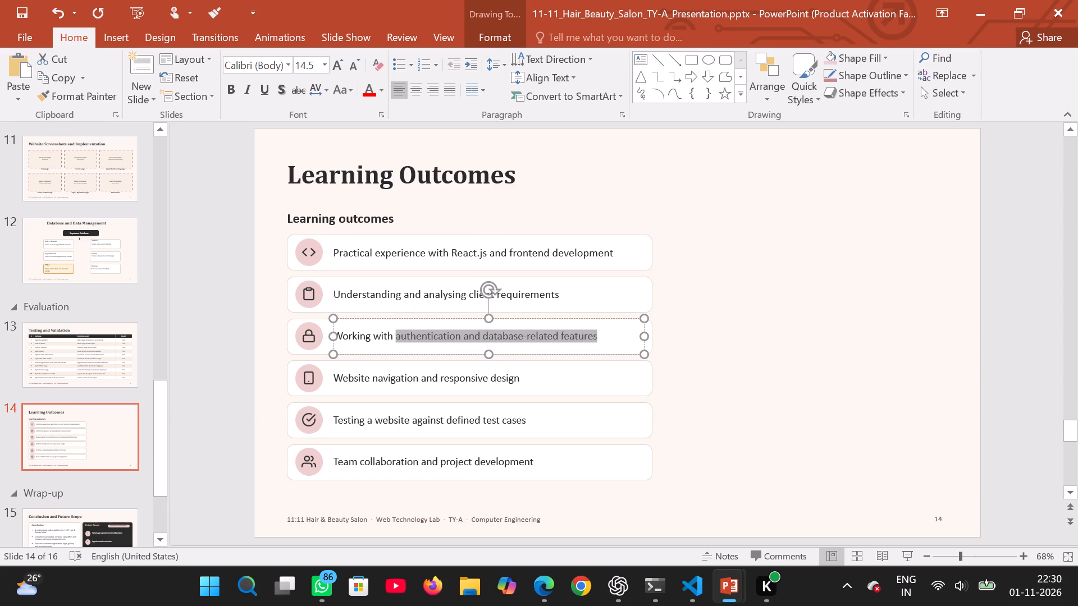
pyautogui.moveTo(392, 348); pyautogui.dragTo(326, 360)
pyautogui.click(312, 61)
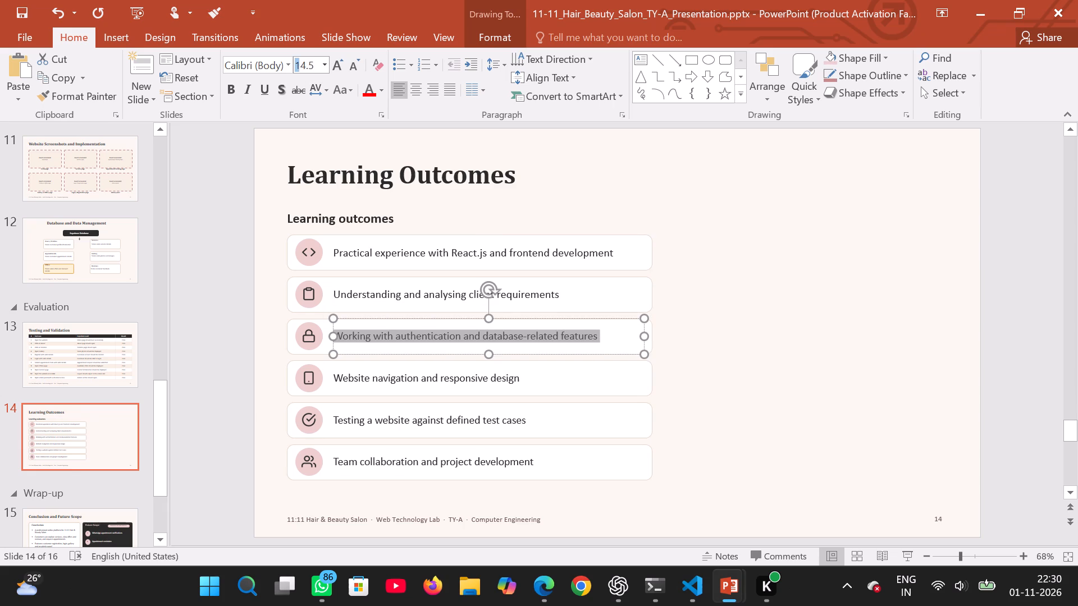
pyautogui.press('1')
pyautogui.press('5')
pyautogui.press('Return')
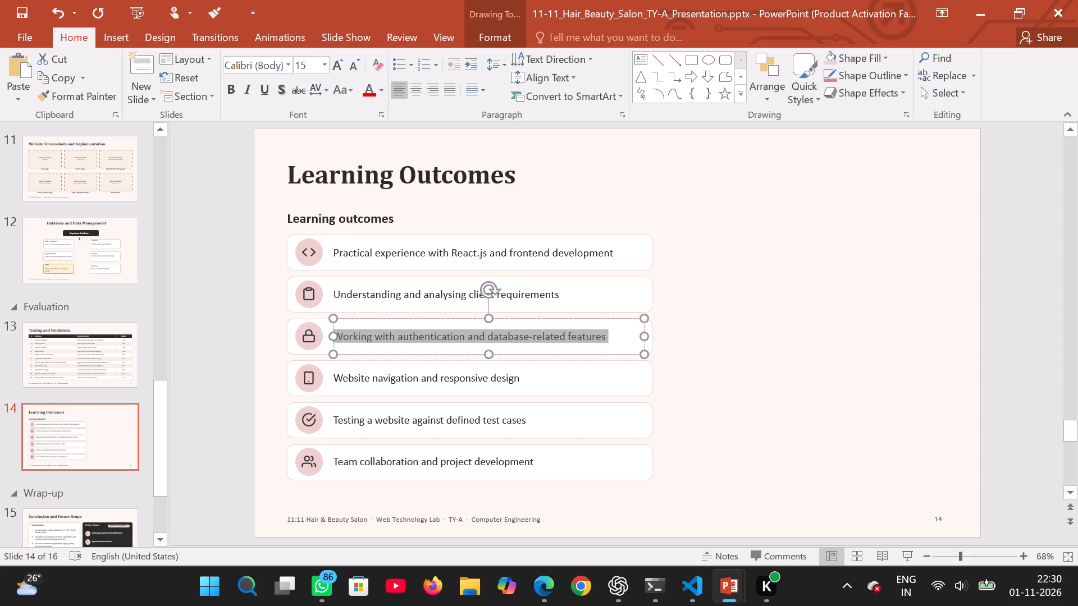
pyautogui.moveTo(517, 379); pyautogui.dragTo(286, 389)
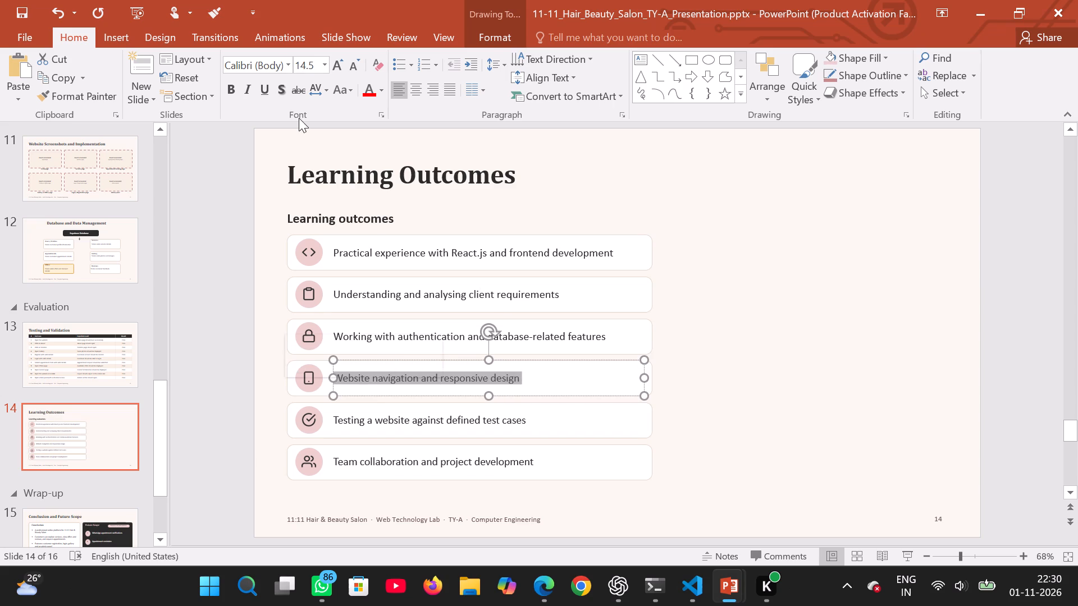
pyautogui.click(309, 59)
pyautogui.write('15')
pyautogui.press('Return')
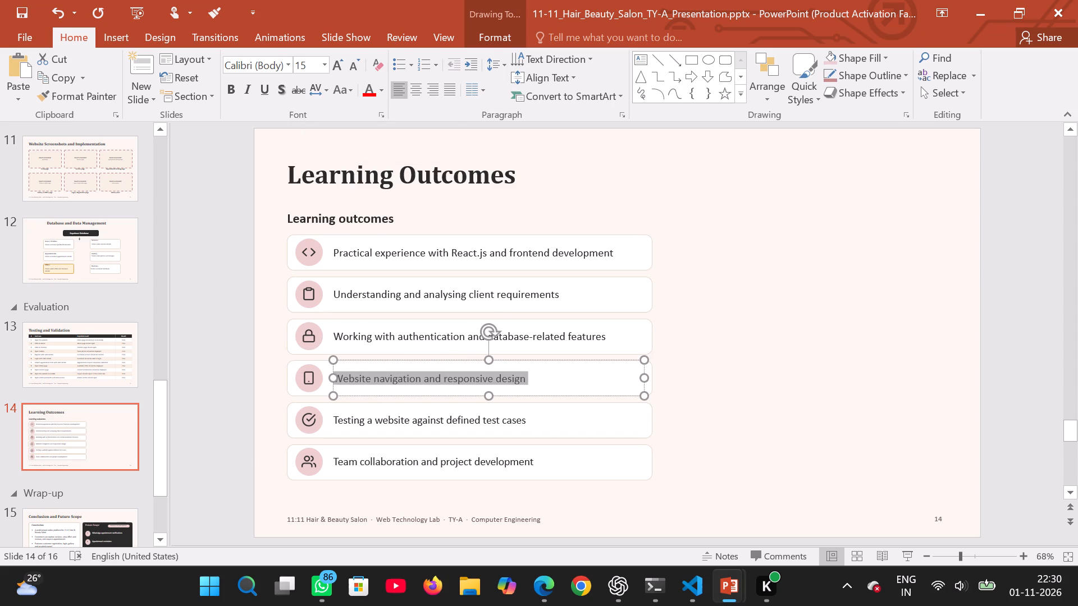
# Set the font size to 15 for the defined test cases outcome and the team collaboration outcome.
pyautogui.moveTo(522, 422); pyautogui.dragTo(328, 419)
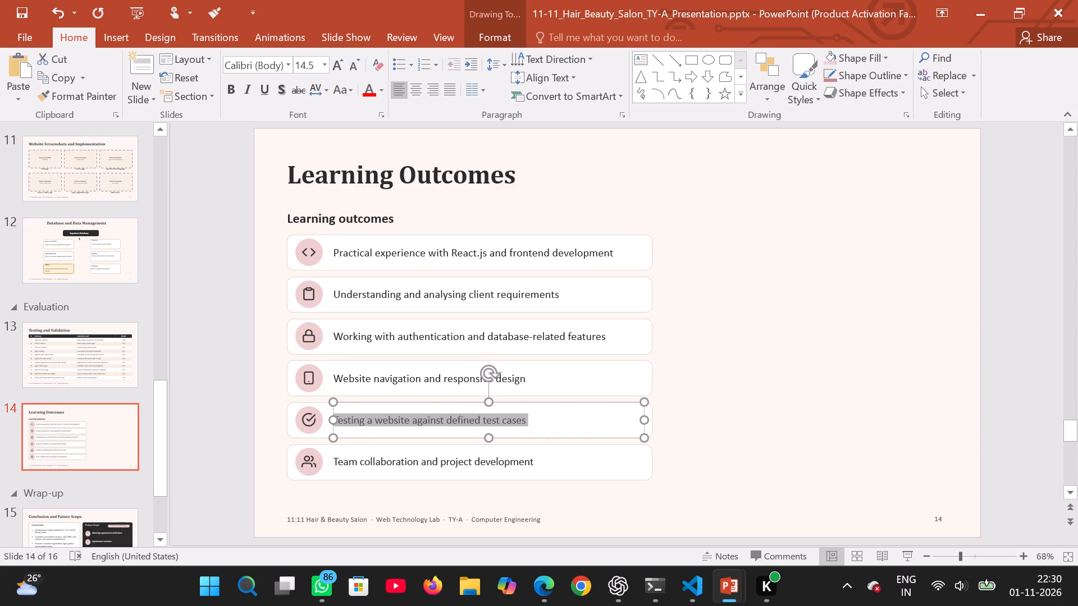
pyautogui.moveTo(328, 419); pyautogui.dragTo(312, 419)
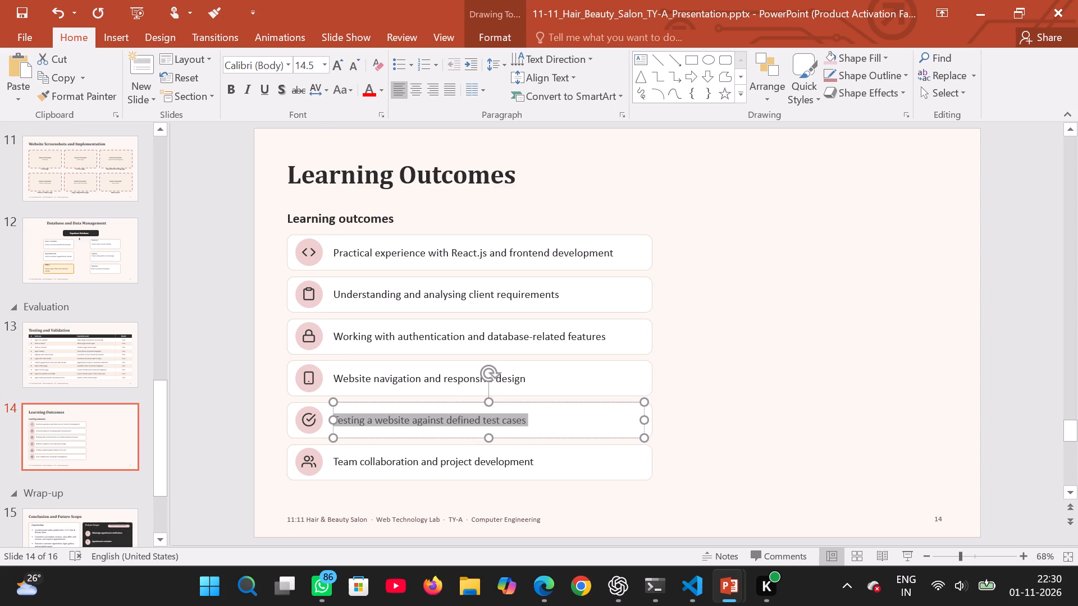
pyautogui.click(313, 66)
pyautogui.write('15')
pyautogui.press('Return')
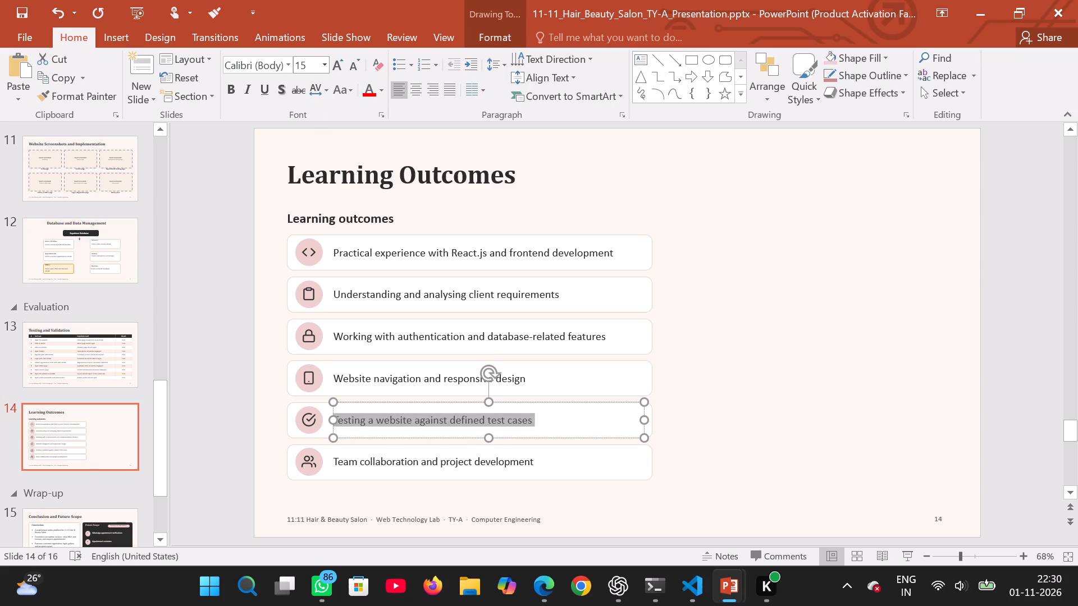
pyautogui.moveTo(528, 464); pyautogui.dragTo(340, 458)
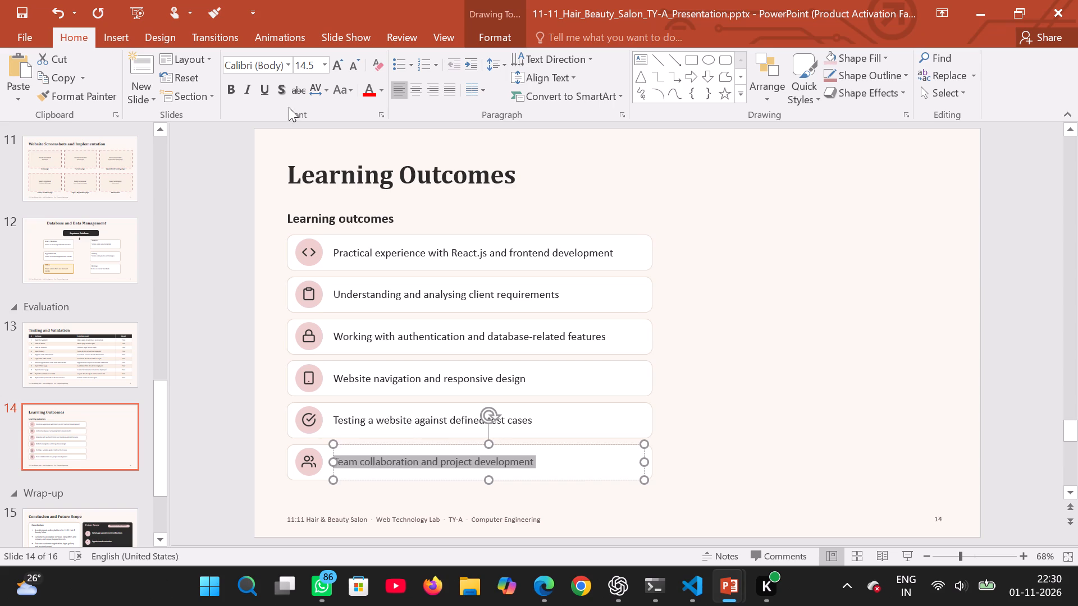
pyautogui.click(313, 67)
pyautogui.write('15')
pyautogui.press('Return')
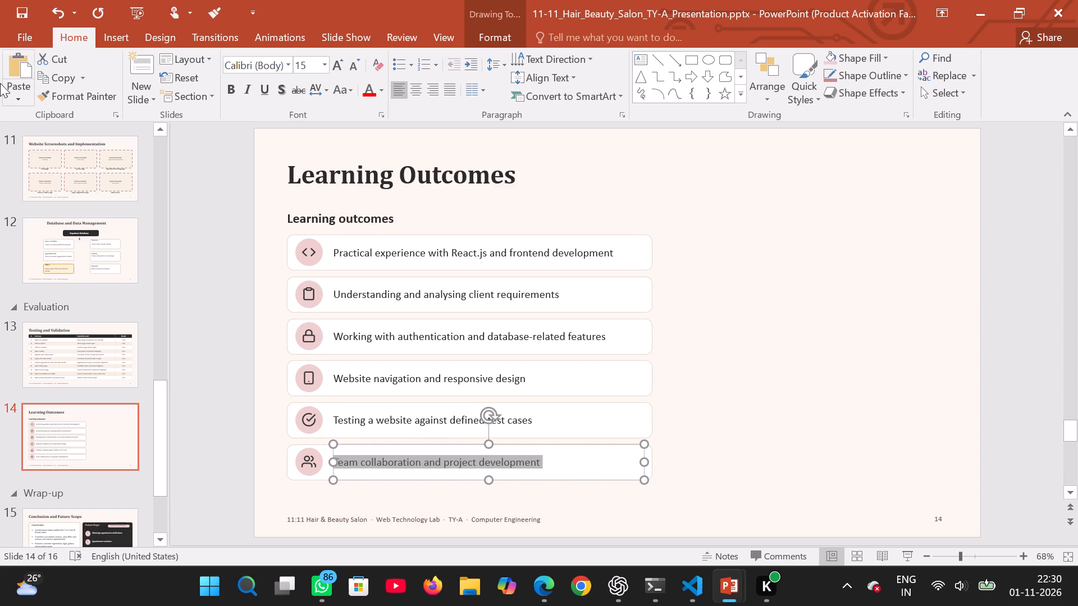
pyautogui.click(231, 236)
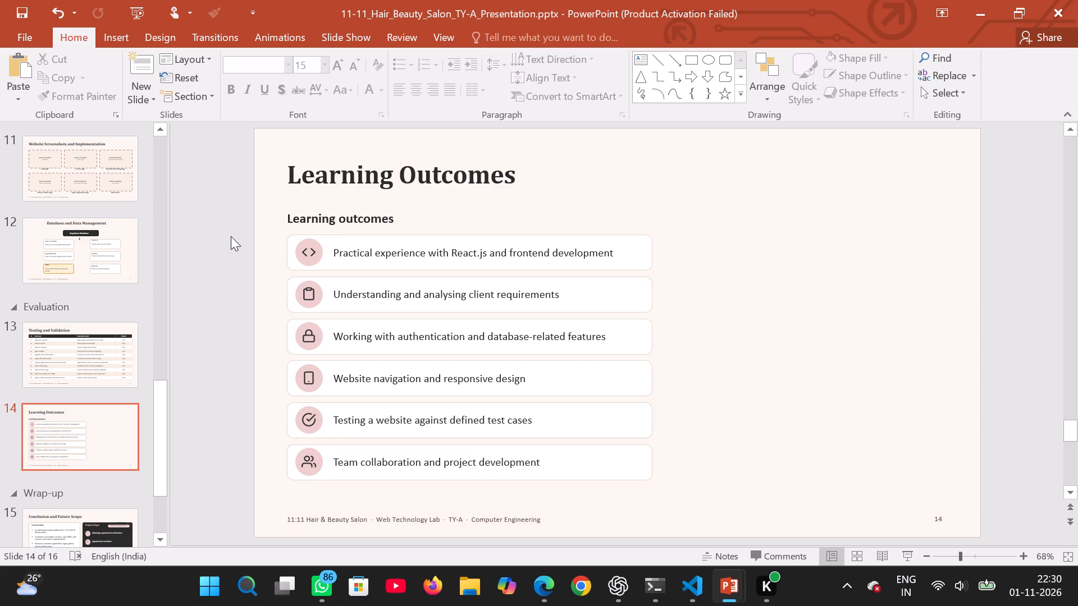
# Cut the "References" heading and the text box listing the documentation links from slide 16.
pyautogui.press('Right')
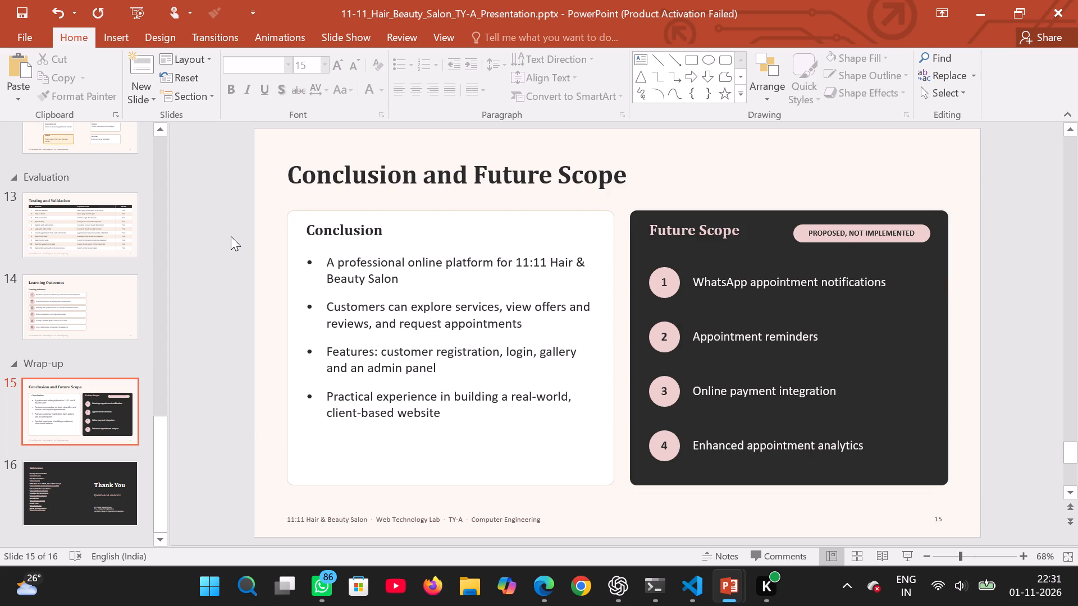
pyautogui.press('Right')
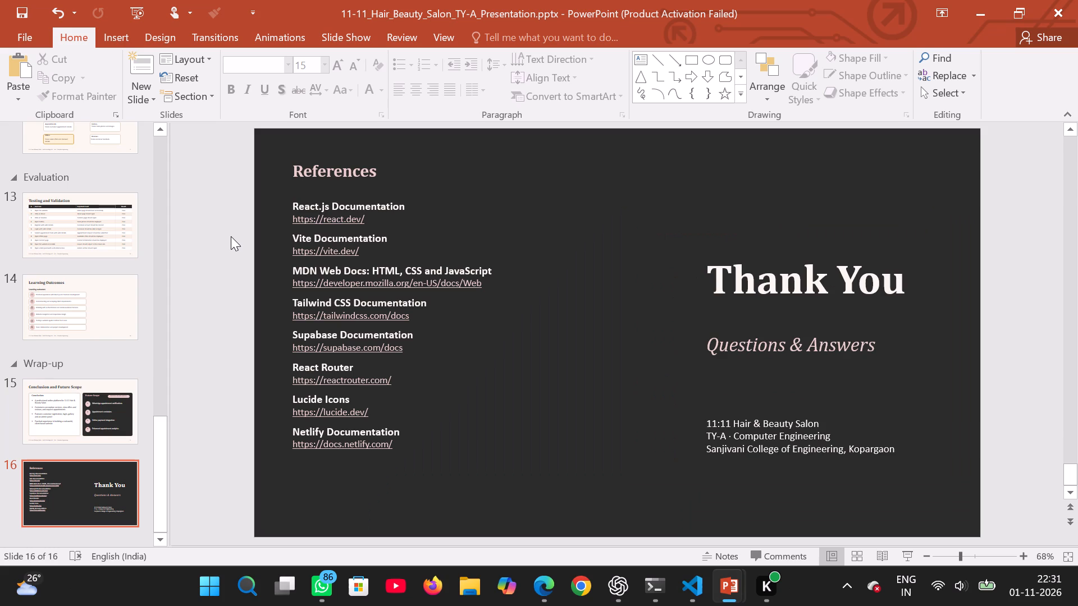
pyautogui.click(316, 171)
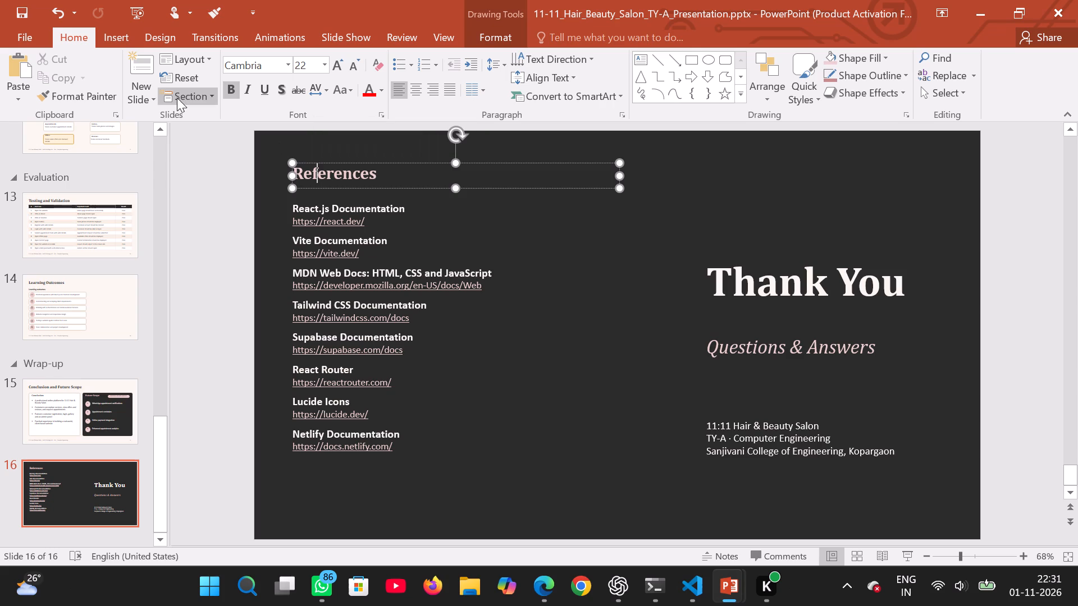
pyautogui.click(317, 160)
pyautogui.click(58, 54)
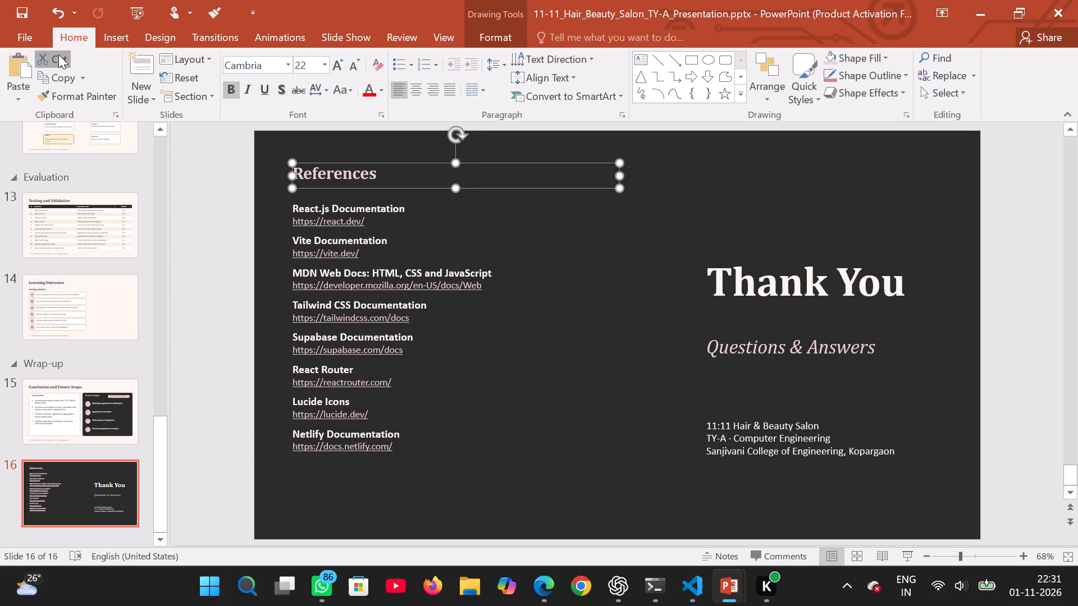
pyautogui.click(362, 269)
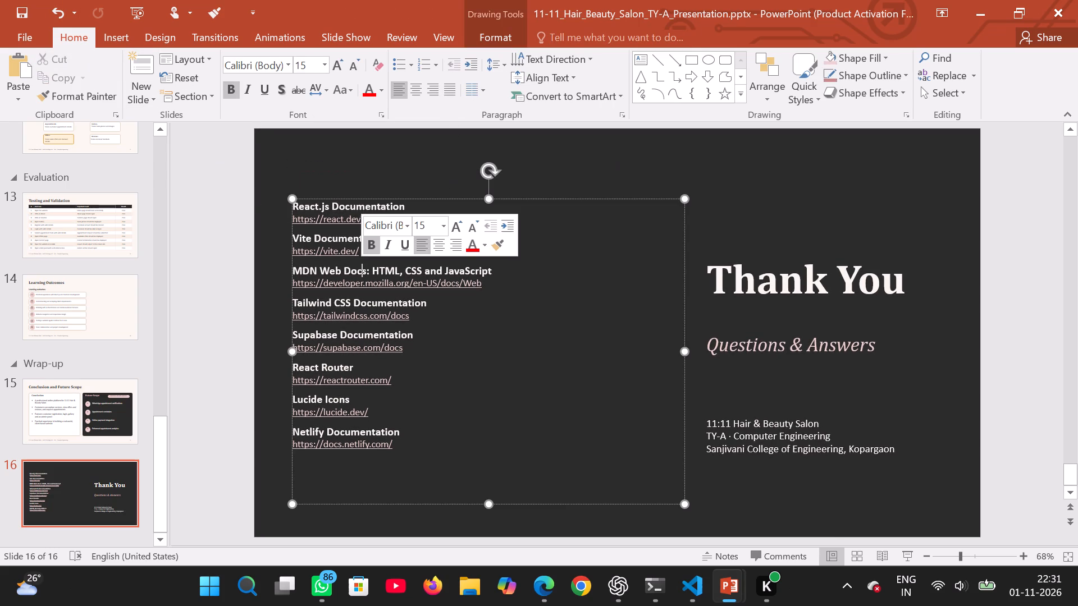
pyautogui.click(309, 198)
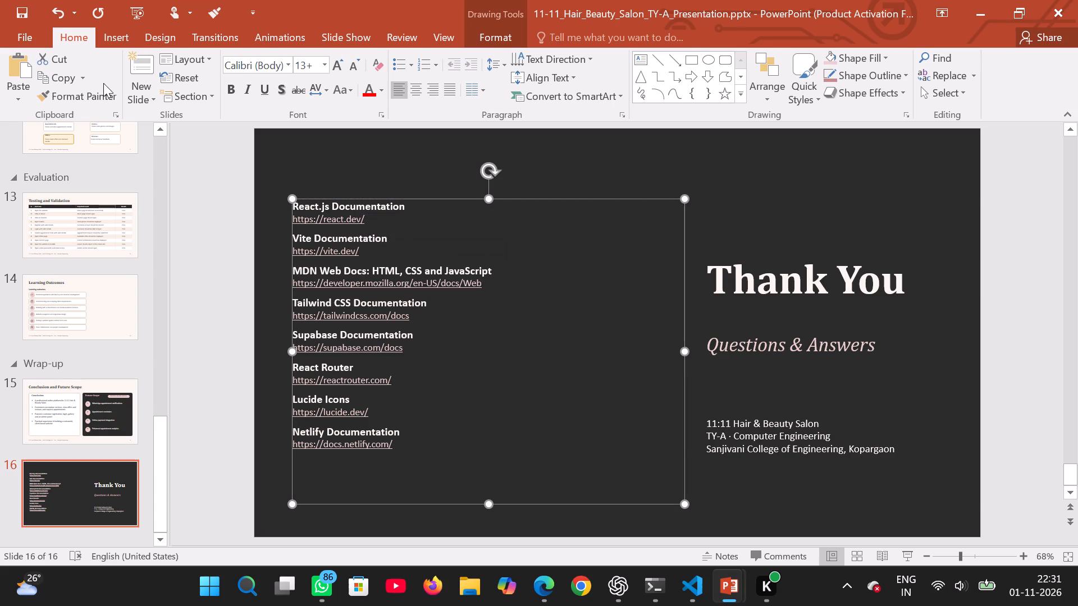
pyautogui.click(62, 61)
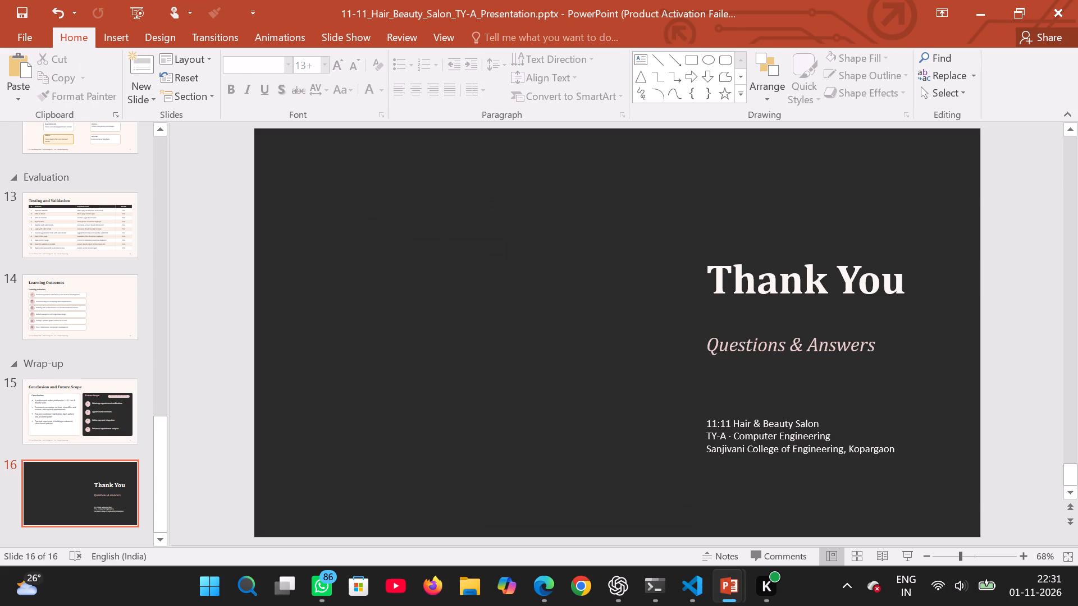
# Widen the "Thank You" text box and move it so the title sits in the upper middle of the closing slide.
pyautogui.click(758, 274)
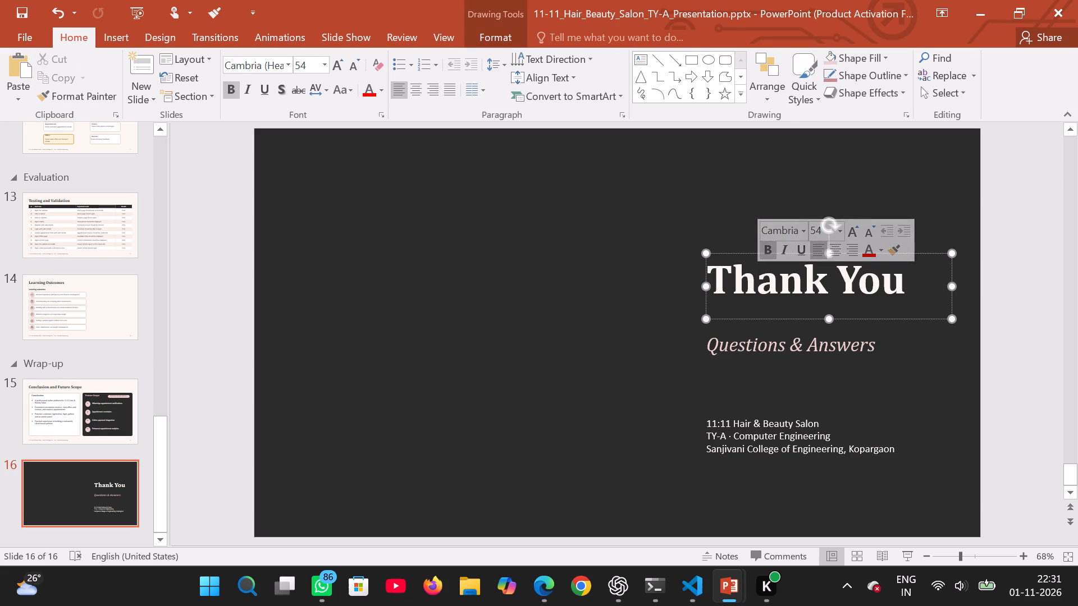
pyautogui.moveTo(718, 250); pyautogui.dragTo(482, 209)
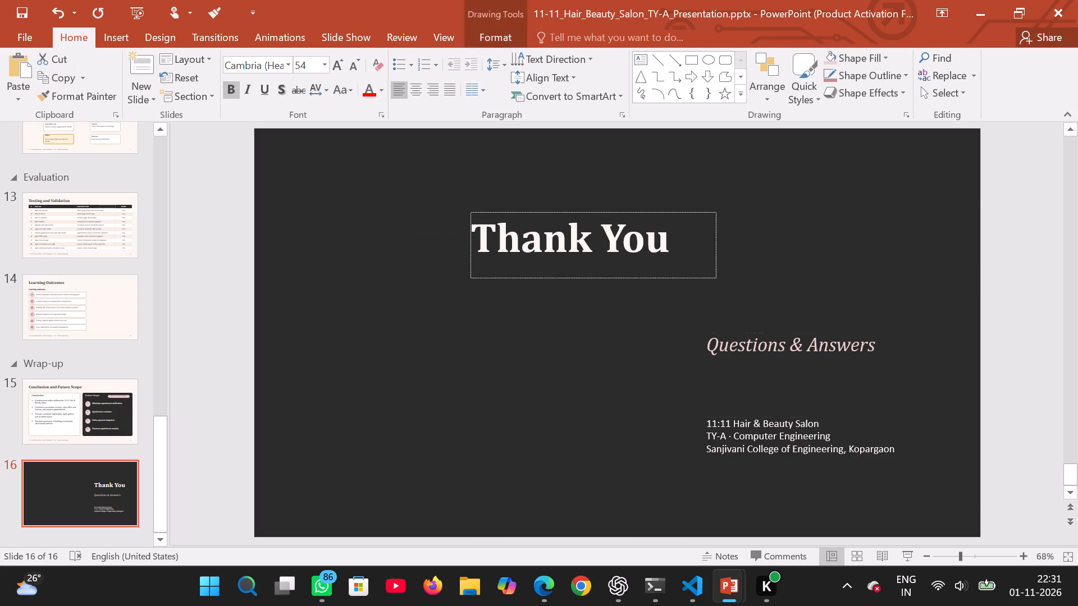
pyautogui.moveTo(482, 209); pyautogui.dragTo(494, 194)
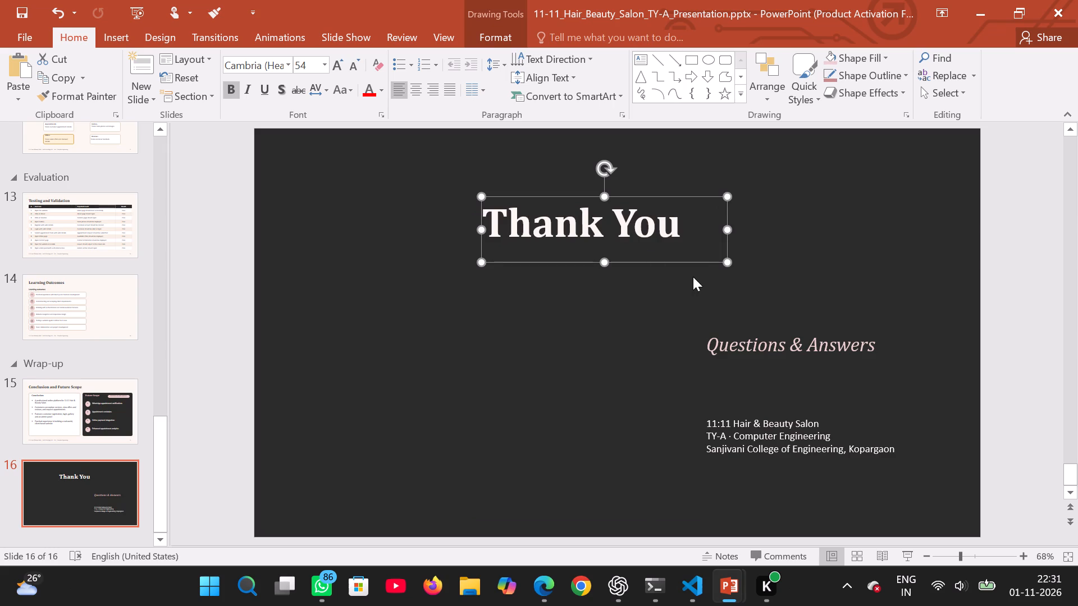
pyautogui.moveTo(727, 263); pyautogui.dragTo(791, 279)
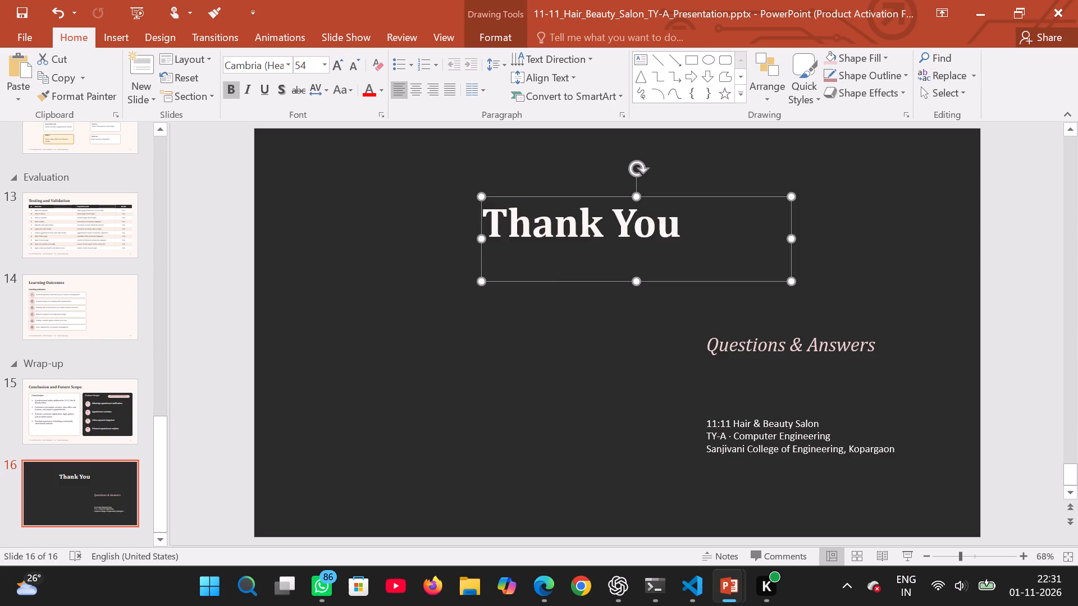
pyautogui.moveTo(477, 239); pyautogui.dragTo(362, 240)
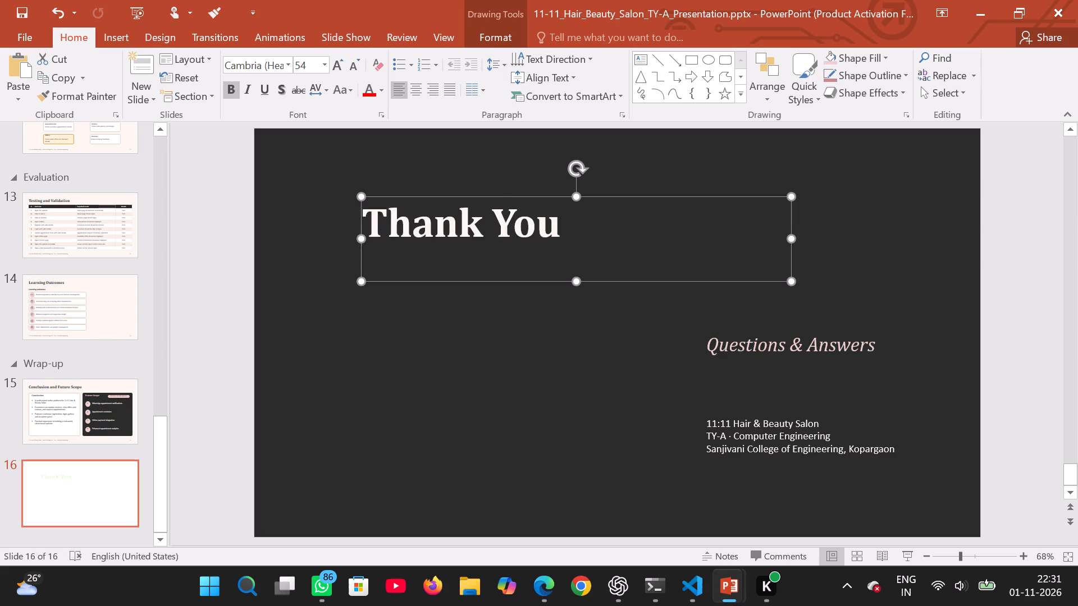
pyautogui.moveTo(481, 194); pyautogui.dragTo(580, 196)
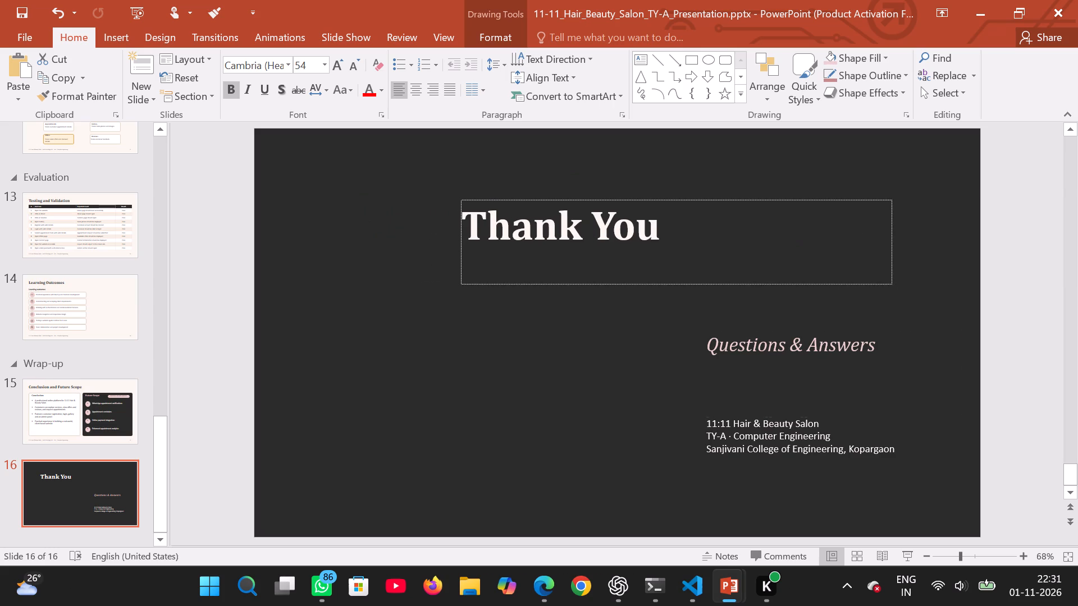
pyautogui.moveTo(580, 196); pyautogui.dragTo(595, 206)
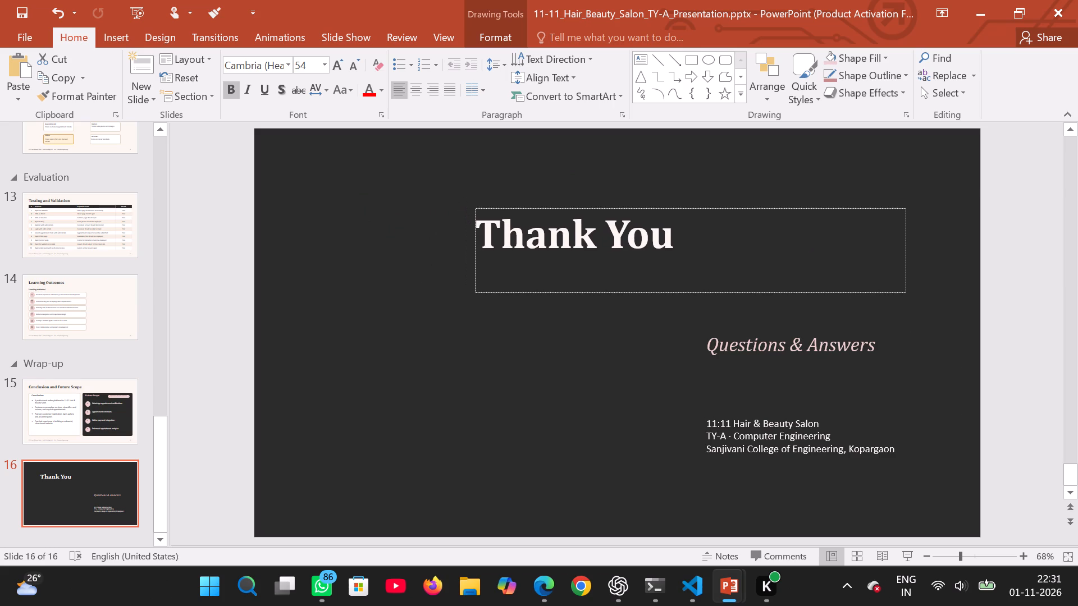
pyautogui.moveTo(595, 206); pyautogui.dragTo(596, 206)
pyautogui.click(691, 232)
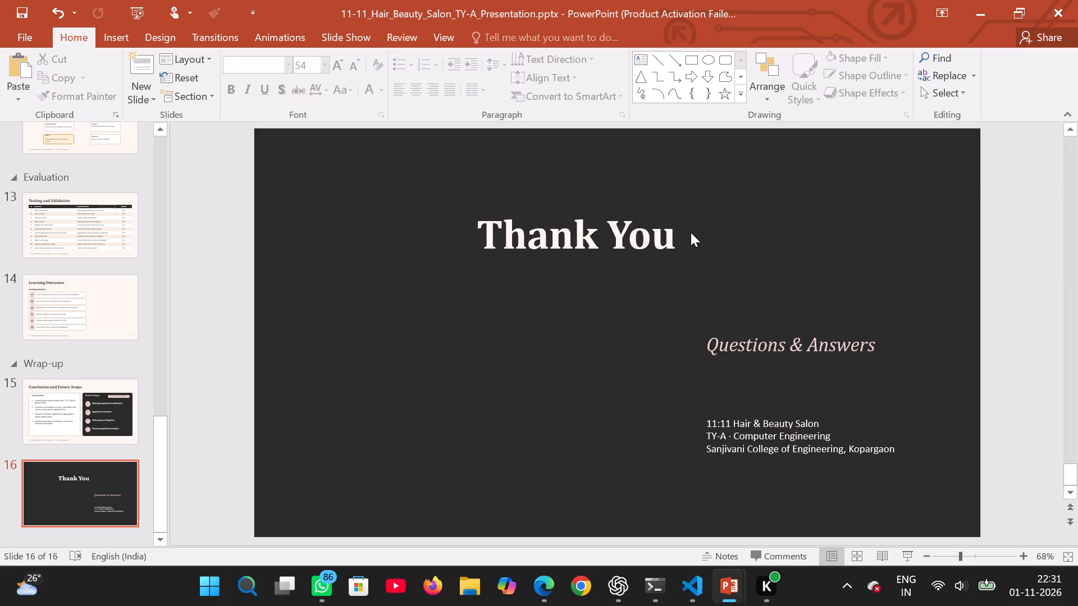
# Set the font size of the "Thank You" title on the closing slide to 70.
pyautogui.click(678, 232)
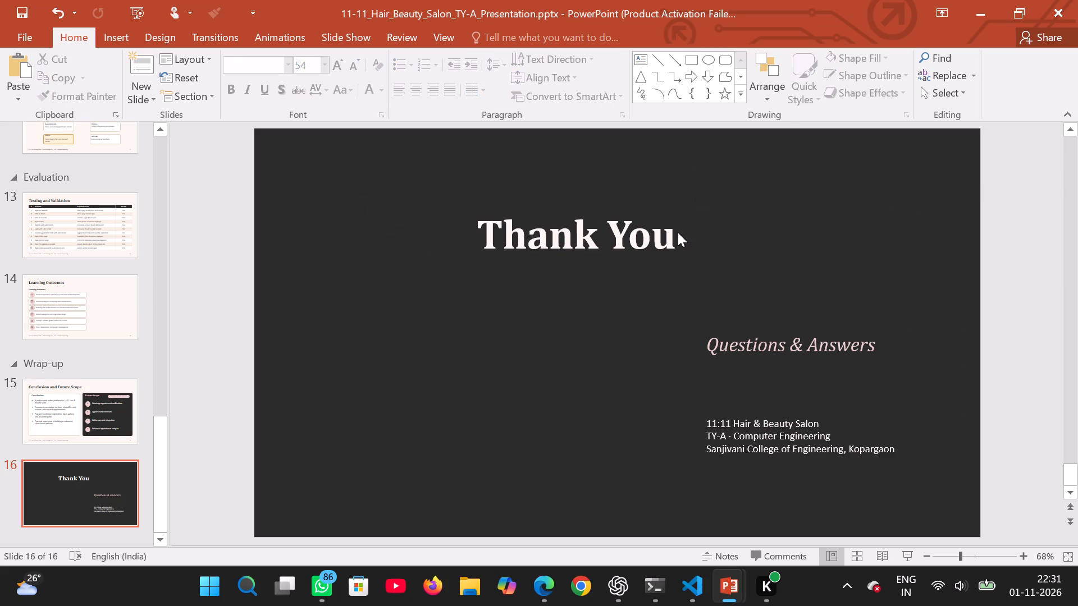
pyautogui.click(678, 232)
pyautogui.click(678, 232)
pyautogui.click(644, 235)
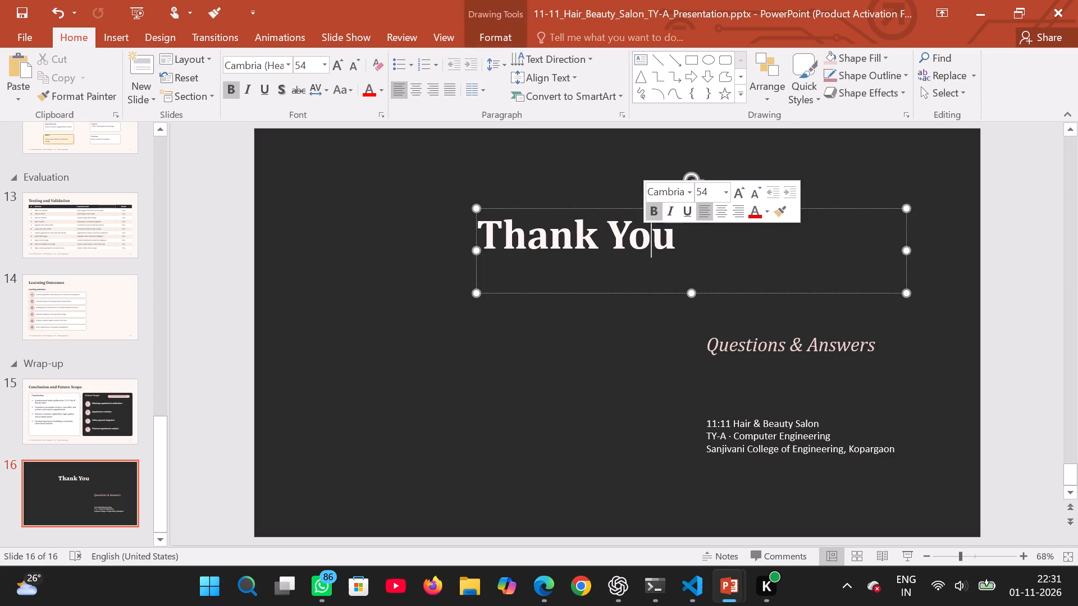
pyautogui.moveTo(677, 244); pyautogui.dragTo(474, 226)
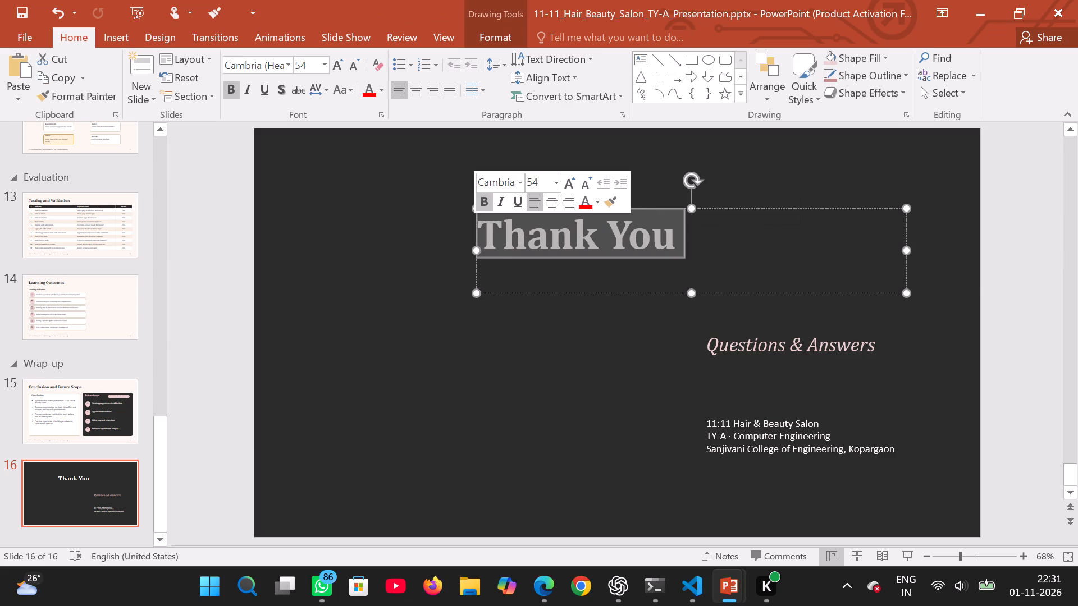
pyautogui.click(541, 178)
pyautogui.write('60')
pyautogui.press('Return')
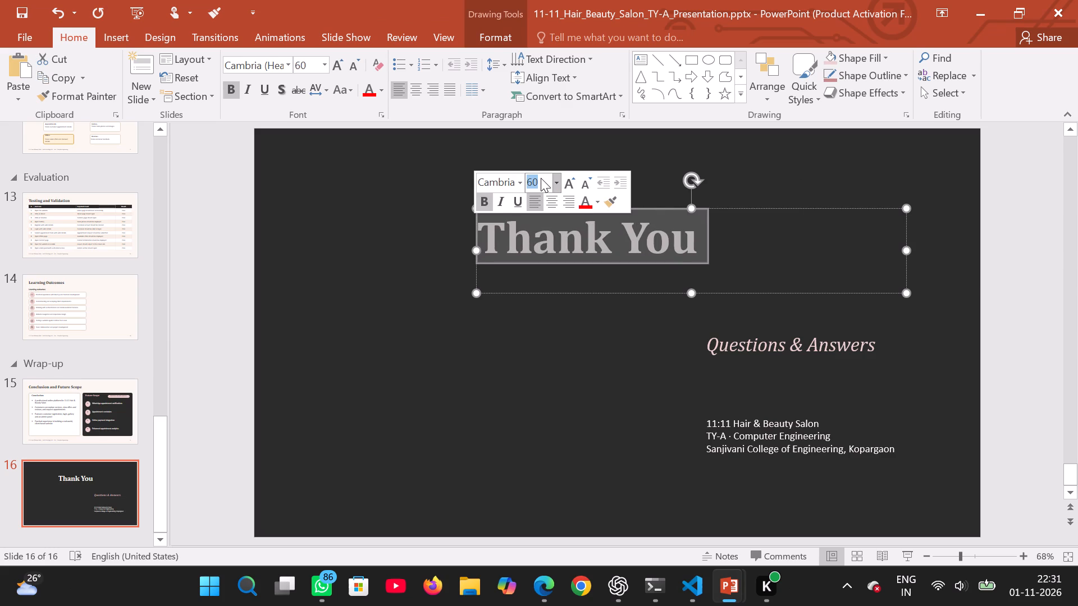
pyautogui.write('70')
pyautogui.press('Return')
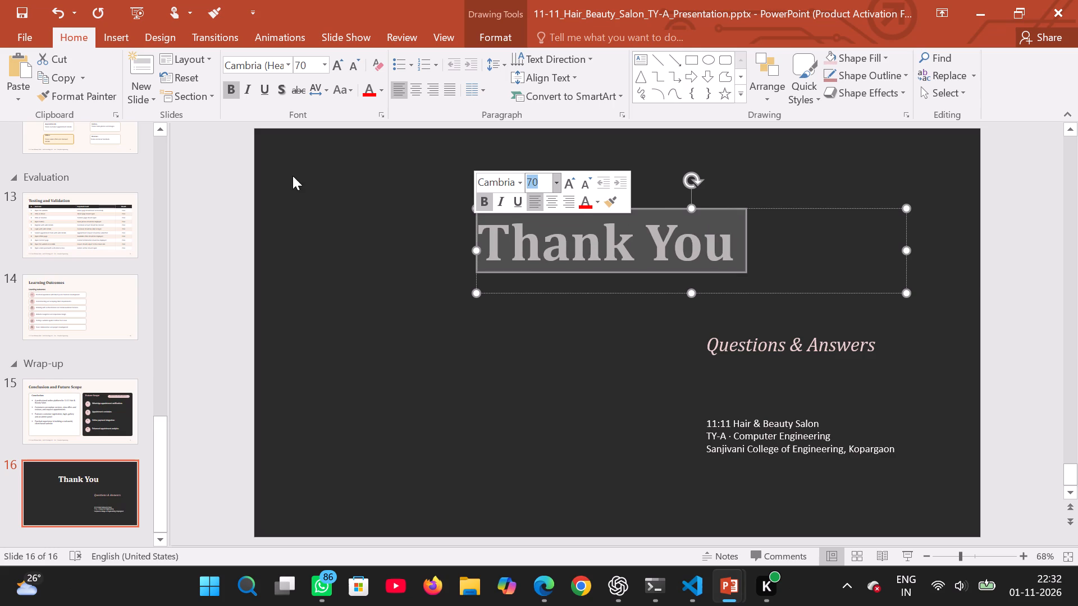
pyautogui.click(229, 224)
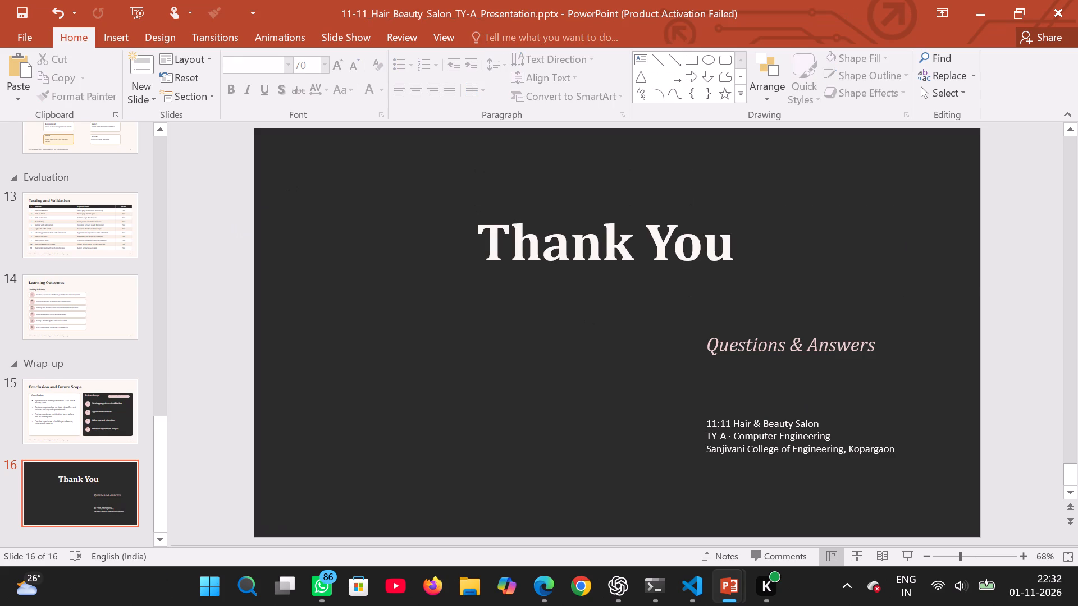
# Cut the "Questions & Answers" text box from the closing slide.
pyautogui.click(801, 346)
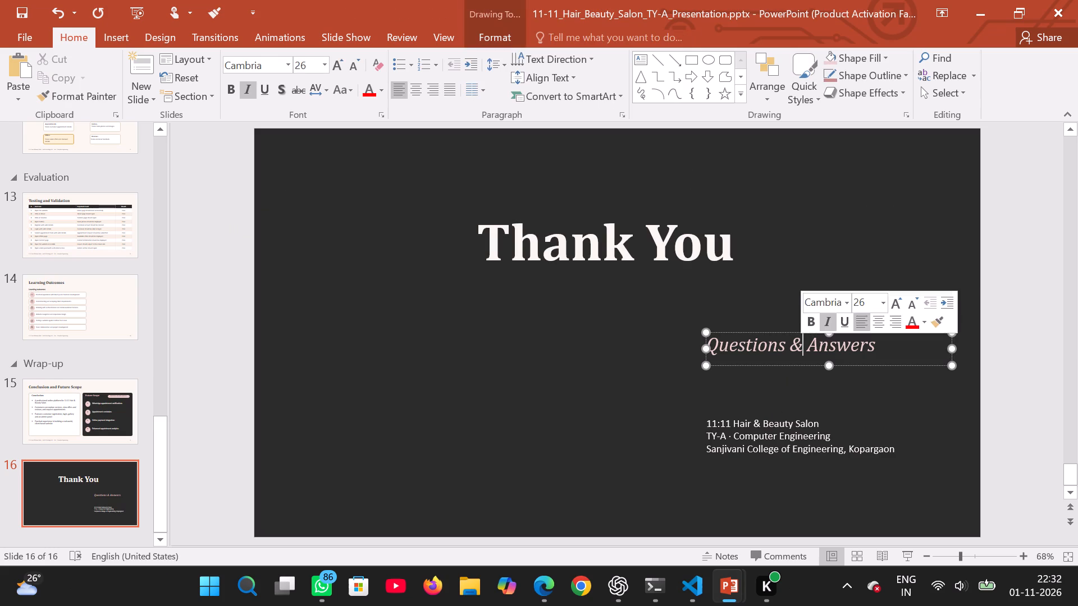
pyautogui.click(750, 329)
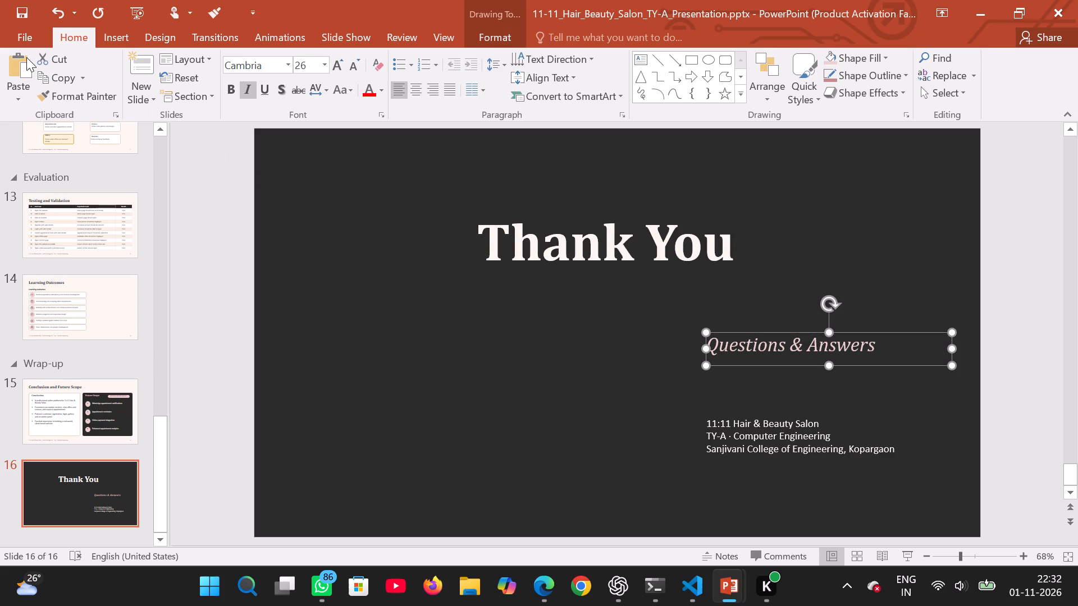
pyautogui.click(55, 45)
pyautogui.click(58, 57)
# Widen the text box with the salon, class and college details and move it to the lower middle of the closing slide.
pyautogui.click(747, 433)
pyautogui.moveTo(725, 417); pyautogui.dragTo(567, 394)
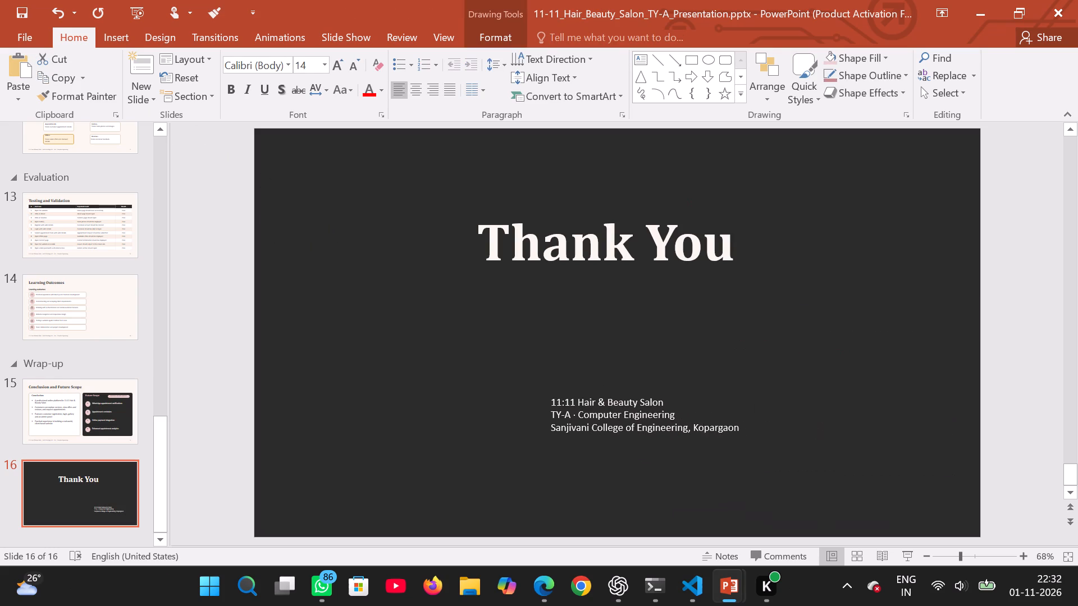
pyautogui.moveTo(567, 394); pyautogui.dragTo(544, 374)
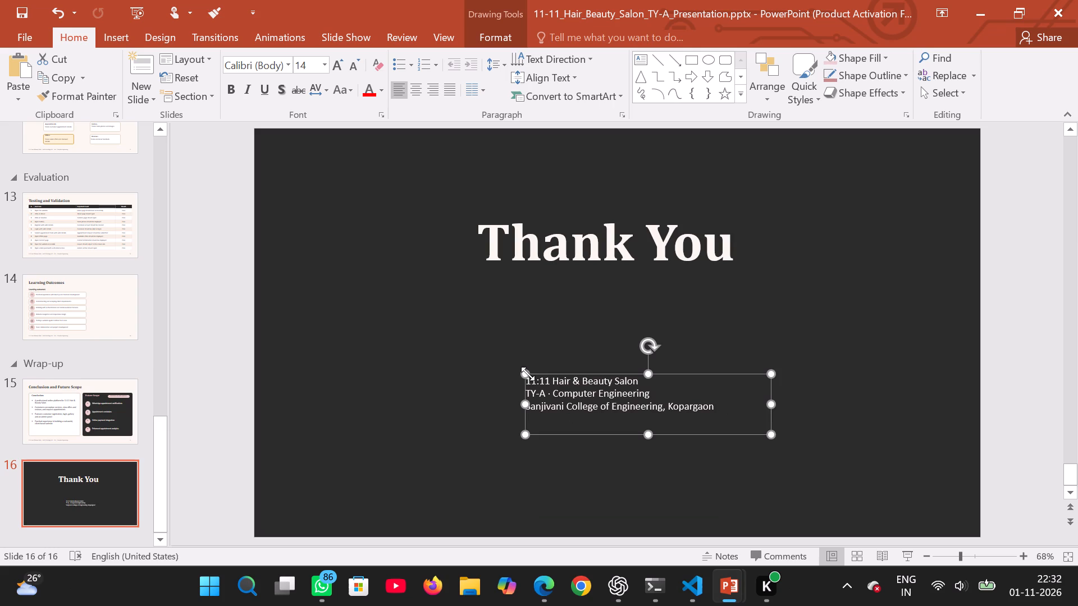
pyautogui.moveTo(528, 374); pyautogui.dragTo(441, 366)
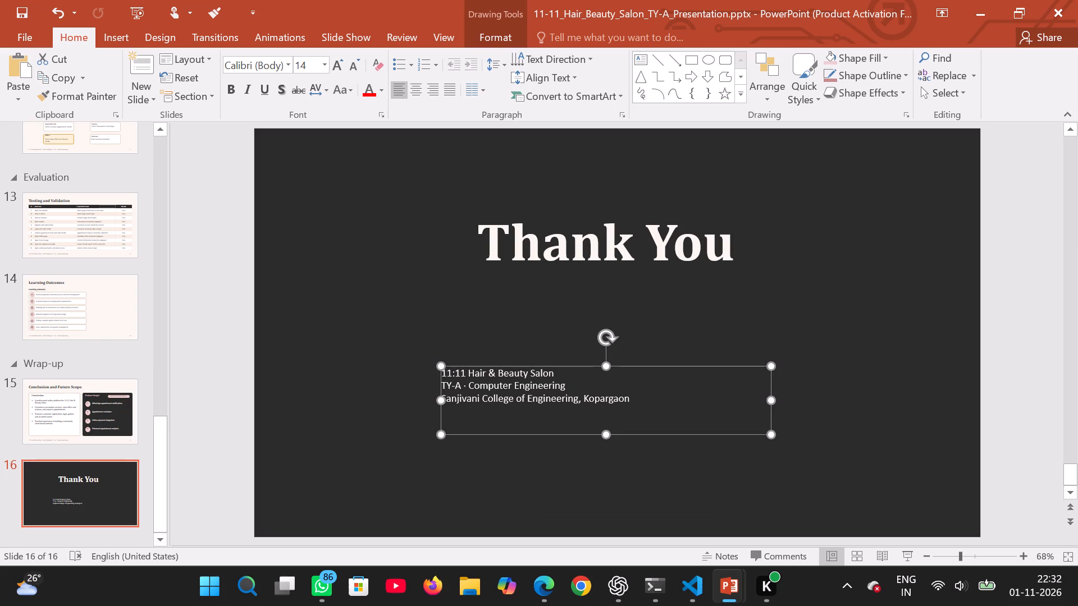
pyautogui.moveTo(583, 364); pyautogui.dragTo(666, 426)
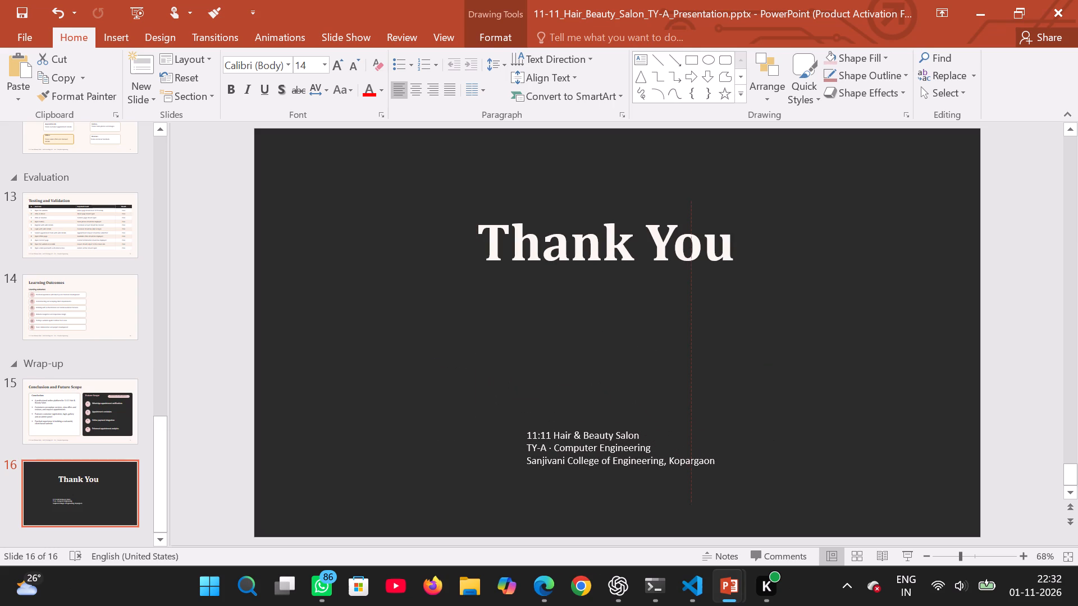
pyautogui.moveTo(666, 426); pyautogui.dragTo(665, 447)
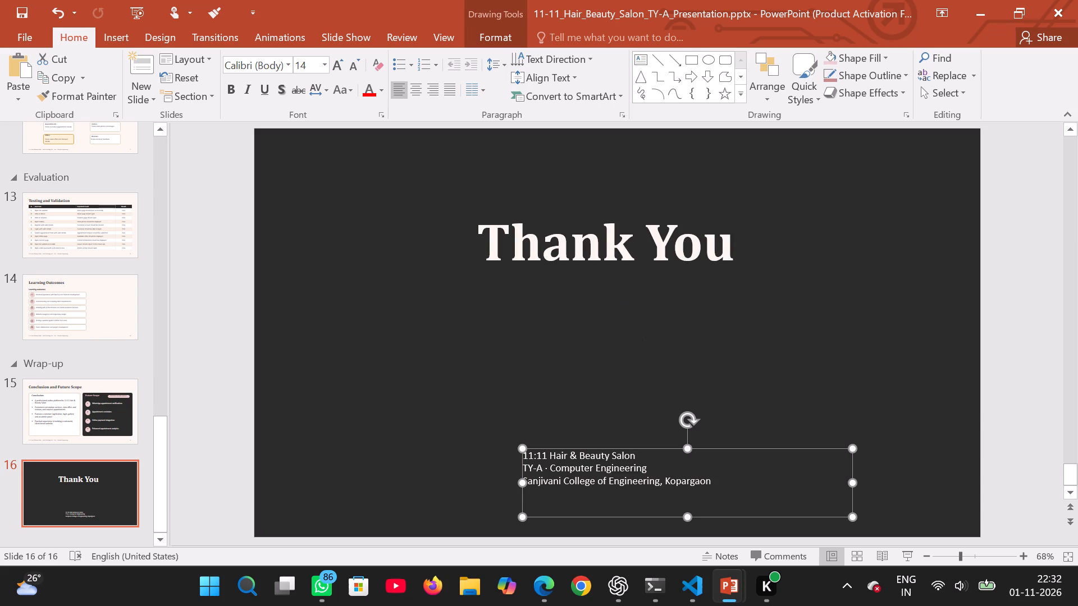
# Move the "Thank You" title down to the middle of the closing slide, above the salon and college details.
pyautogui.click(571, 247)
pyautogui.moveTo(540, 208); pyautogui.dragTo(561, 246)
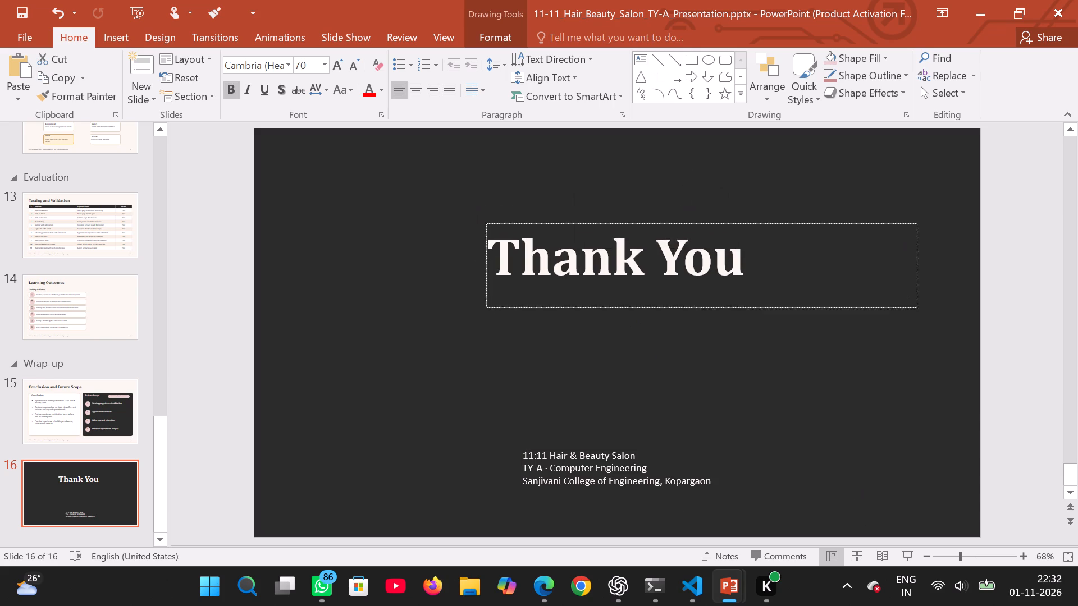
pyautogui.moveTo(561, 246); pyautogui.dragTo(534, 274)
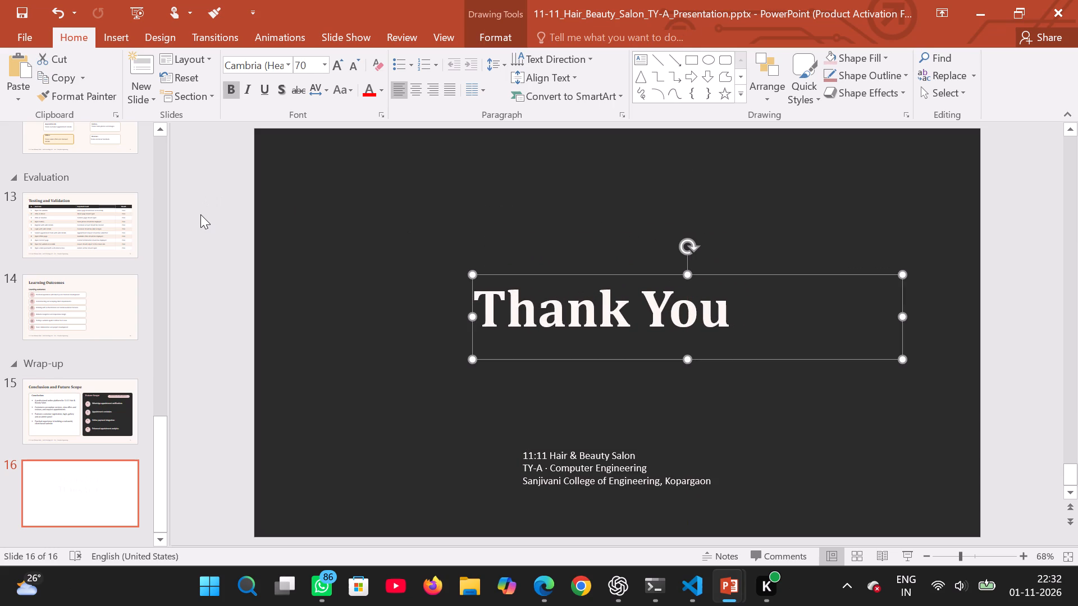
pyautogui.click(200, 214)
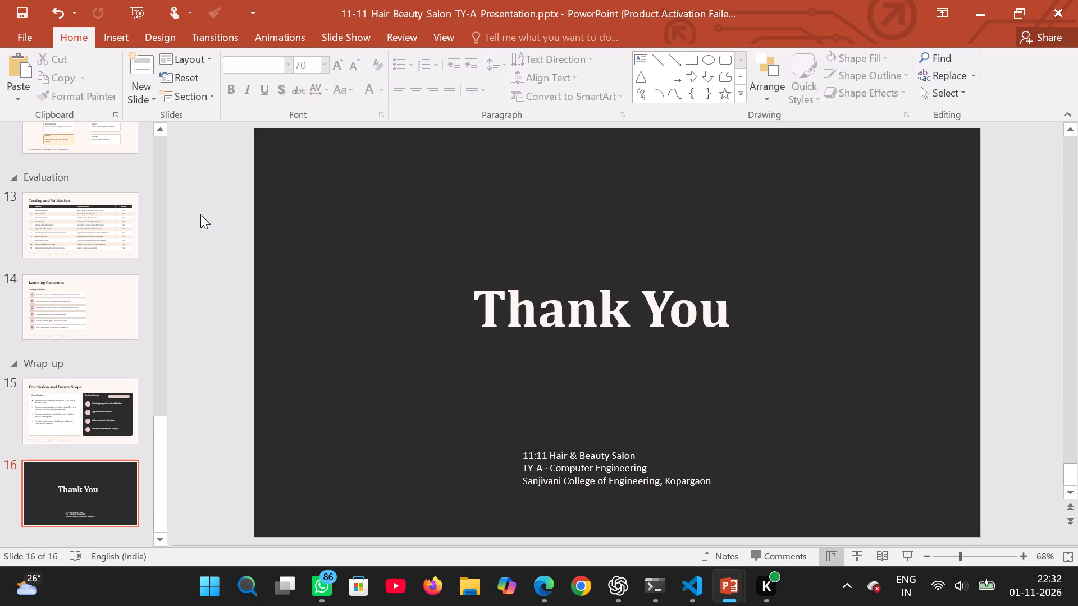
# Review the slides in reverse order from Conclusion and Future Scope back to Technology Stack, checking content, layout and remaining screenshot placeholders.
pyautogui.press('Left')
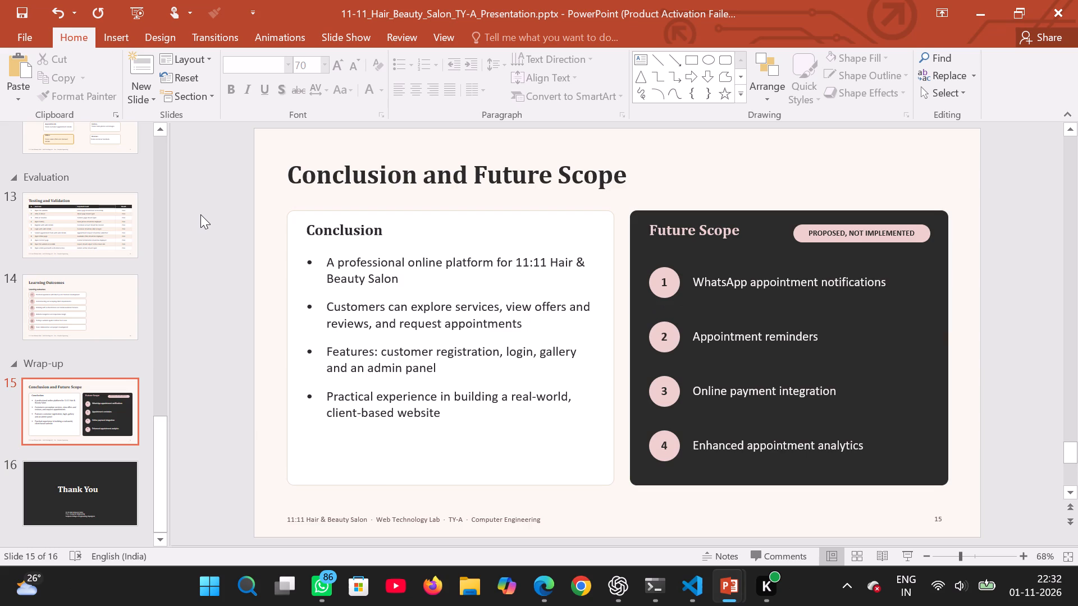
pyautogui.press('Left')
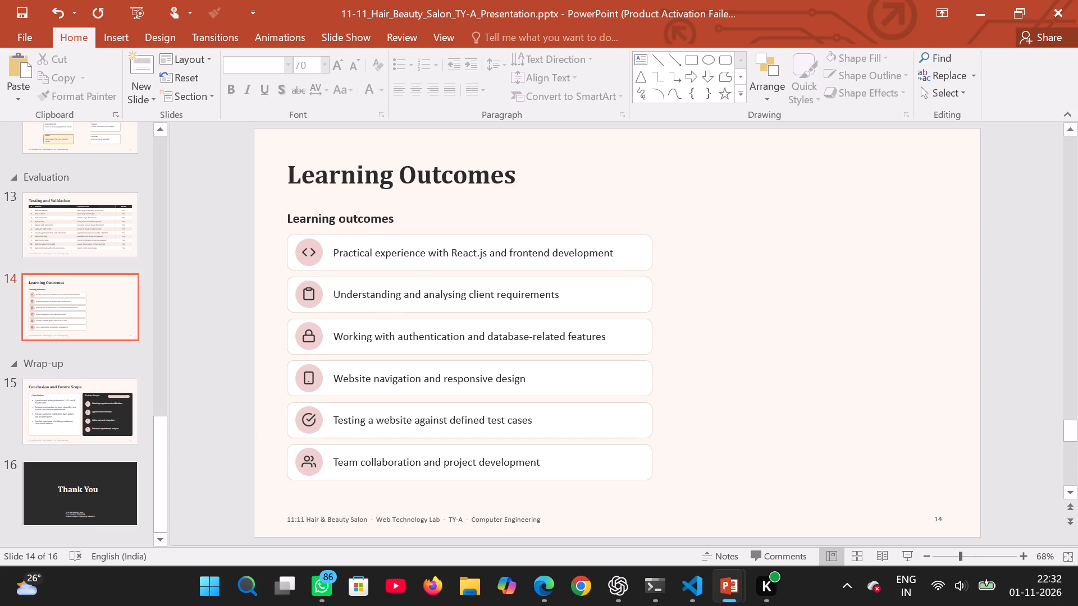
pyautogui.press('Left')
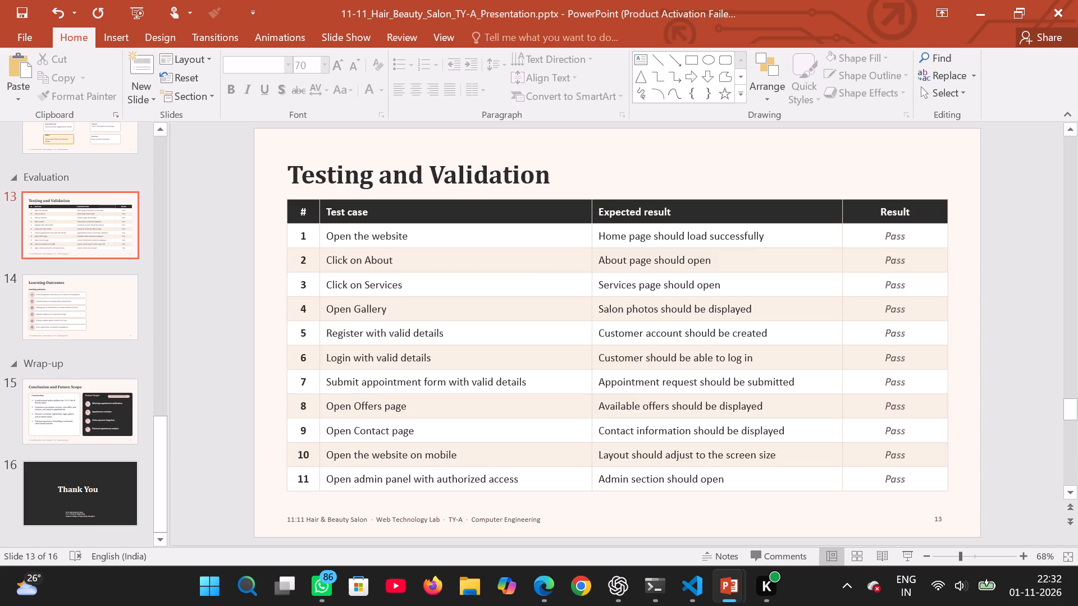
pyautogui.press('Left')
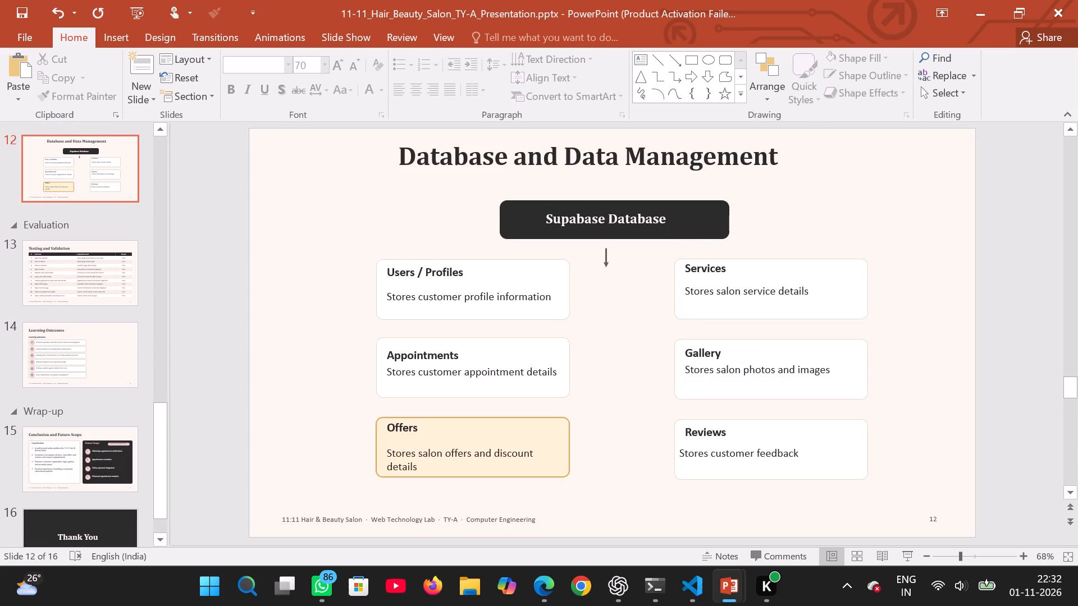
pyautogui.press('Left')
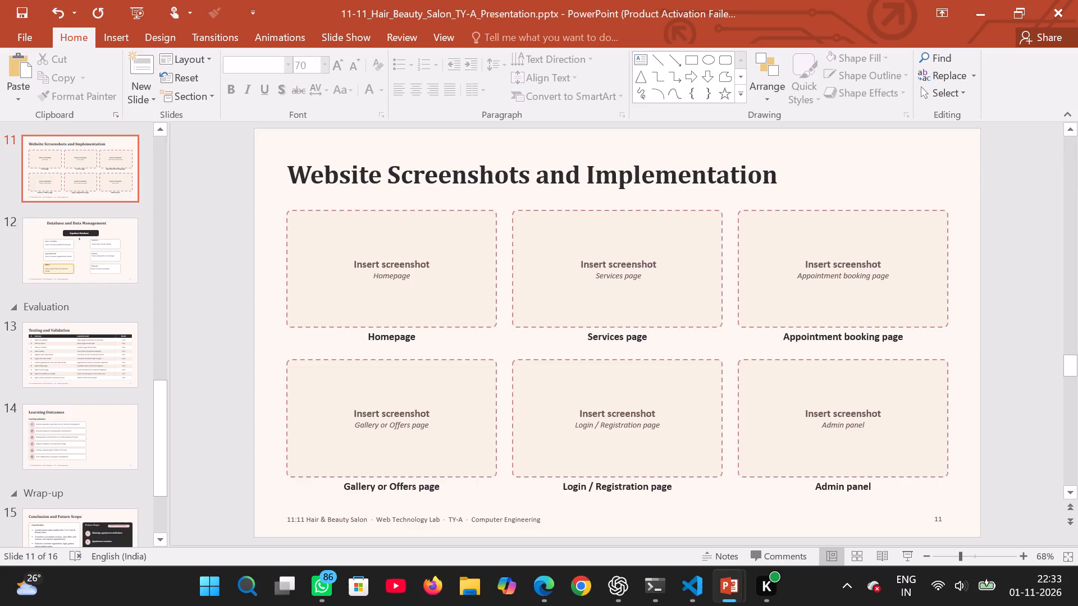
pyautogui.scroll(1, 140, 302)
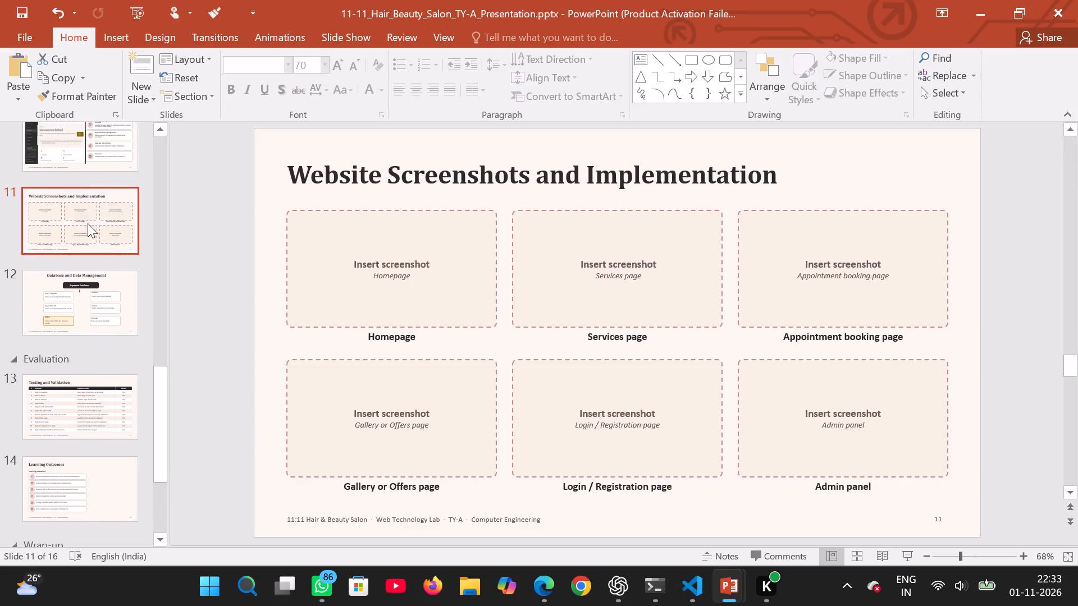
pyautogui.click(80, 151)
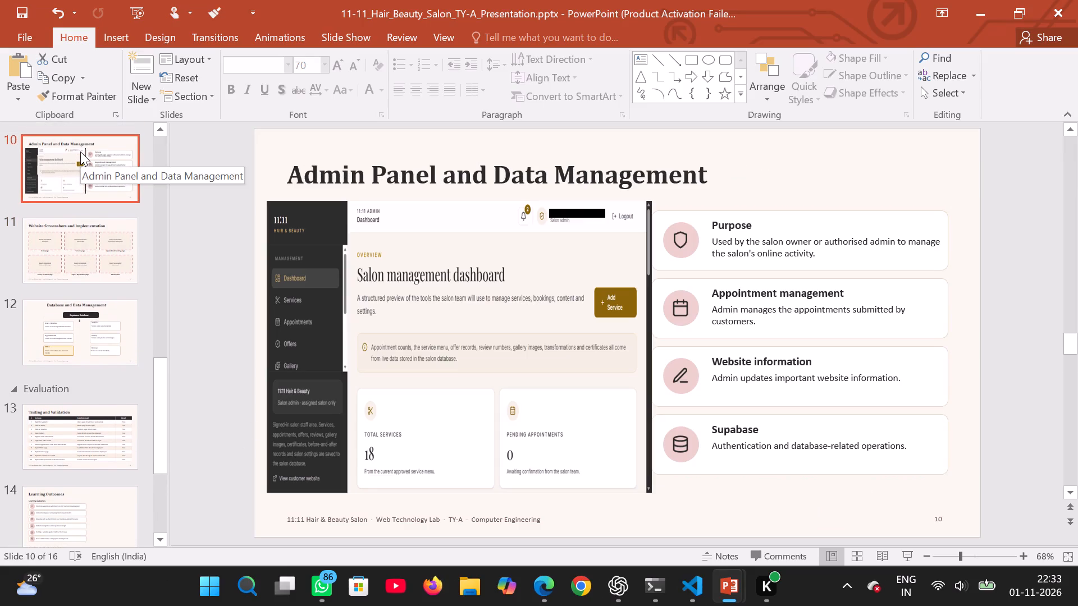
pyautogui.press('Left')
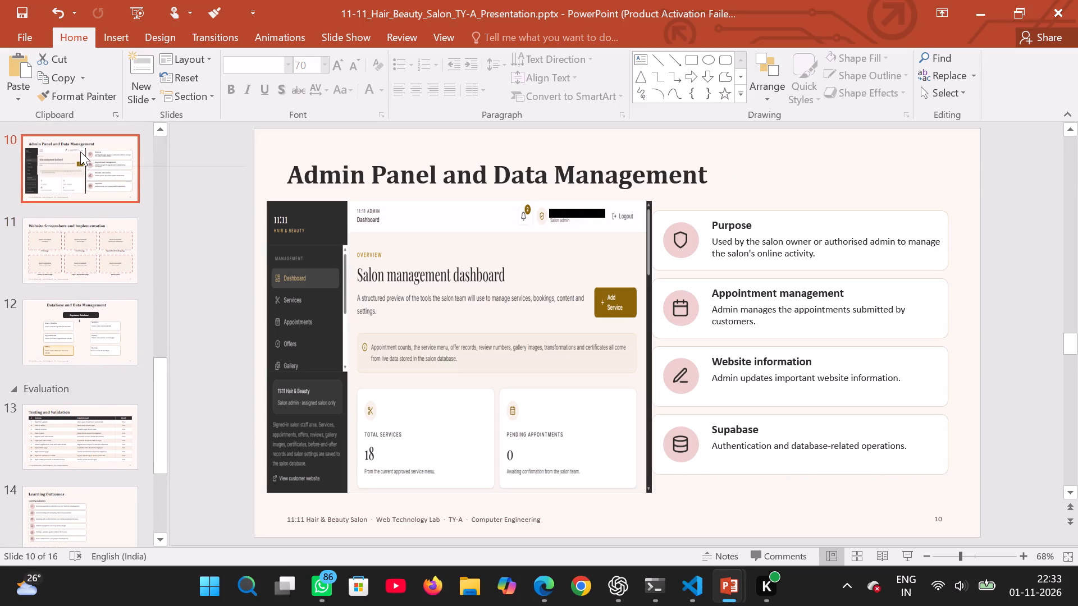
pyautogui.press('Left')
pyautogui.scroll(1, 80, 151)
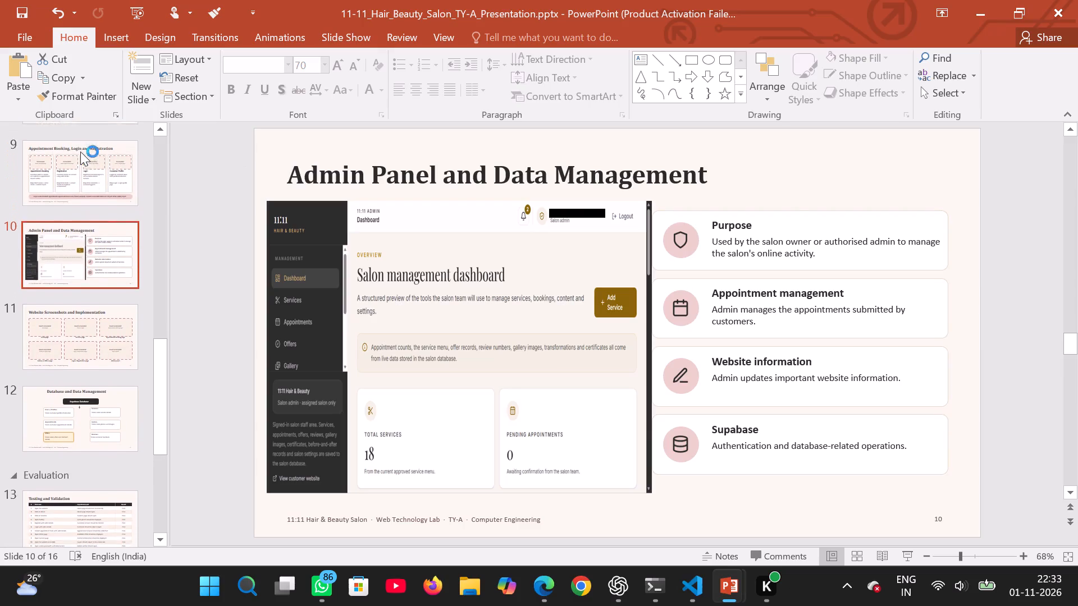
pyautogui.scroll(1, 80, 151)
pyautogui.click(80, 151)
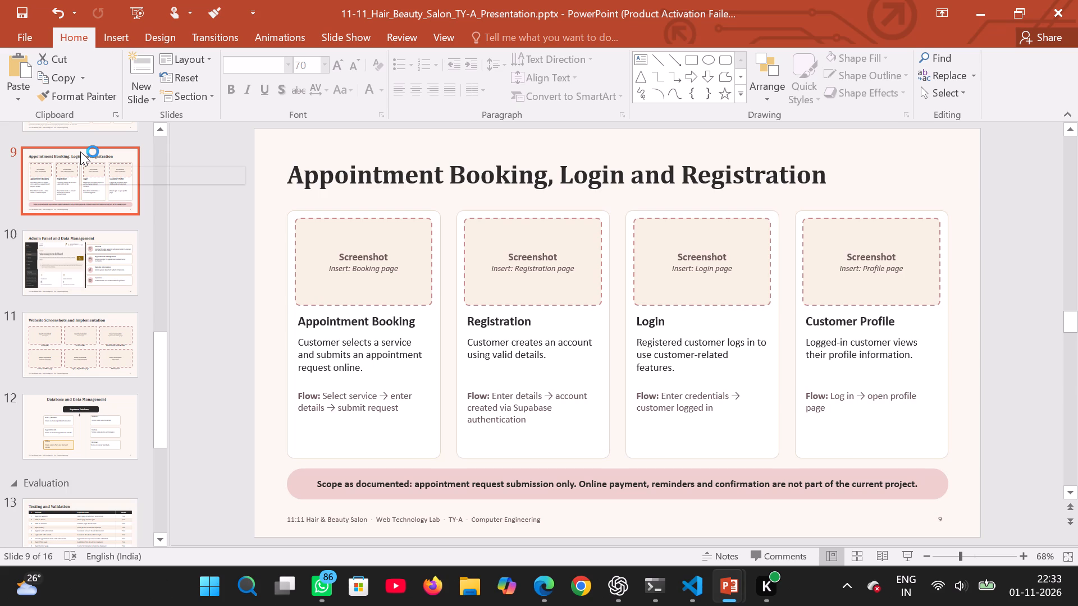
pyautogui.scroll(2, 80, 151)
pyautogui.click(73, 177)
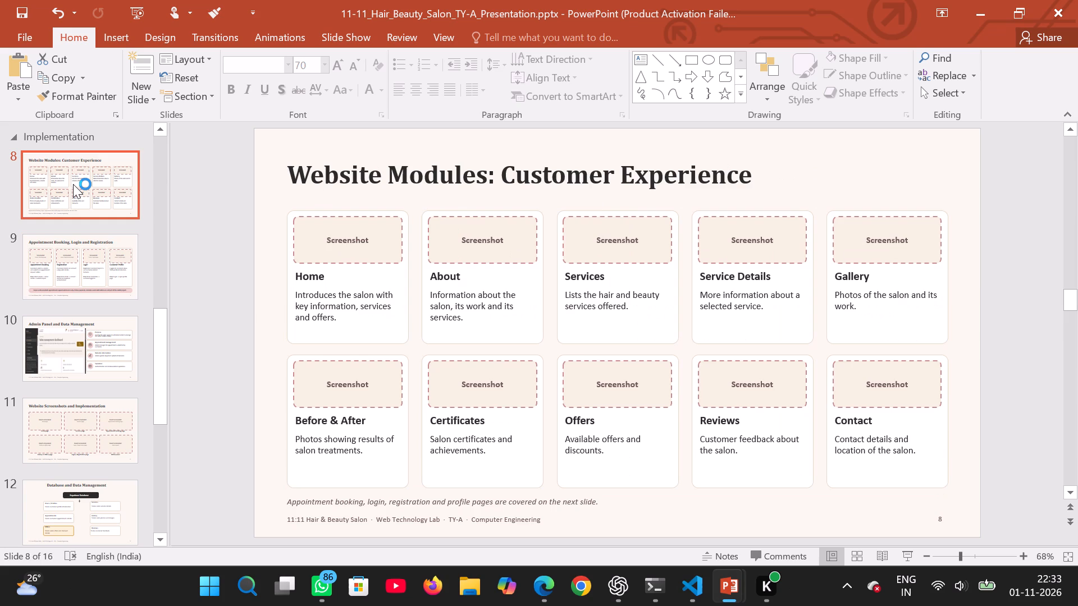
pyautogui.scroll(2, 65, 236)
pyautogui.click(76, 166)
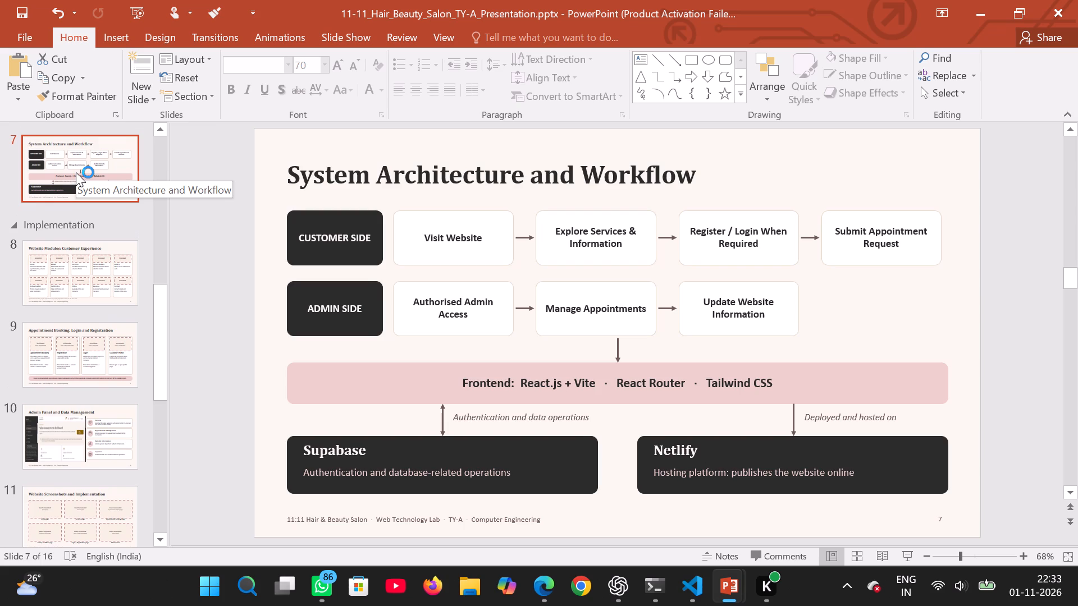
pyautogui.scroll(2, 76, 166)
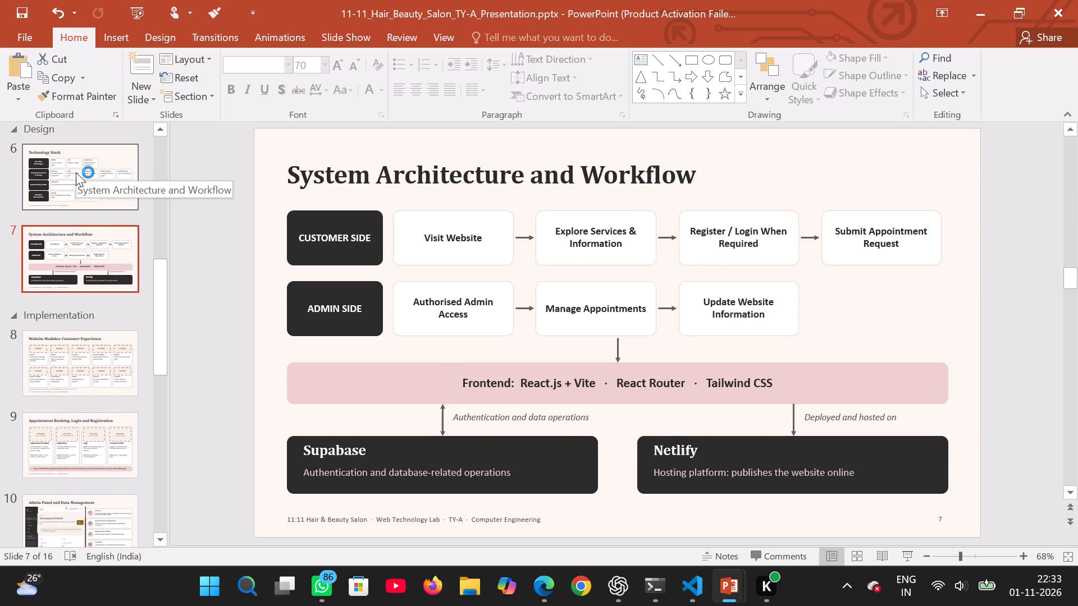
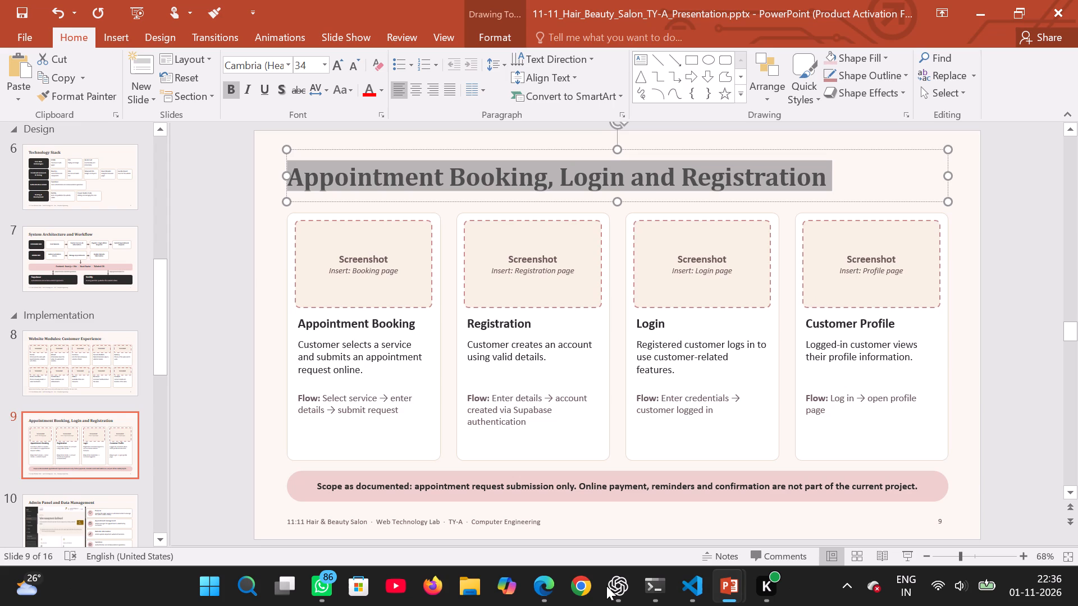
# Compare the screenshot placeholders on the Website Screenshots, Website Modules and Appointment Booking slides to see which page images are needed.
pyautogui.scroll(-1, 103, 451)
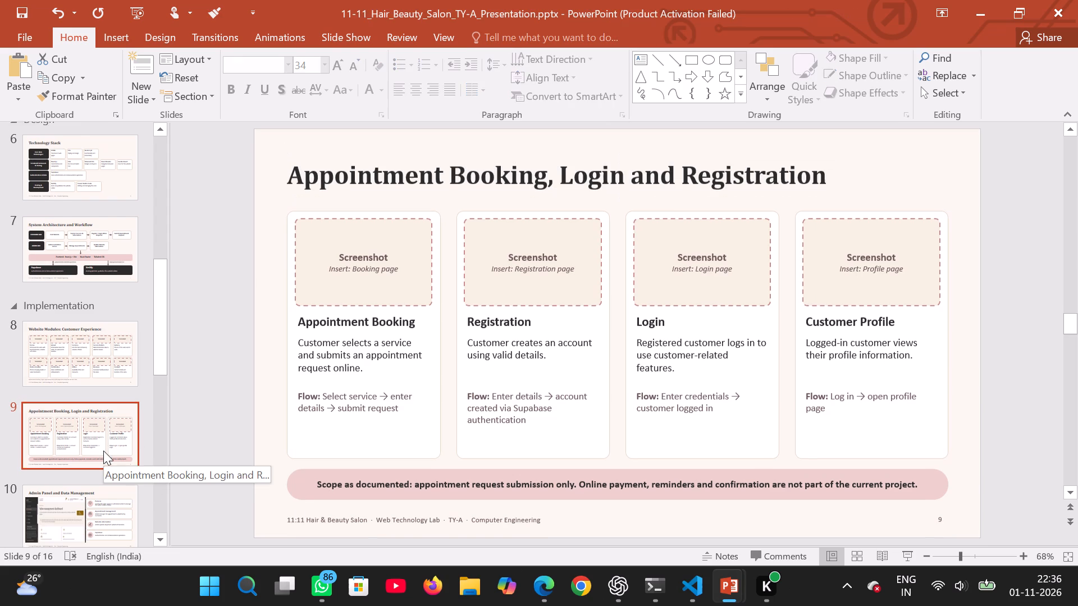
pyautogui.scroll(-4, 103, 451)
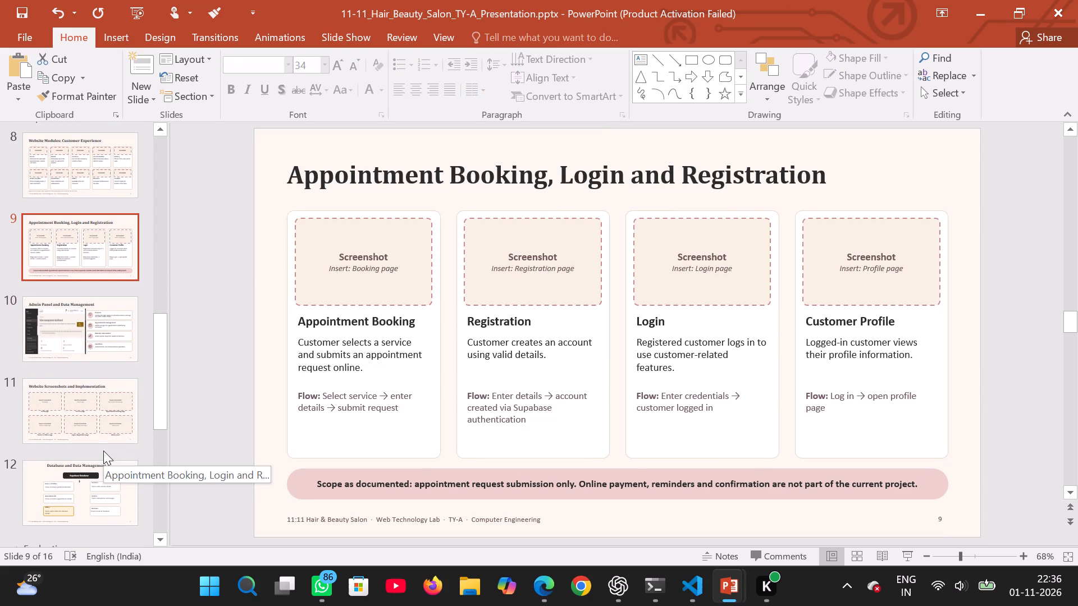
pyautogui.scroll(-1, 103, 451)
pyautogui.click(89, 402)
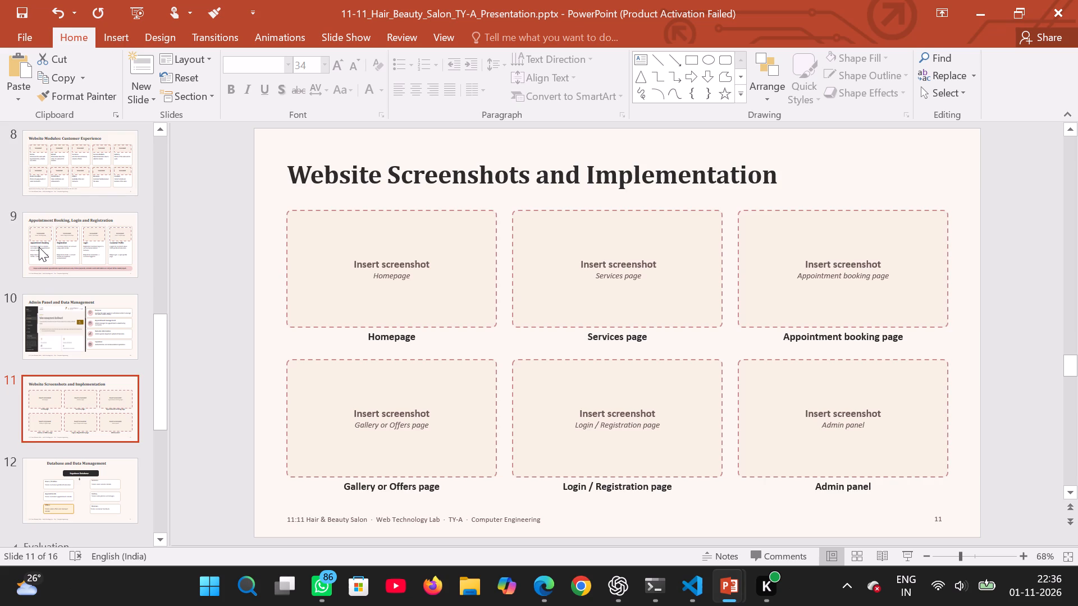
pyautogui.scroll(1, 39, 247)
pyautogui.click(48, 221)
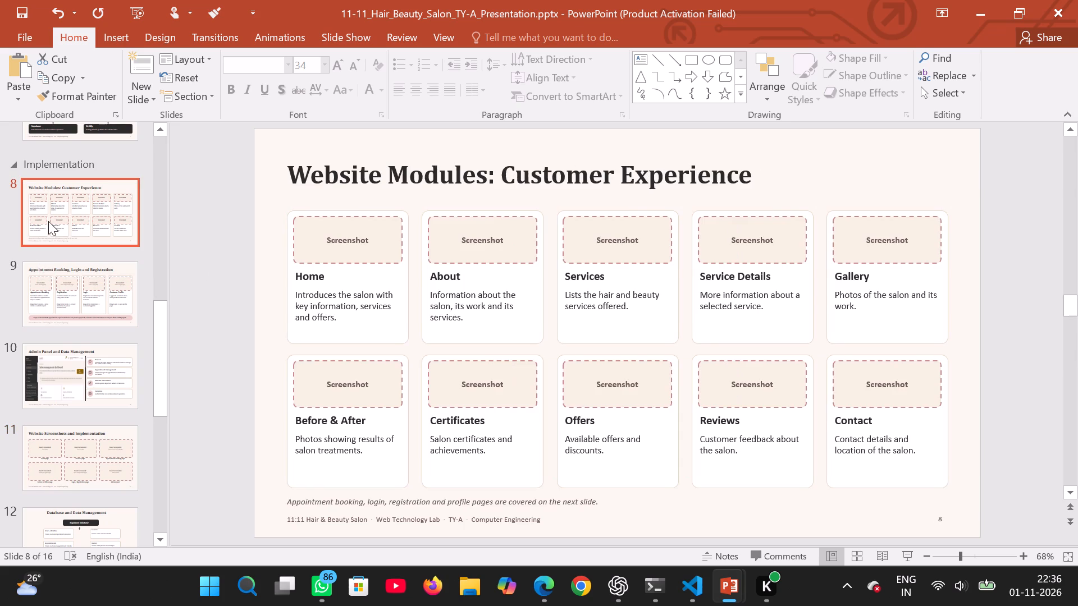
pyautogui.click(63, 296)
pyautogui.scroll(1, 63, 296)
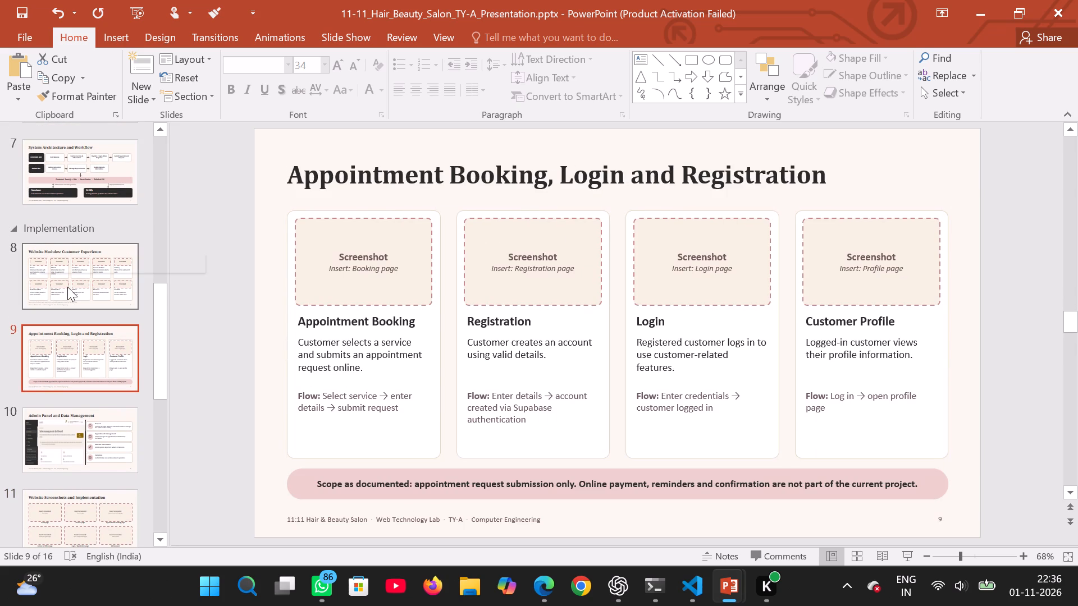
# Cut the "Appointment Booking, Login and Registration" and "Website Modules: Customer Experience" slides out of the presentation.
pyautogui.click(63, 64)
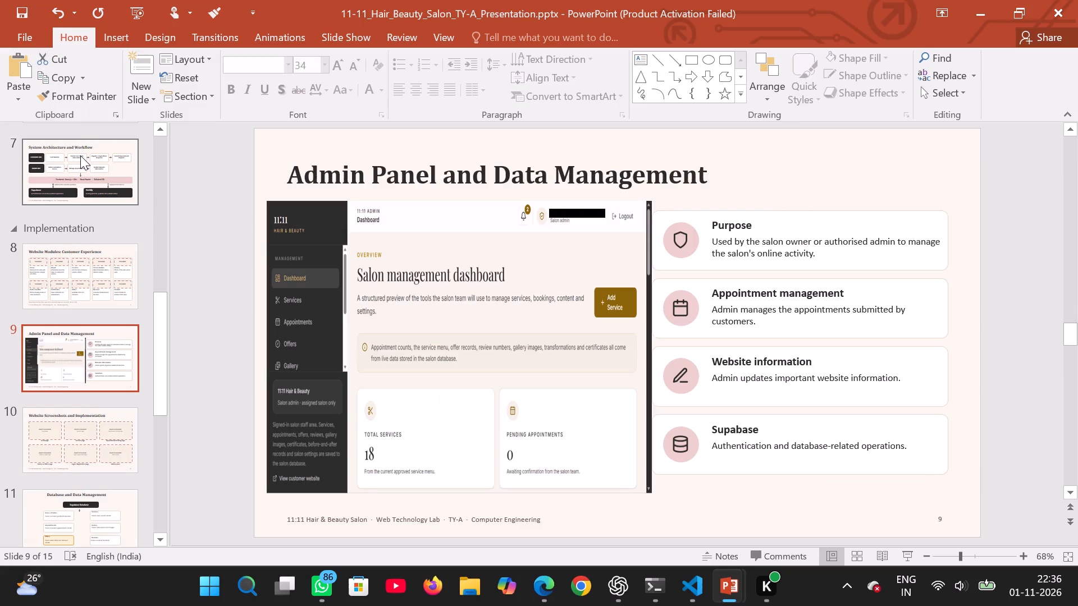
pyautogui.click(80, 254)
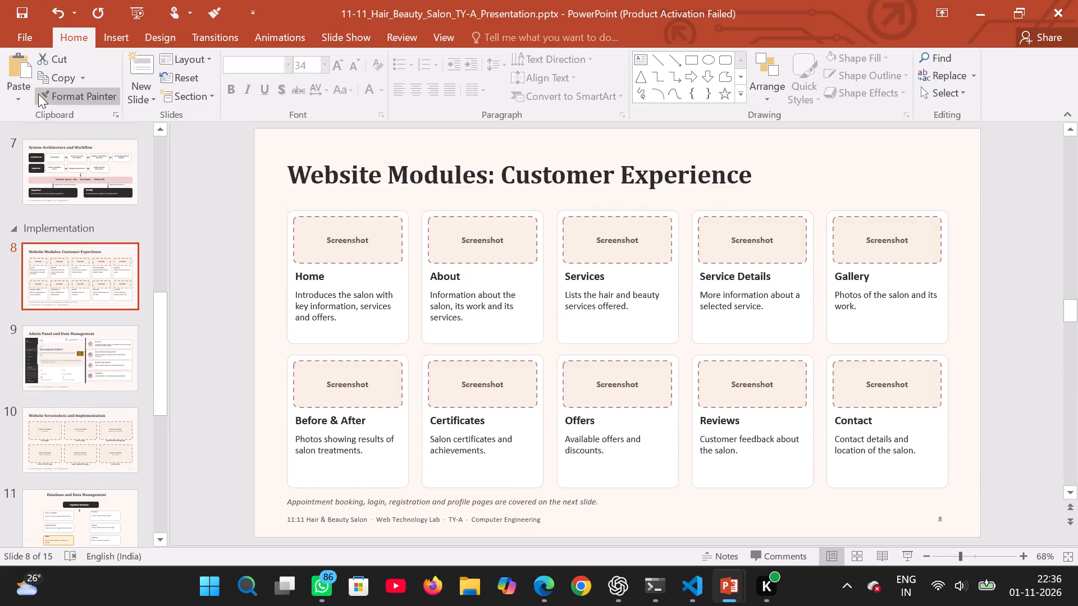
pyautogui.click(48, 57)
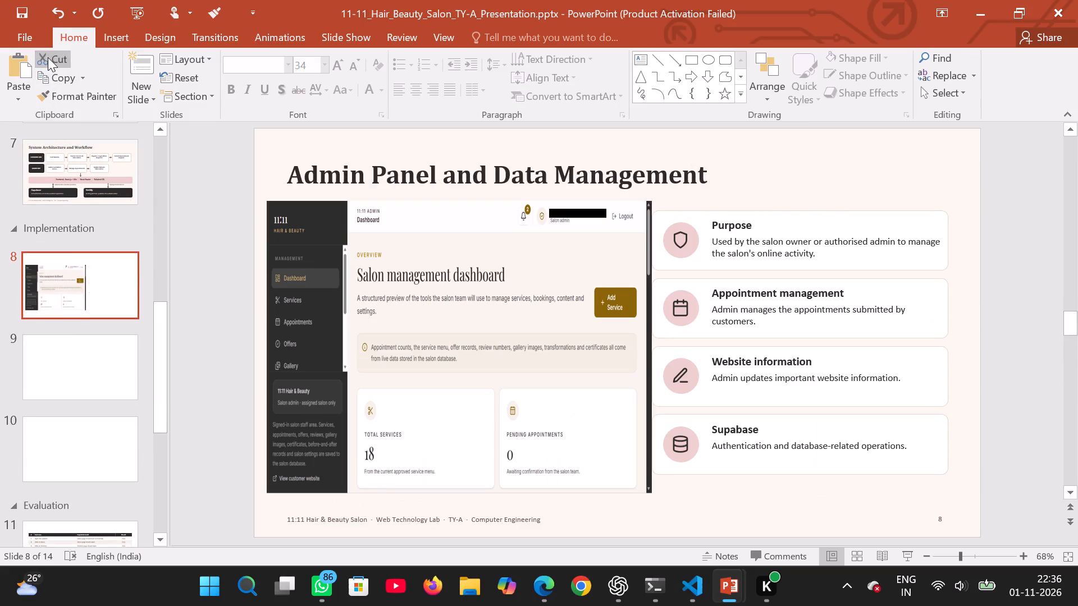
# Open the "Website Screenshots and Implementation" slide.
pyautogui.click(74, 354)
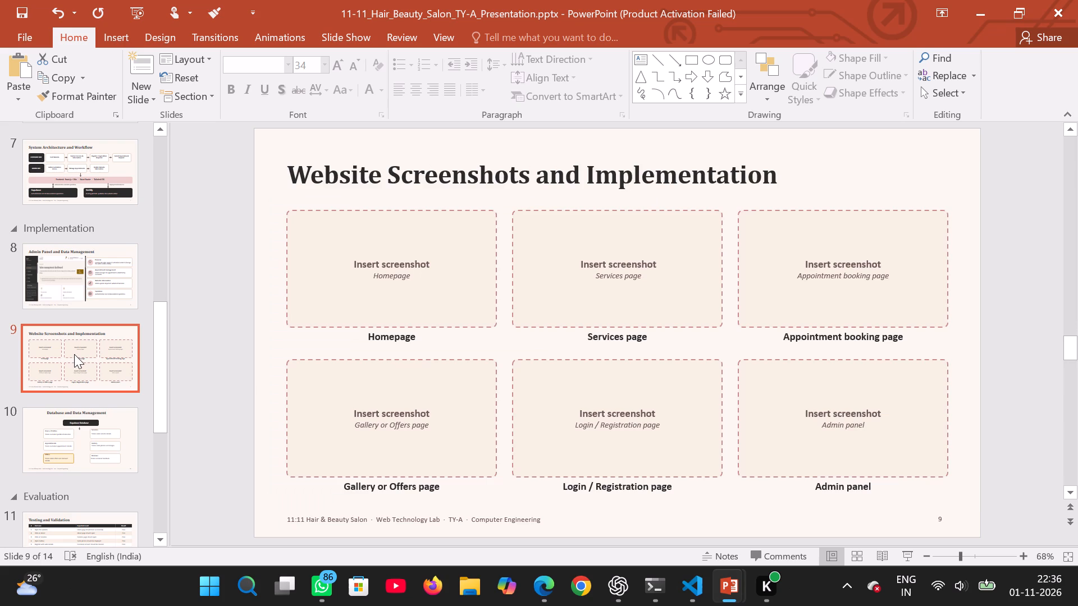
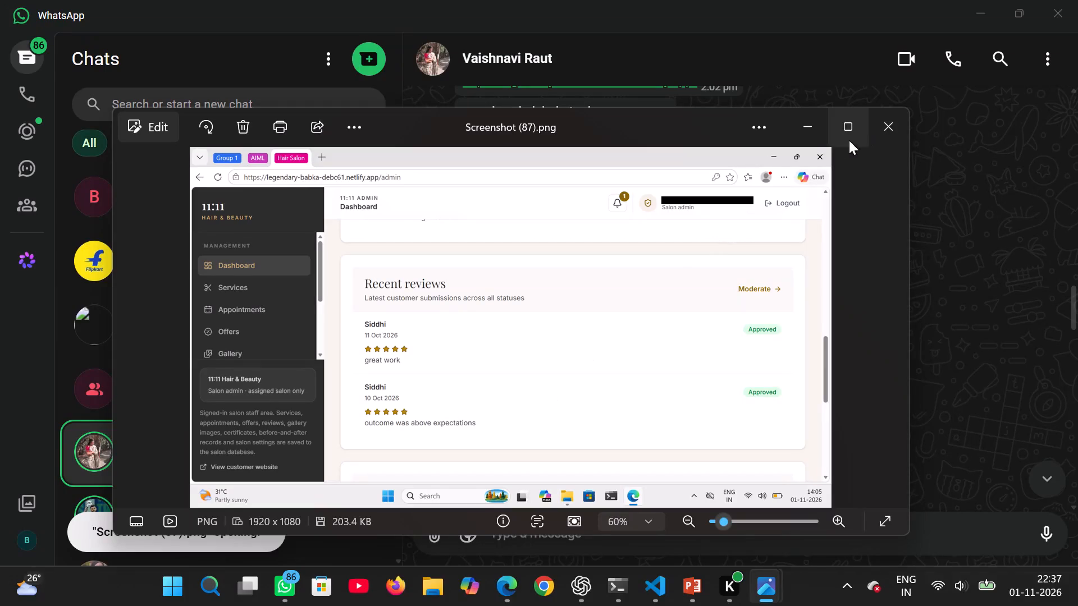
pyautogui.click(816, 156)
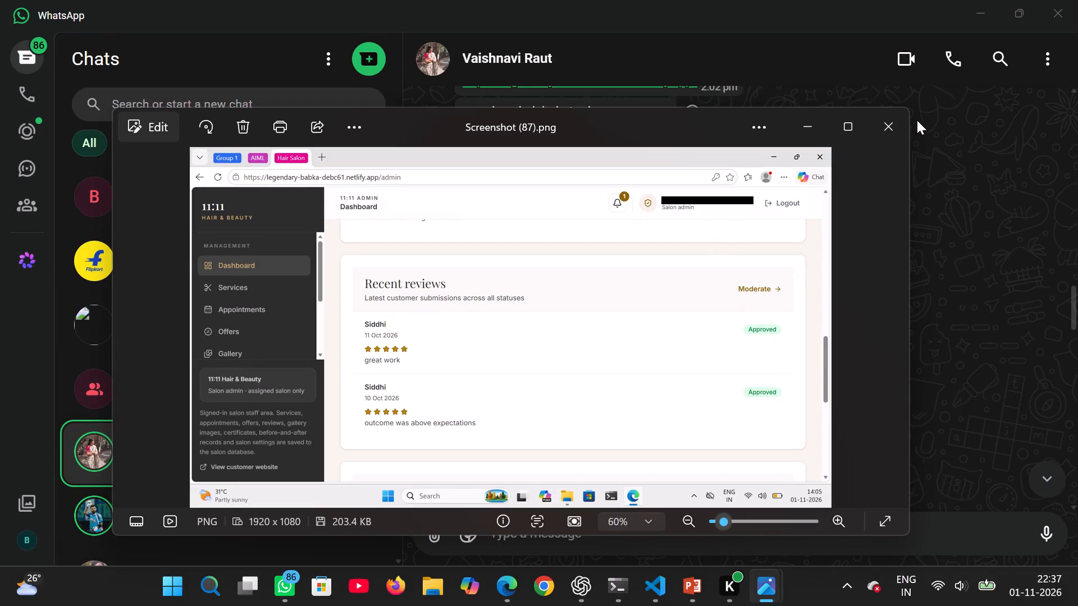
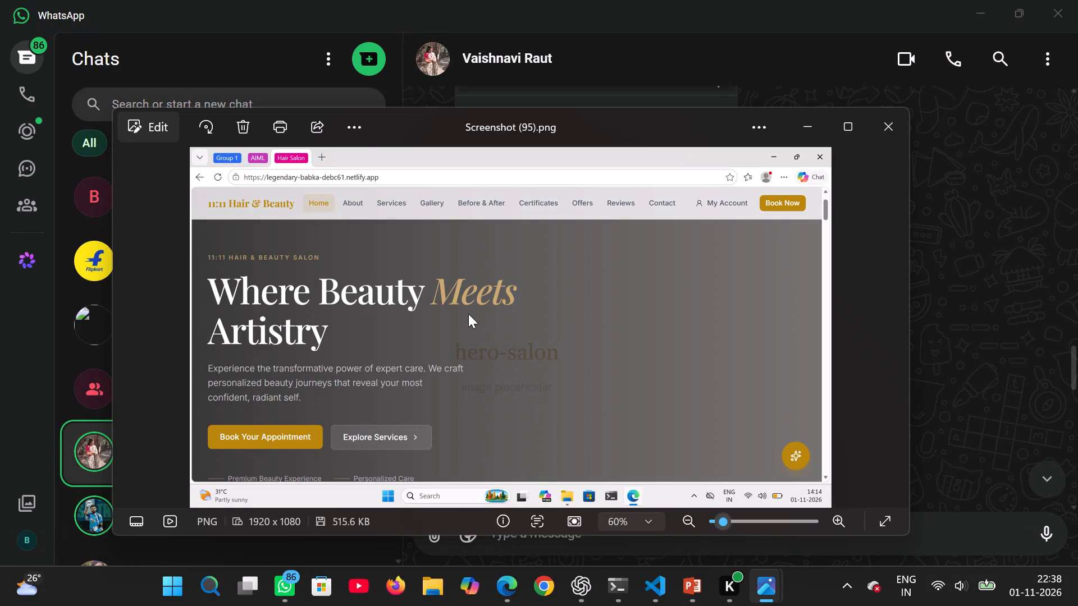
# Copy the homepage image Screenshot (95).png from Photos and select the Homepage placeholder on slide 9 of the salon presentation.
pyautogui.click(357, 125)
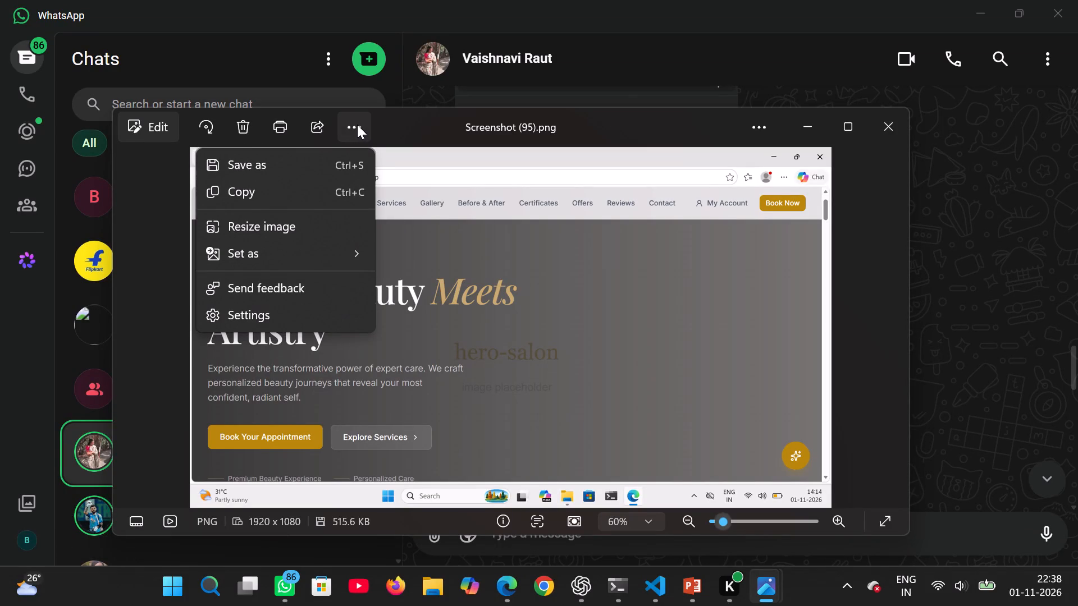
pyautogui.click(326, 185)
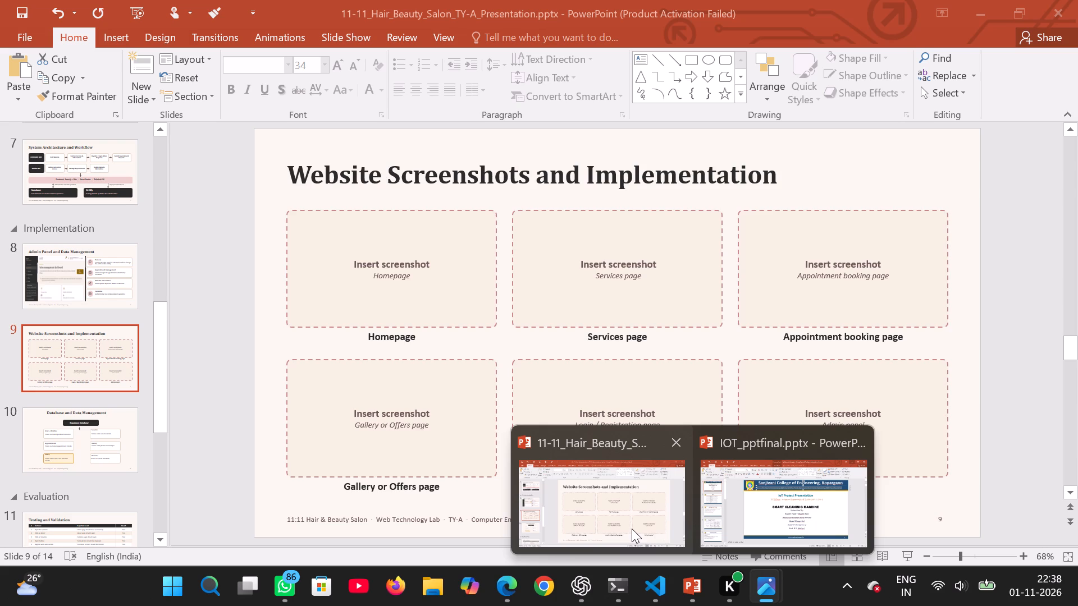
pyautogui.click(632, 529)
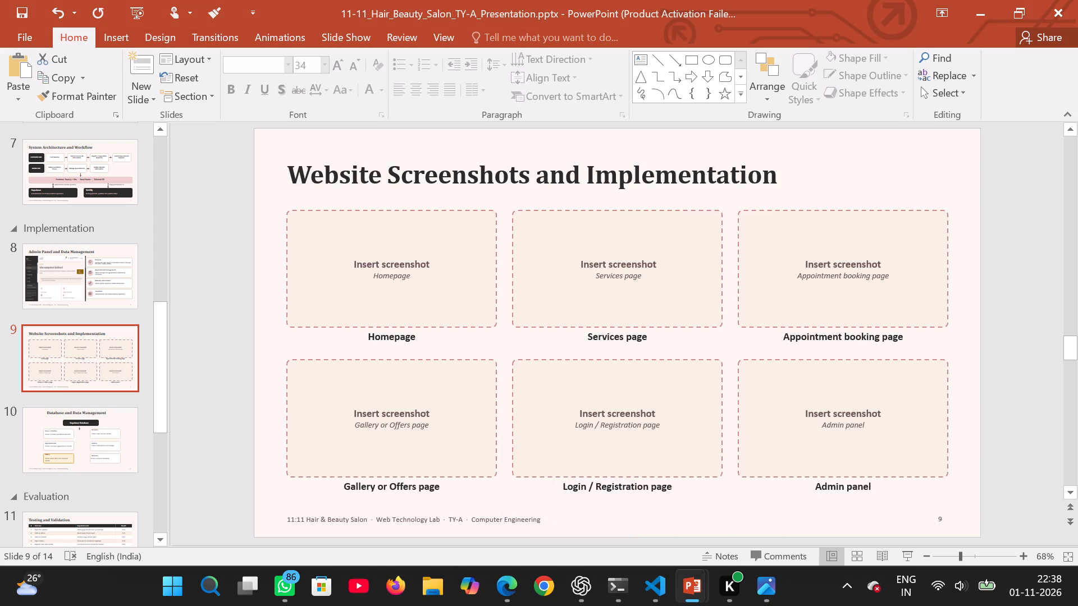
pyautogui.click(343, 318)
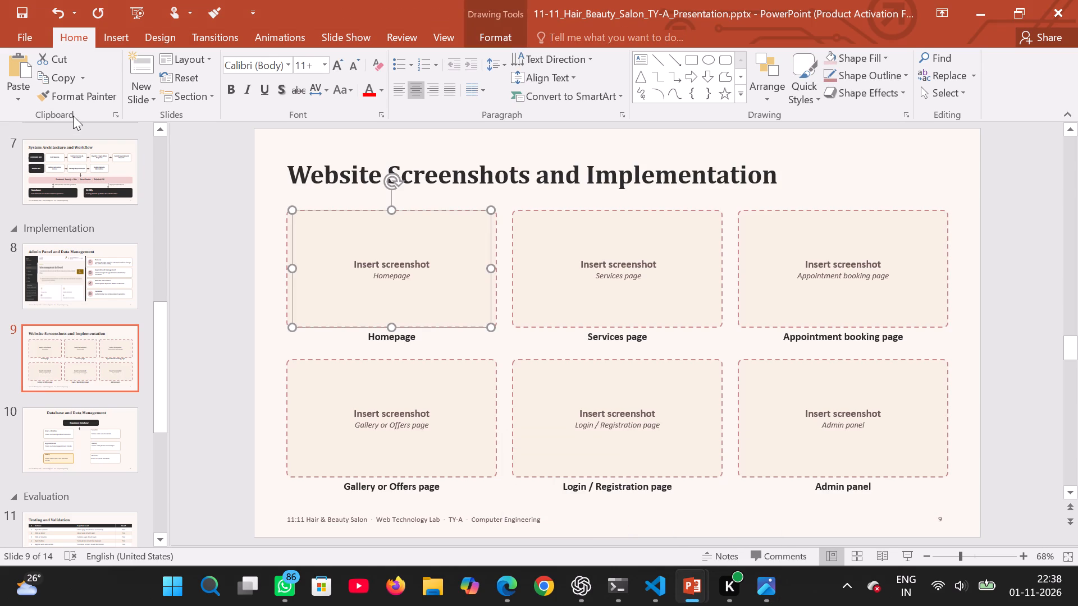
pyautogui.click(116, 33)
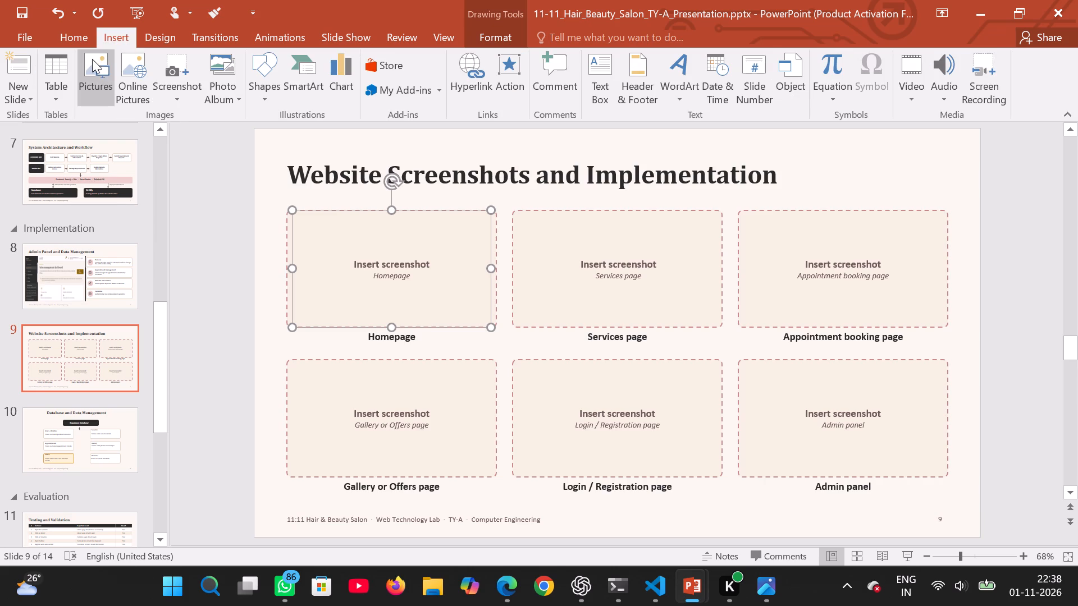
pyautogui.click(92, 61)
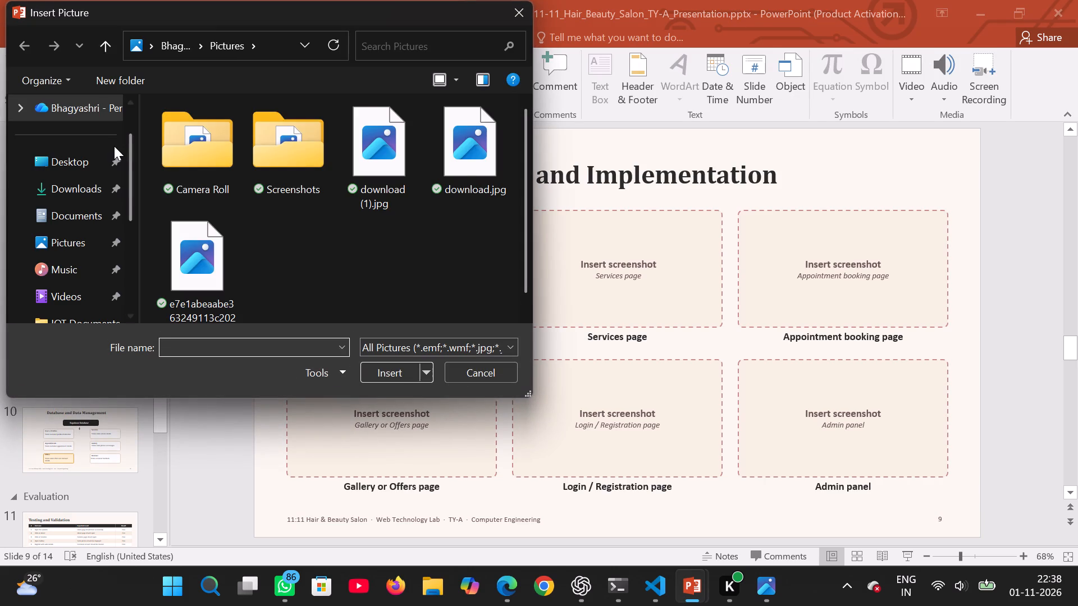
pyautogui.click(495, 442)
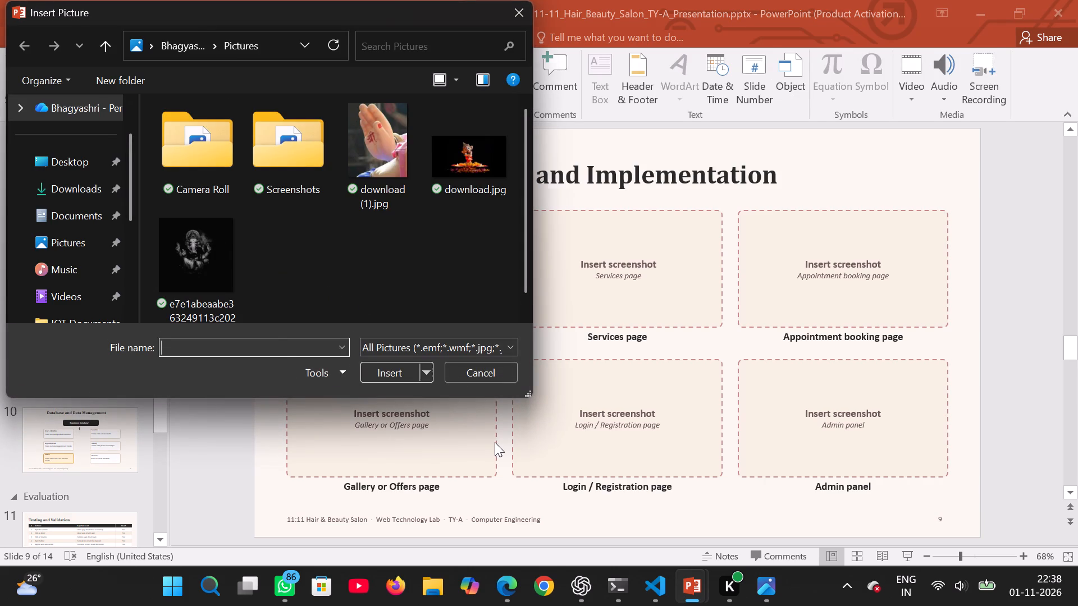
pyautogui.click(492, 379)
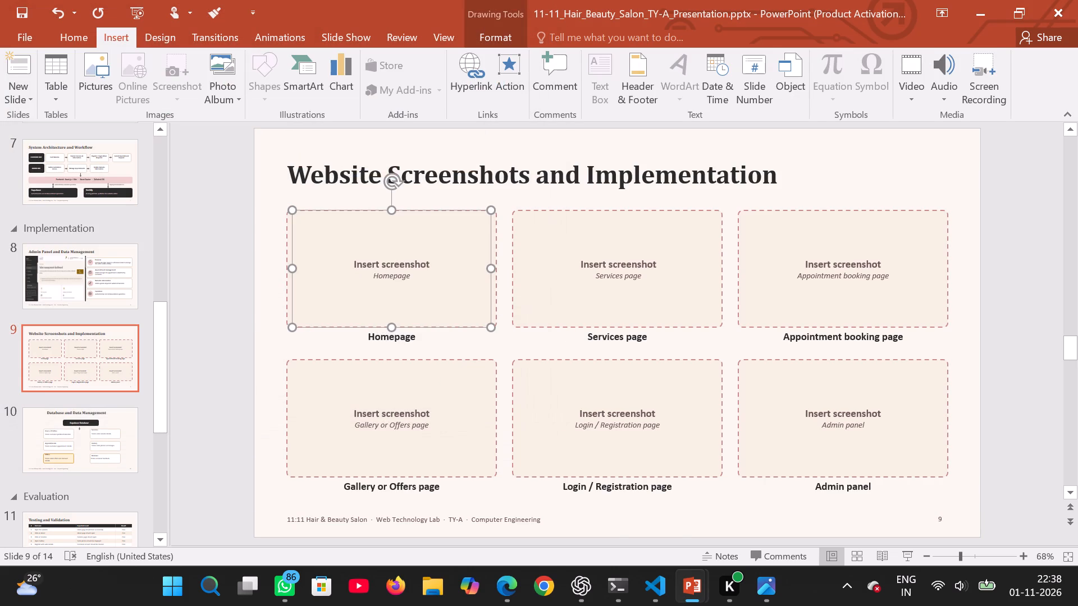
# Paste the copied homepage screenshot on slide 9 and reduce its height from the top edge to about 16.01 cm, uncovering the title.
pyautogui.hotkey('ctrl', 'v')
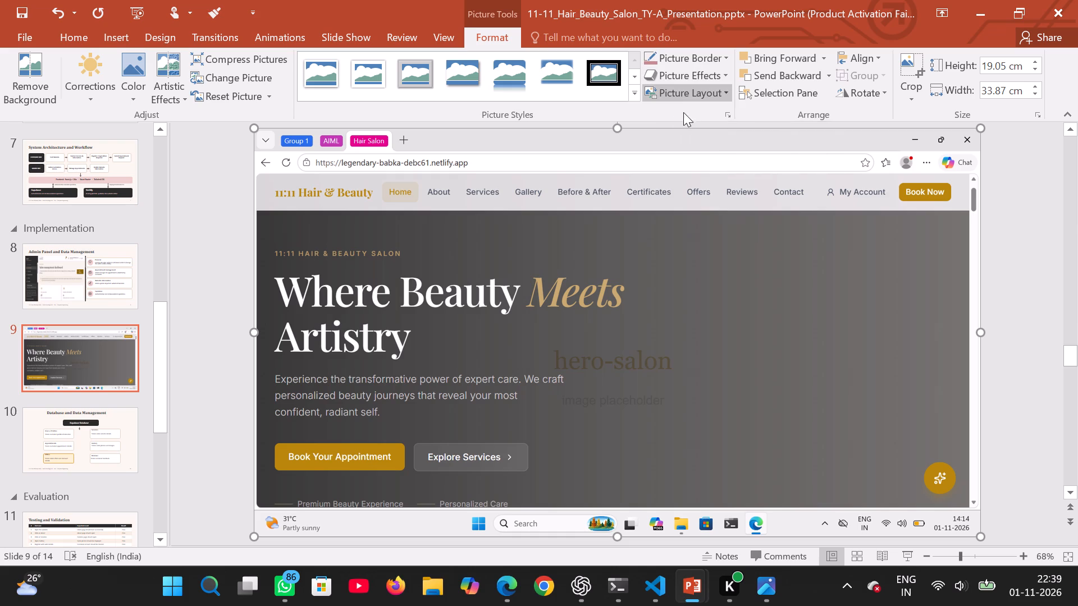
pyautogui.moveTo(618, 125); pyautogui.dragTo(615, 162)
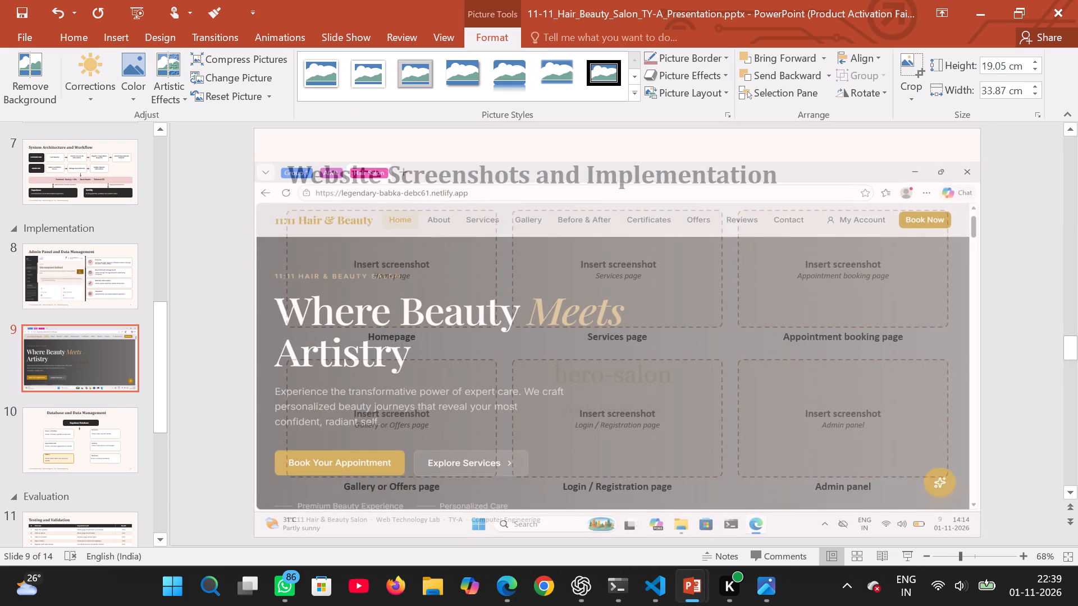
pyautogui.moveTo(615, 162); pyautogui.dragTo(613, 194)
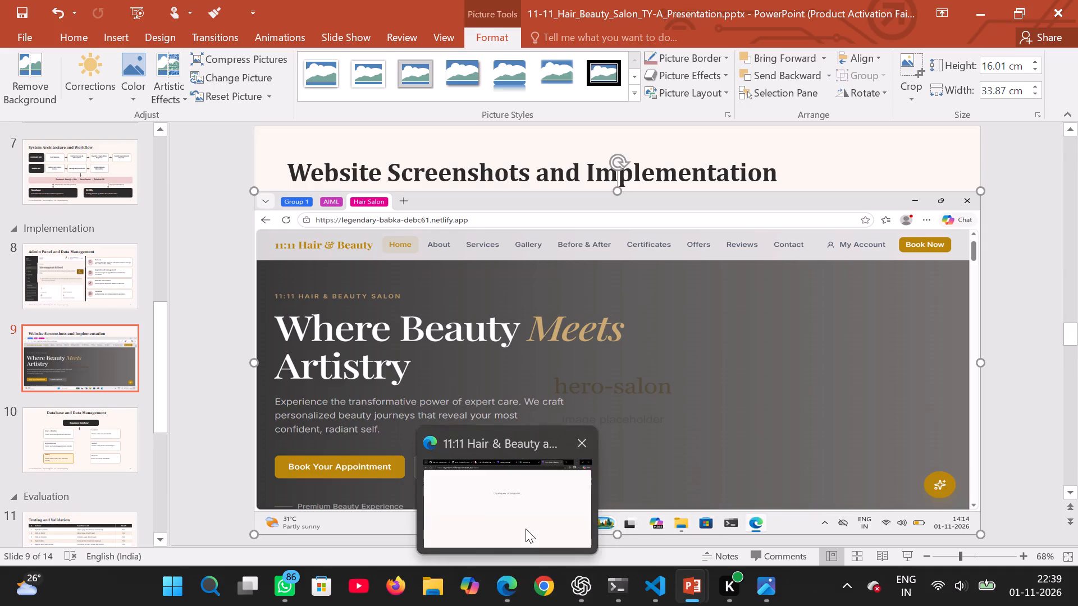
# Switch to the salon website in Edge and go back from the admin dashboard to the homepage's "Where Beauty Meets Artistry" section.
pyautogui.click(526, 529)
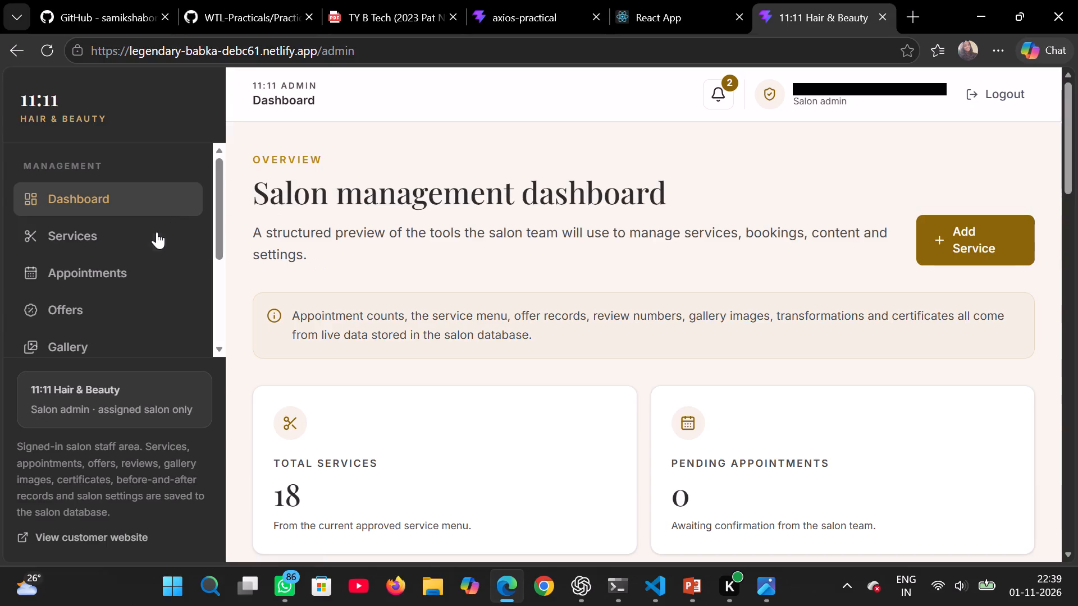
pyautogui.click(25, 48)
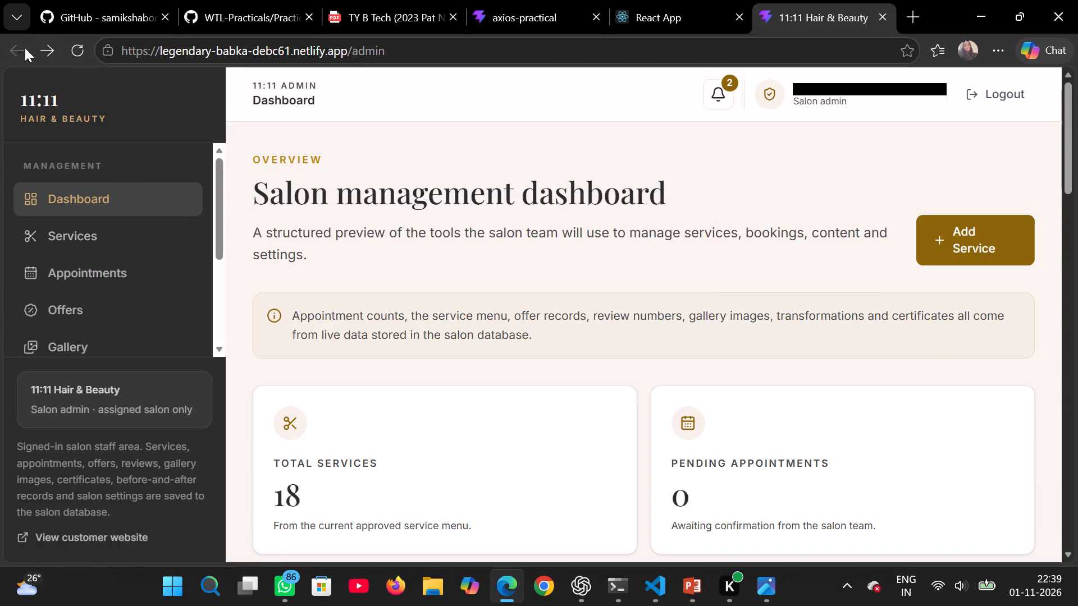
pyautogui.scroll(18, 328, 273)
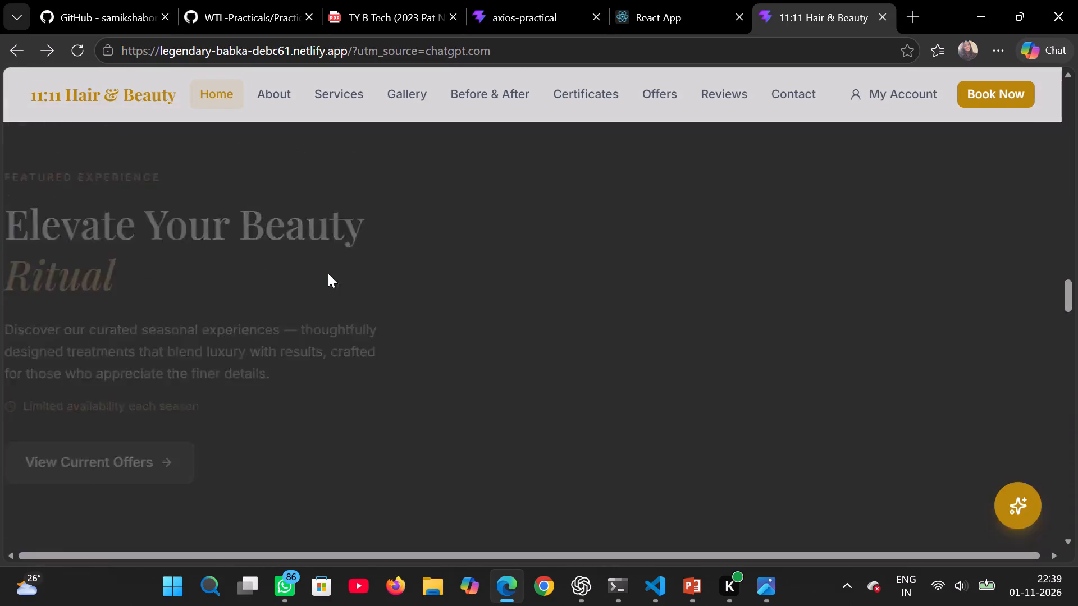
pyautogui.scroll(4, 328, 273)
pyautogui.scroll(20, 328, 273)
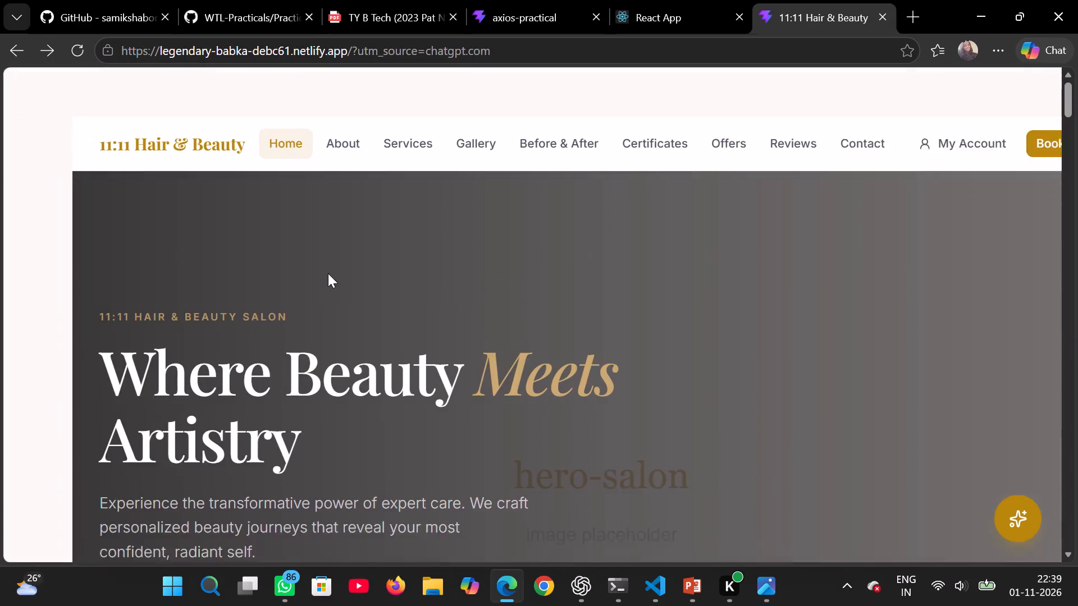
pyautogui.scroll(-1, 328, 273)
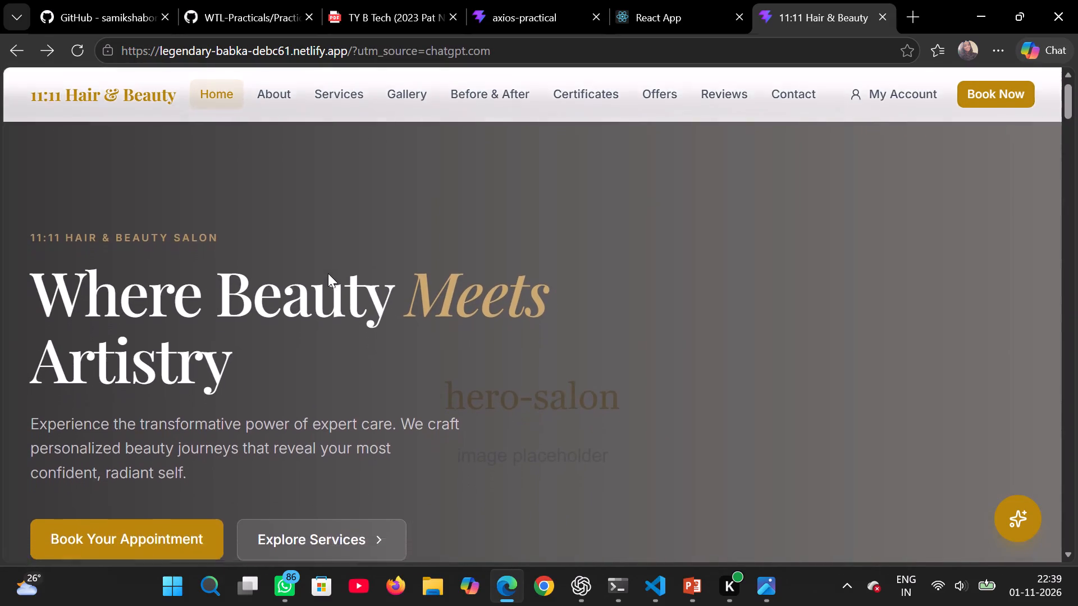
pyautogui.scroll(-1, 328, 273)
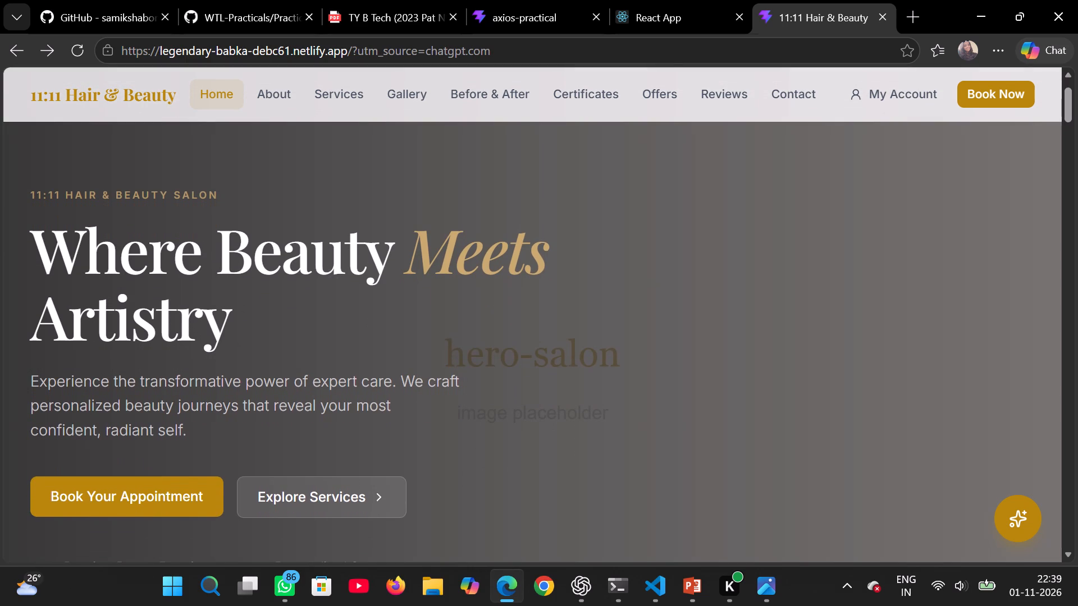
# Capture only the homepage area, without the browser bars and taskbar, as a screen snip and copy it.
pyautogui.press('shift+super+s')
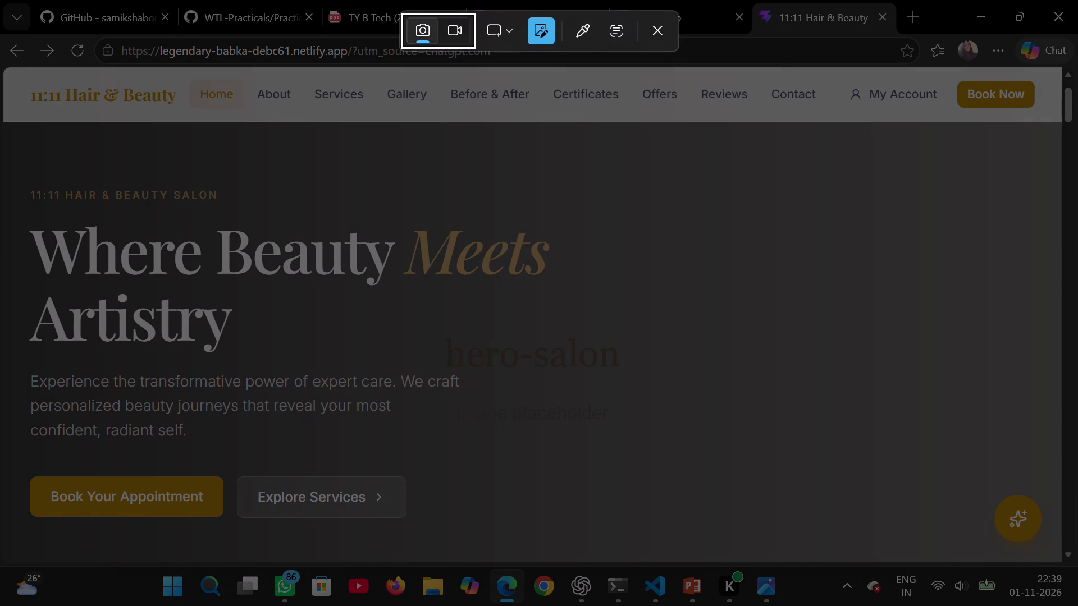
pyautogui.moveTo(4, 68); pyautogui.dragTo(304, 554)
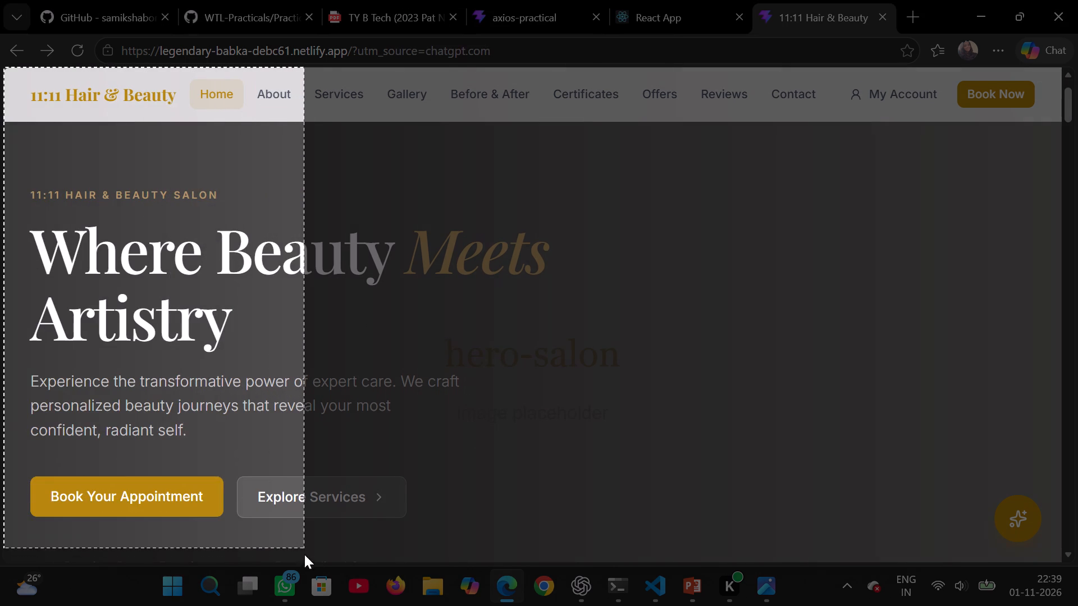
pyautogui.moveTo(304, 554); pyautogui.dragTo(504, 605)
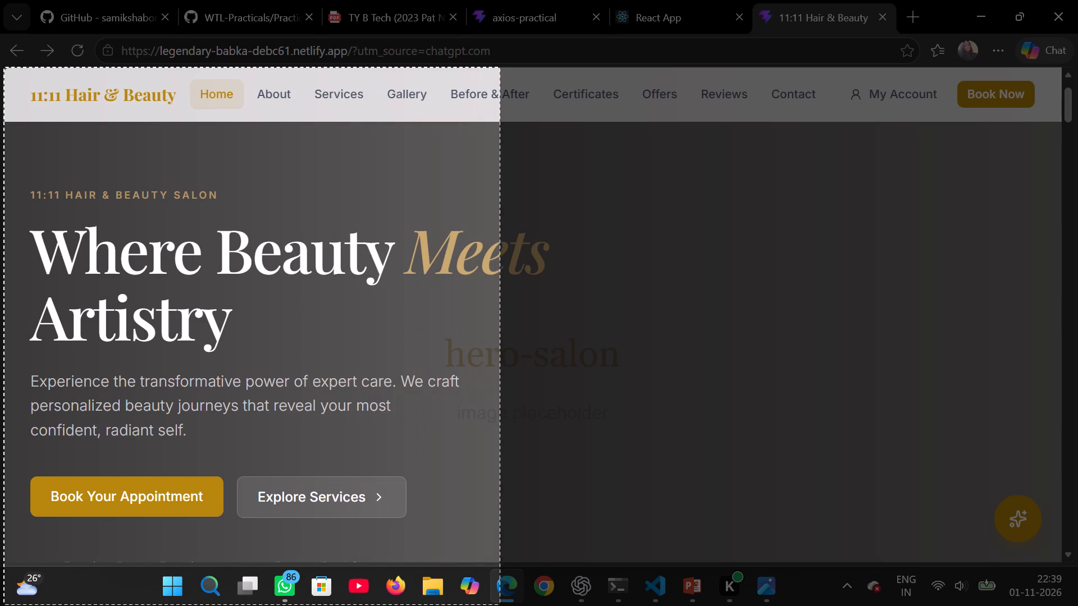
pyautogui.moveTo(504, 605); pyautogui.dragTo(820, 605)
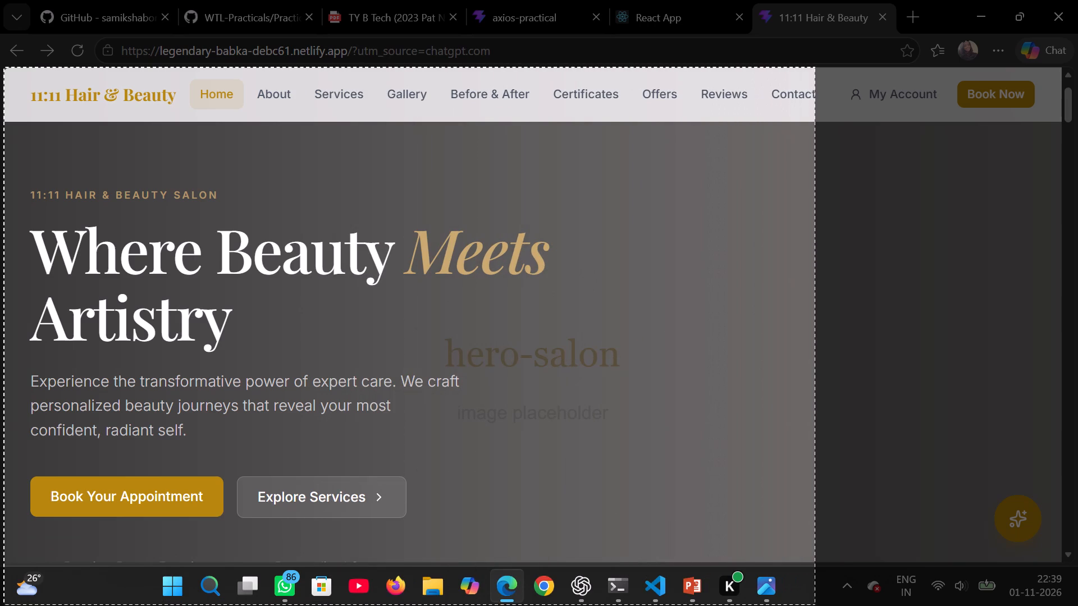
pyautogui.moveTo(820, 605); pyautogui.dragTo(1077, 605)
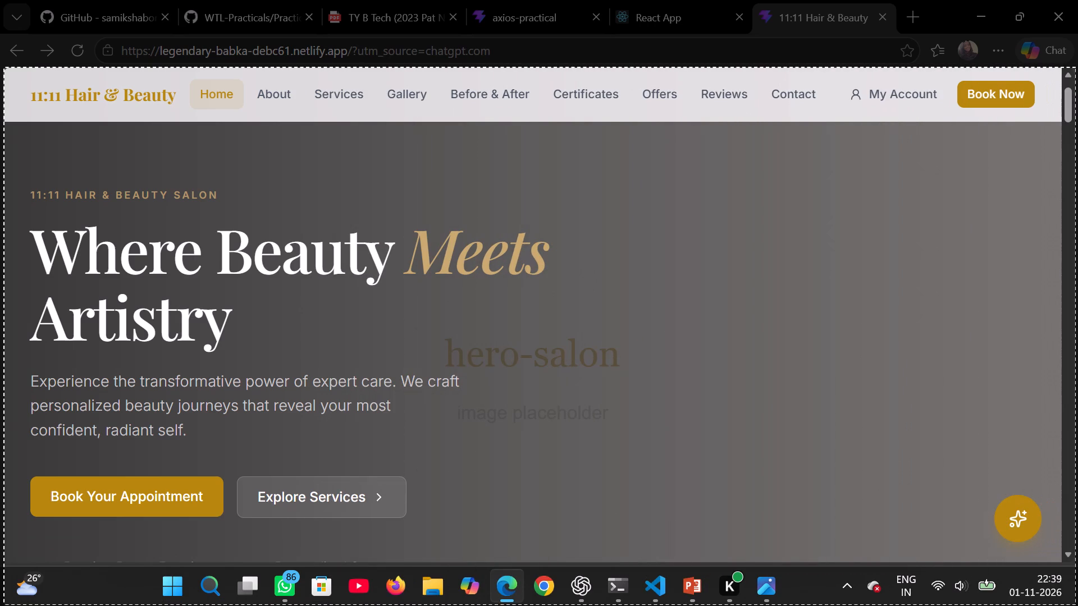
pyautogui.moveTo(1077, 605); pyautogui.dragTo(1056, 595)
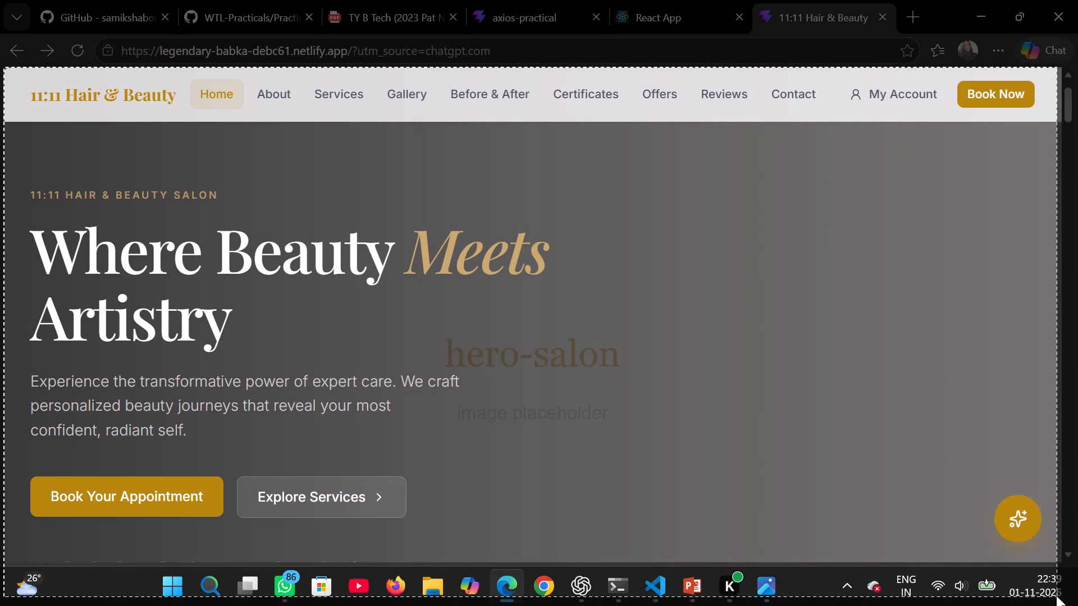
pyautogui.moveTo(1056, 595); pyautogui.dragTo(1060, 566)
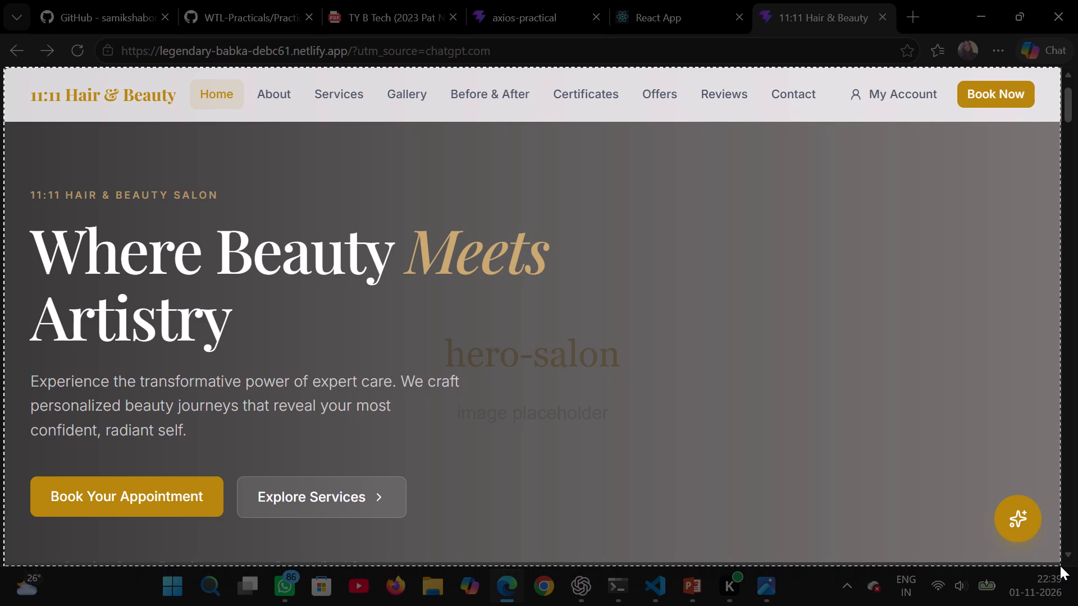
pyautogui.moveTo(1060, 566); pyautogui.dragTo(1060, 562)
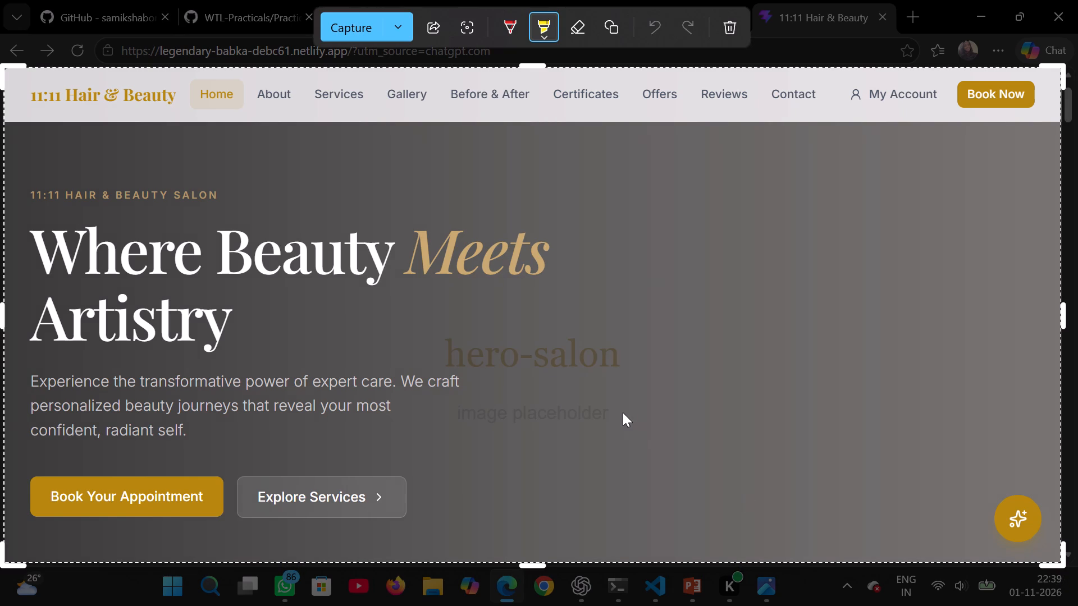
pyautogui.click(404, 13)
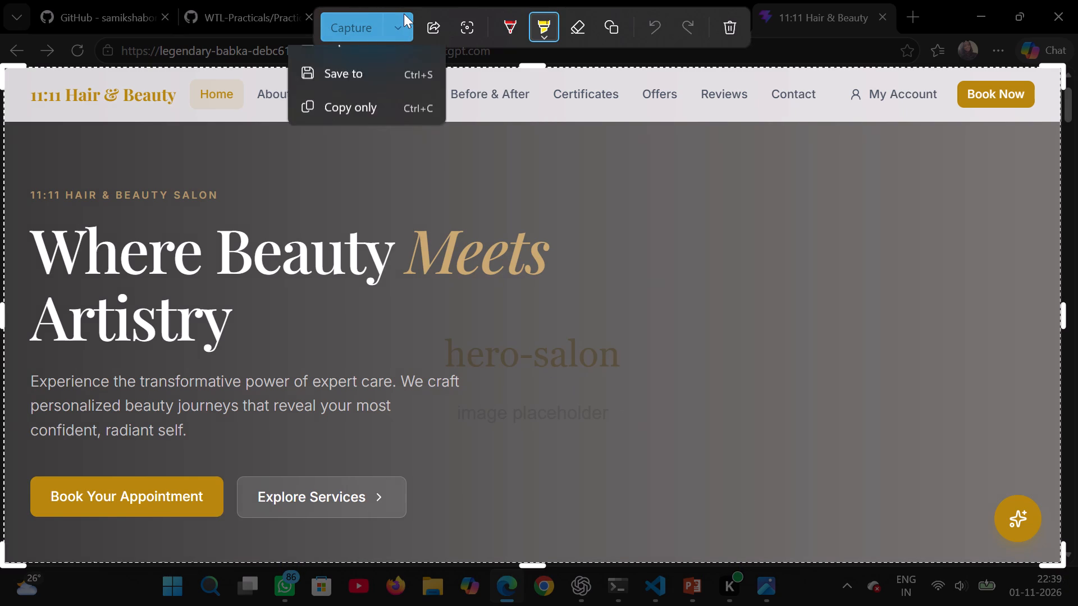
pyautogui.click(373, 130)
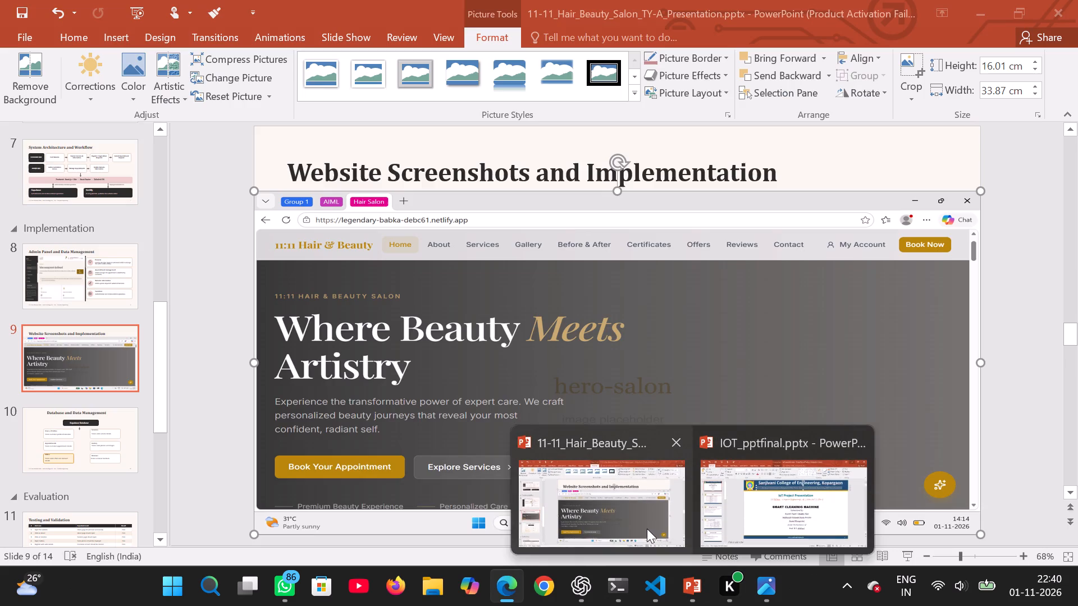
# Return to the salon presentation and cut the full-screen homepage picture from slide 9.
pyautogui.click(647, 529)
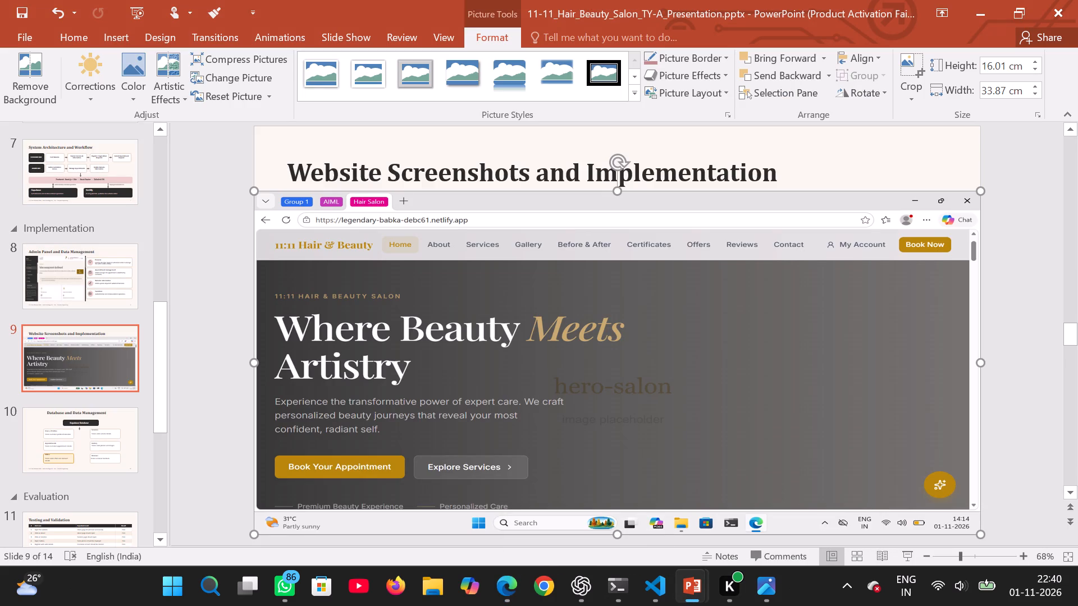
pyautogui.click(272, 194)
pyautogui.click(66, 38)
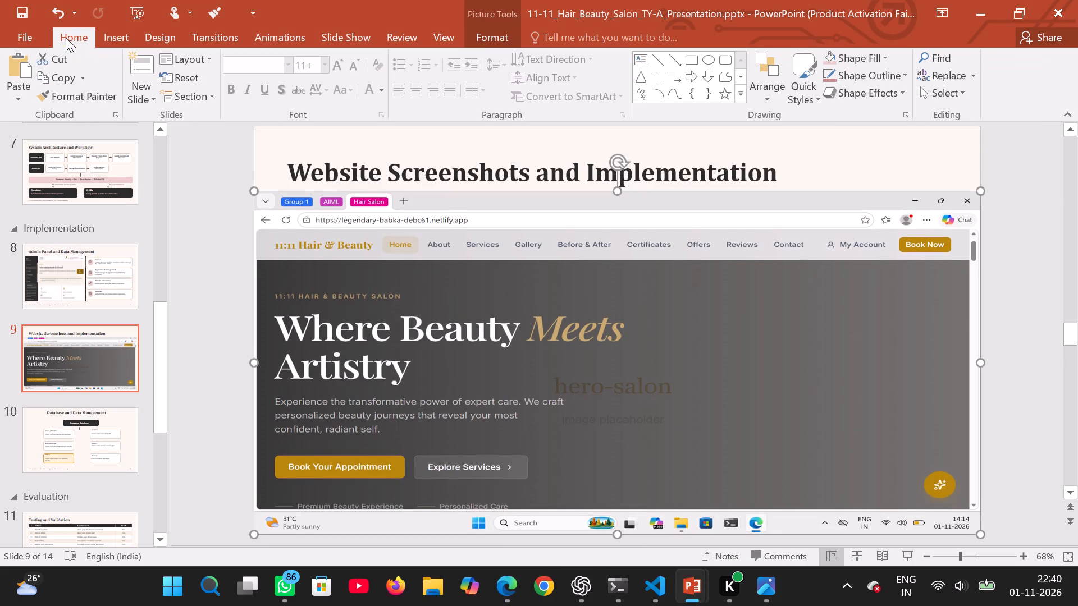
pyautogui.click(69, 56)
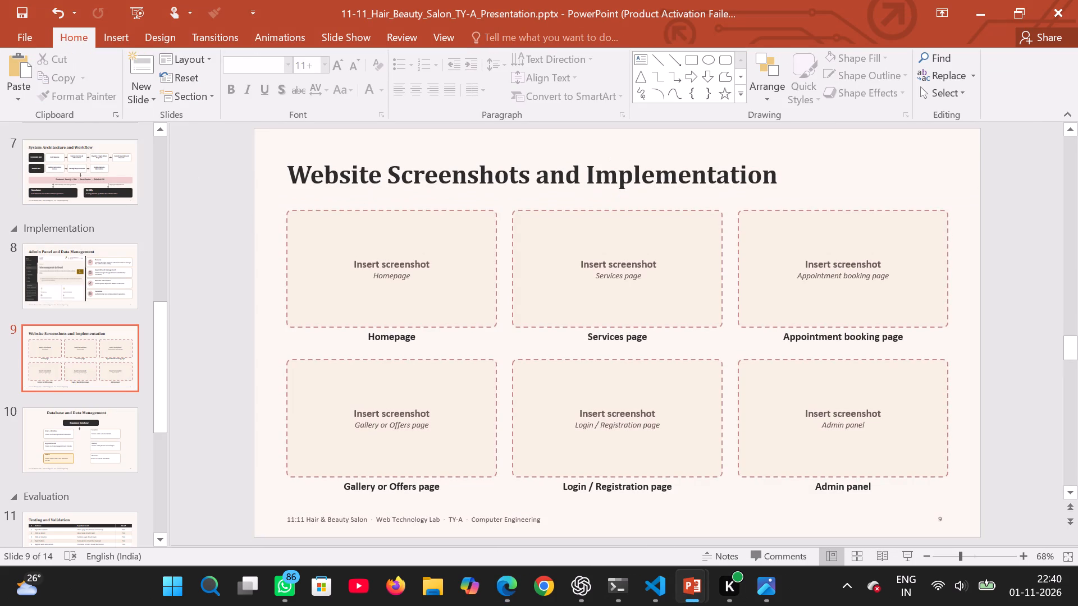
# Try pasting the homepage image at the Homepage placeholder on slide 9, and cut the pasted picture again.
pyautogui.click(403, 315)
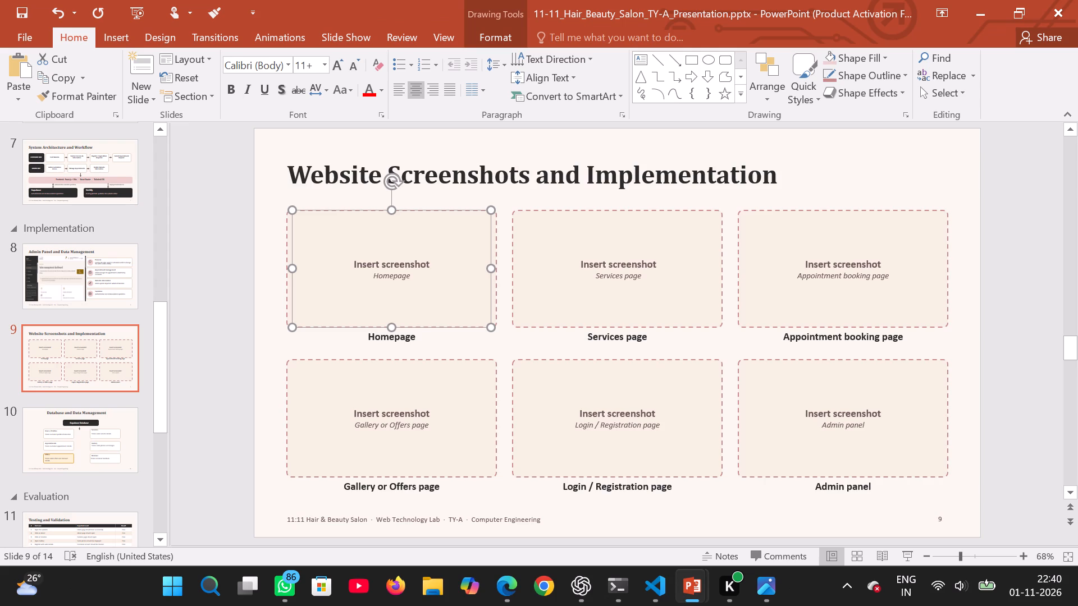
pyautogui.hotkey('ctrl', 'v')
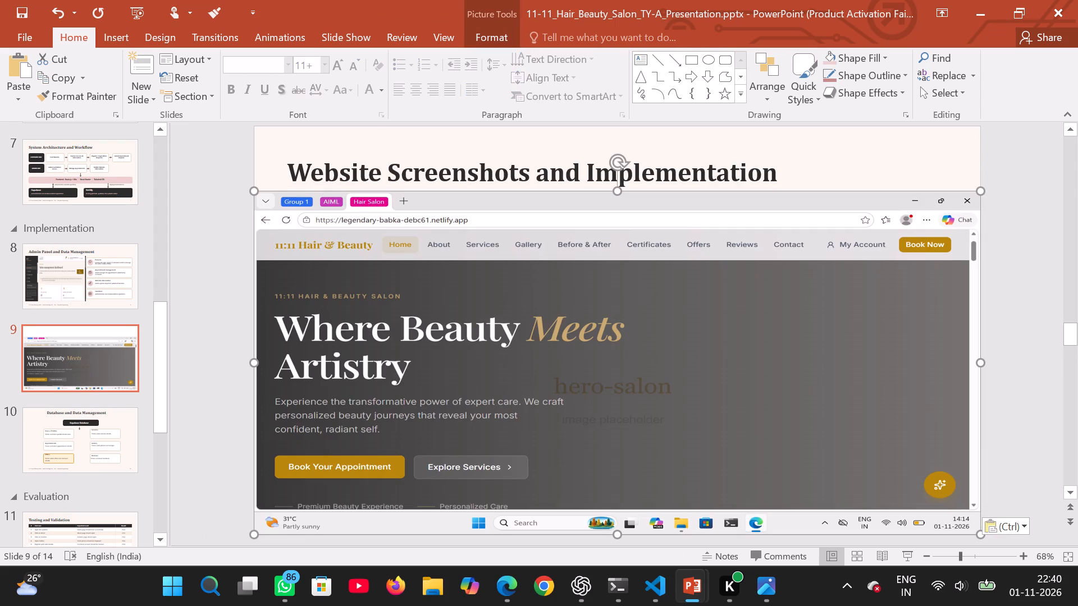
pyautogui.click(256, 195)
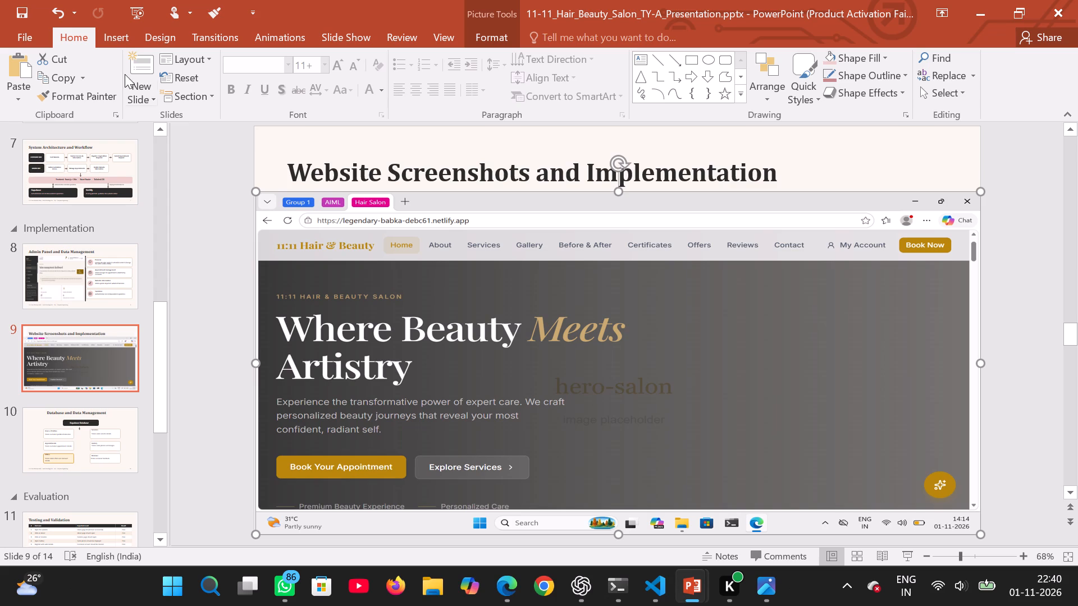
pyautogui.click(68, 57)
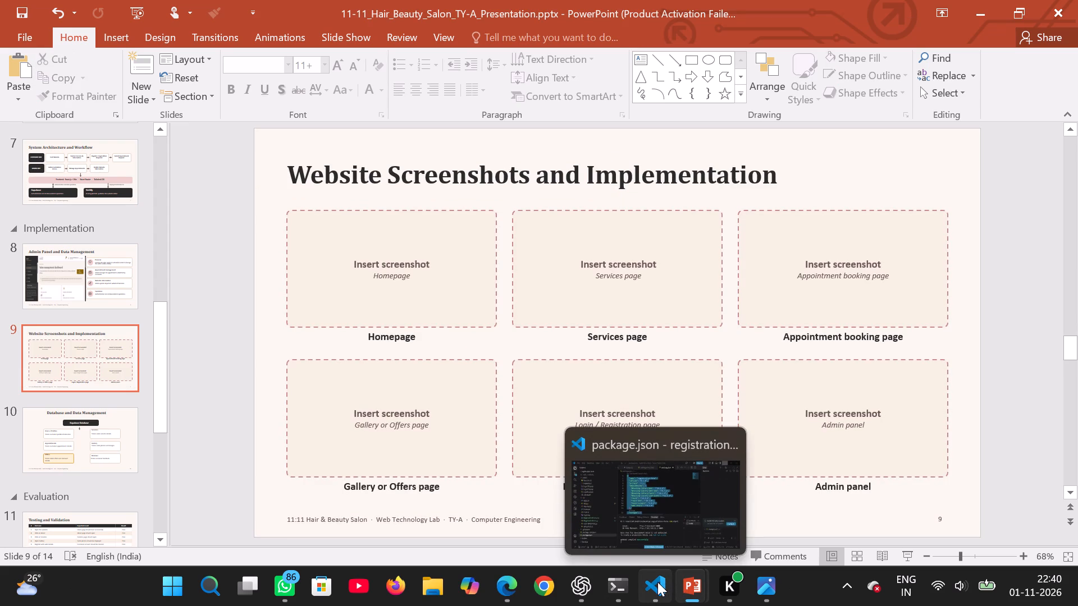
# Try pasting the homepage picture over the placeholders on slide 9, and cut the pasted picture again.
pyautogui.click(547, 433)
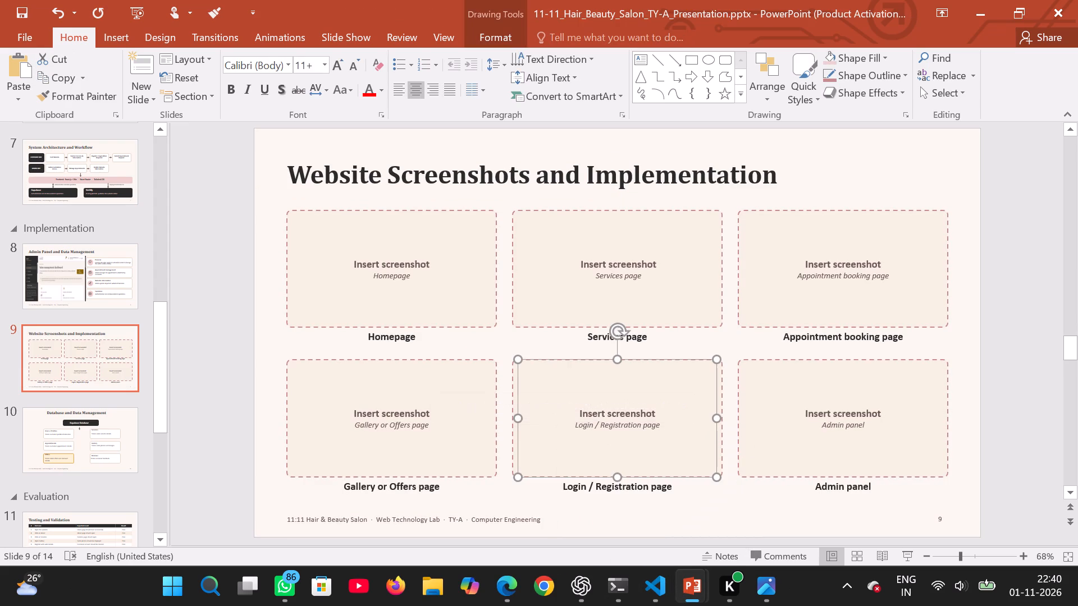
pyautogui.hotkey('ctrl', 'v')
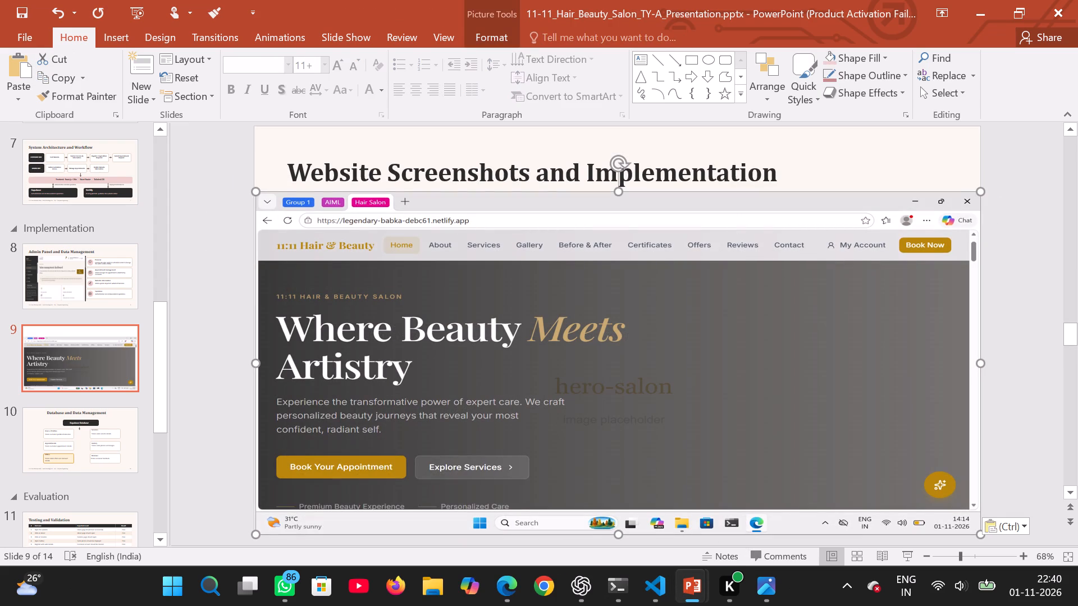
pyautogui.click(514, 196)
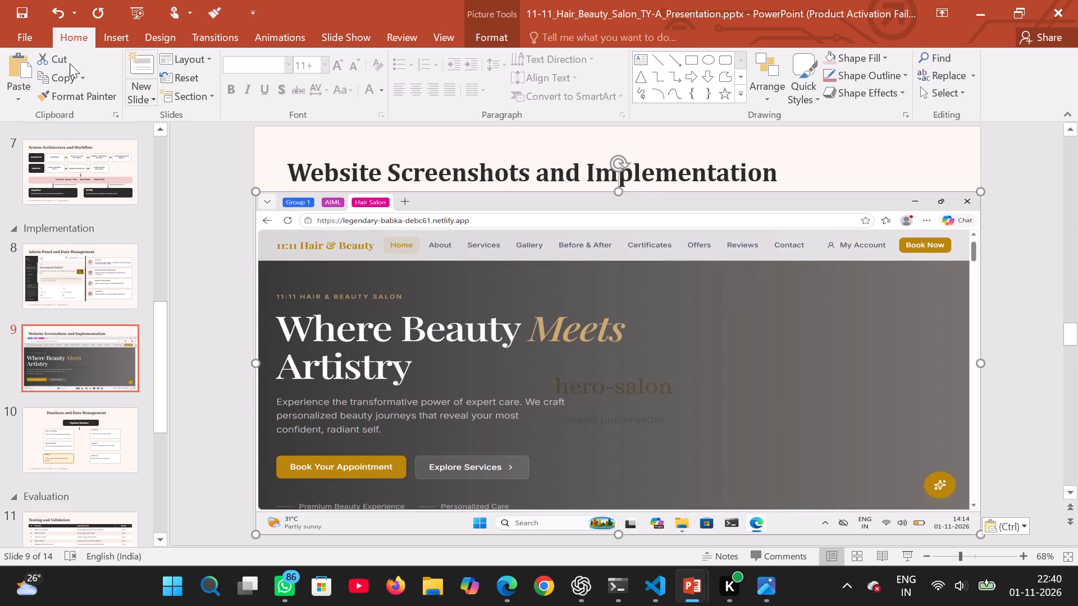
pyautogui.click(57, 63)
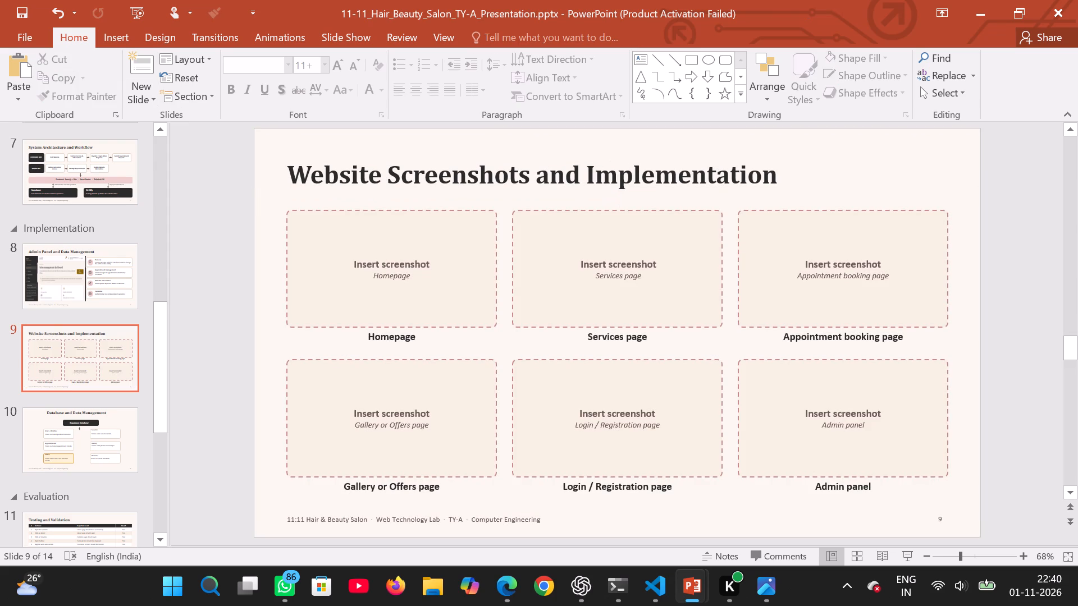
# Switch to the salon website in Edge and snip only the homepage area, without browser bars and taskbar, copying it without saving.
pyautogui.click(509, 579)
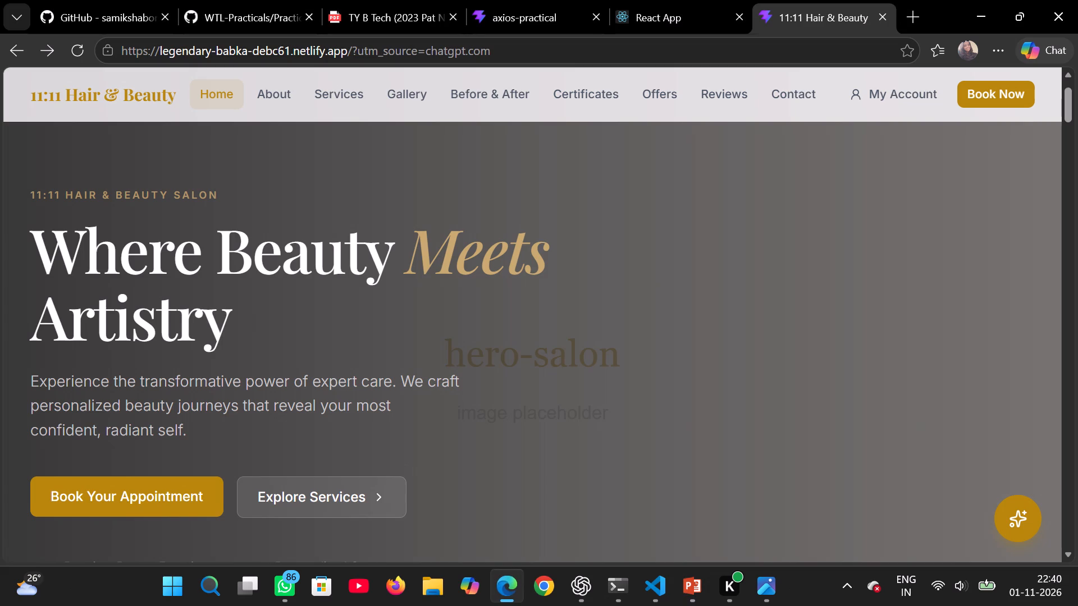
pyautogui.press('shift+super+s')
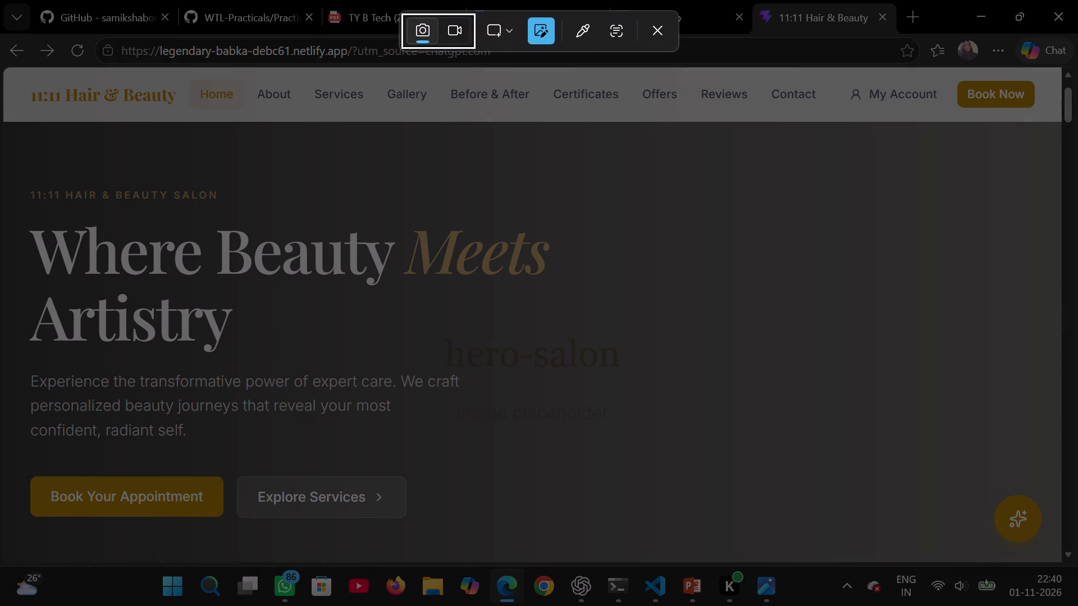
pyautogui.moveTo(4, 67); pyautogui.dragTo(381, 236)
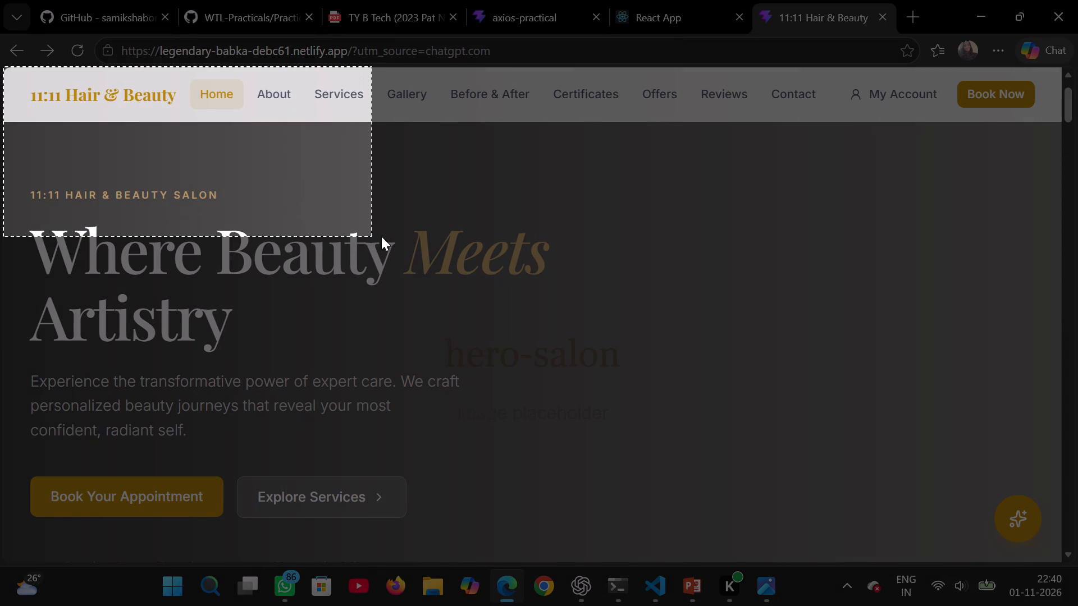
pyautogui.moveTo(381, 236); pyautogui.dragTo(659, 237)
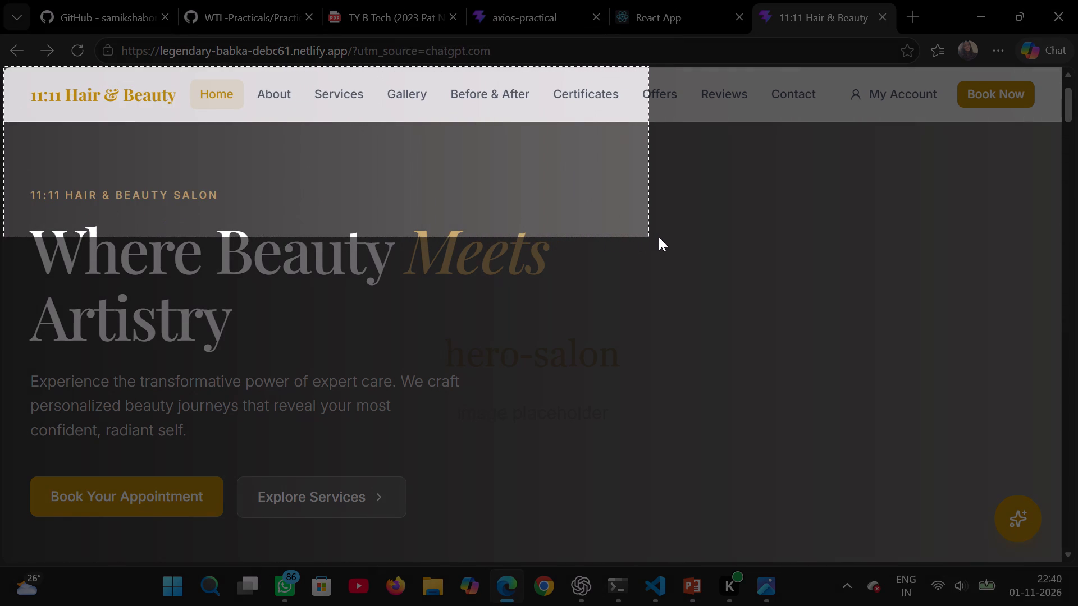
pyautogui.moveTo(659, 237); pyautogui.dragTo(942, 237)
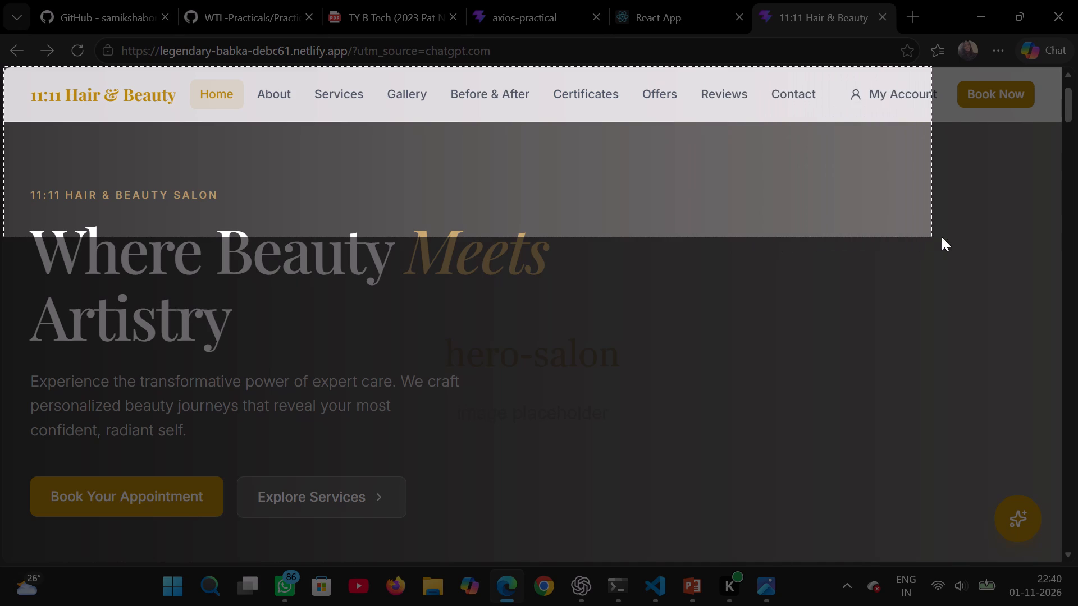
pyautogui.moveTo(942, 237); pyautogui.dragTo(1073, 392)
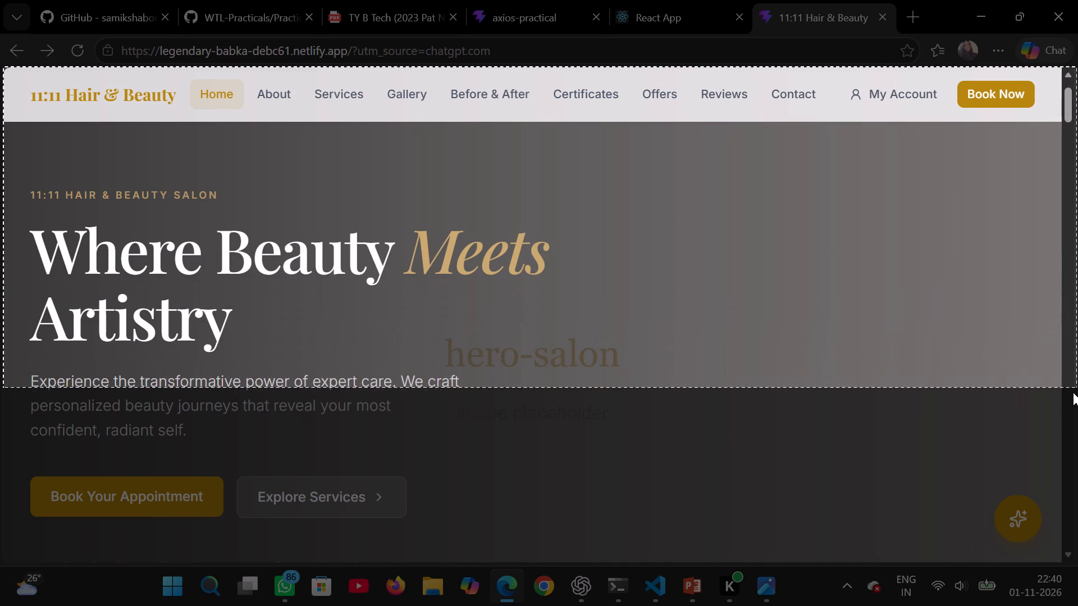
pyautogui.moveTo(1073, 392); pyautogui.dragTo(1058, 569)
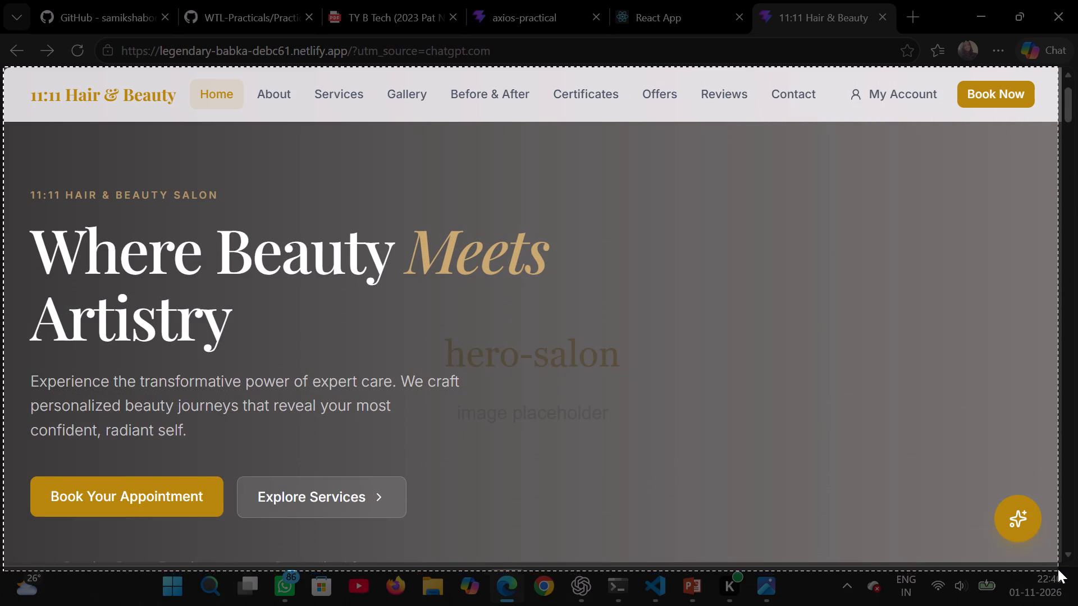
pyautogui.moveTo(1058, 569); pyautogui.dragTo(1058, 559)
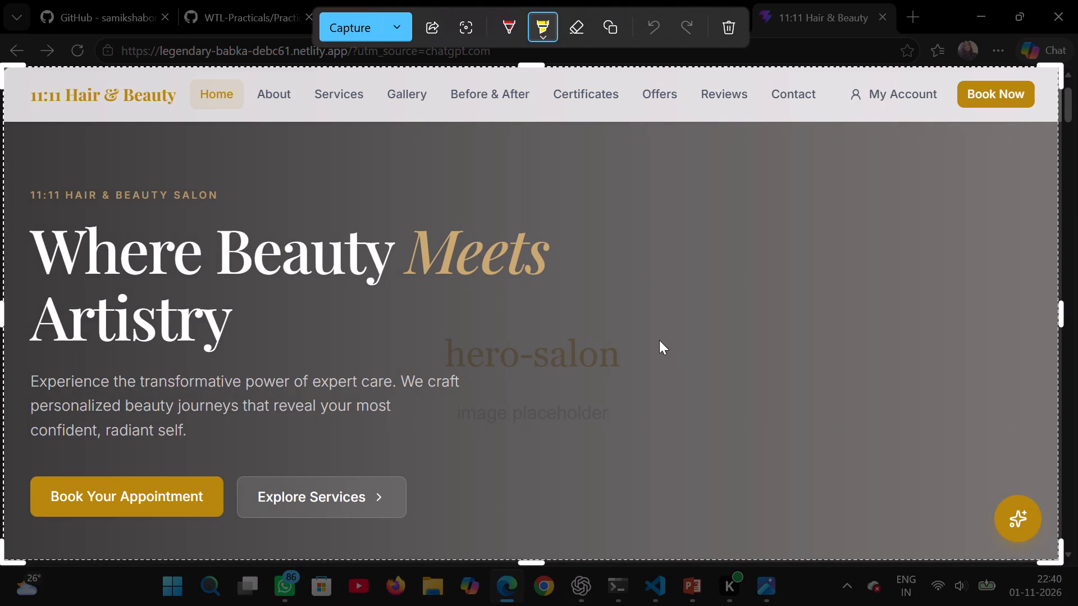
pyautogui.click(401, 22)
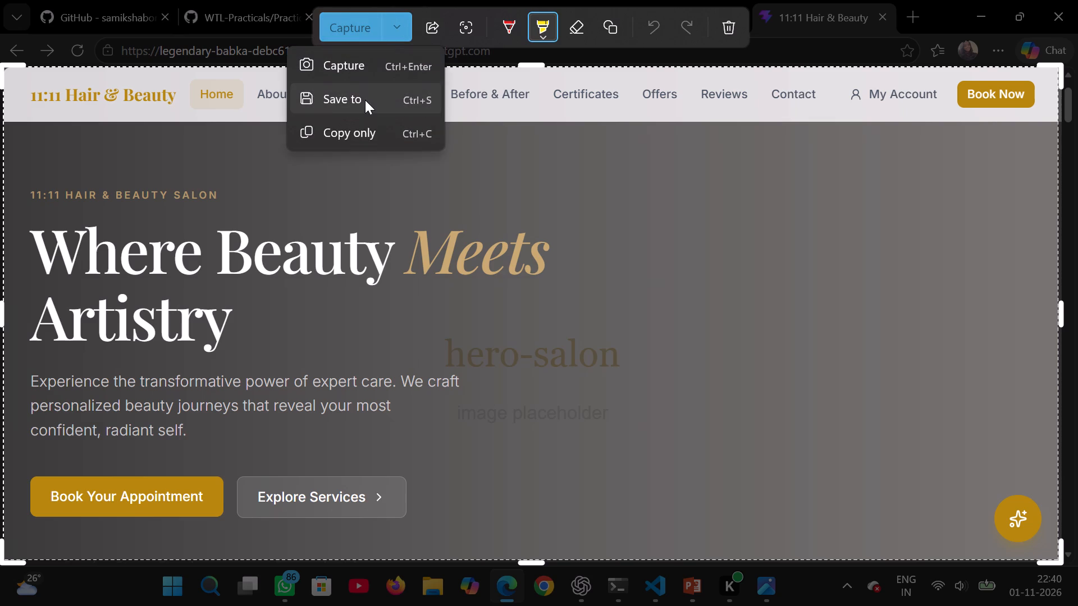
pyautogui.click(359, 123)
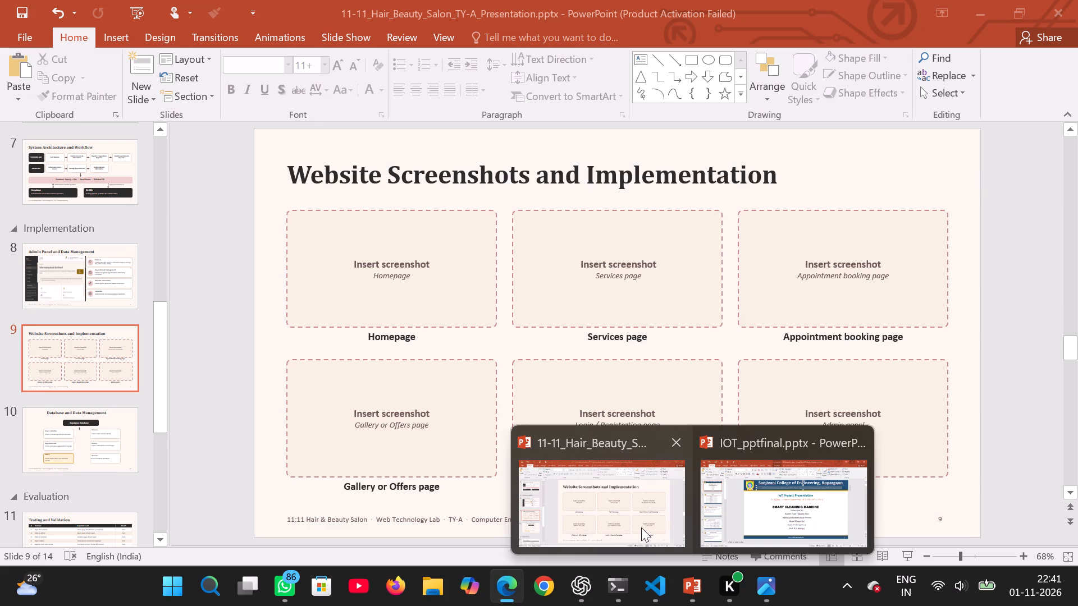
# Return to the salon presentation, paste the homepage snip onto slide 9 and centre it over the placeholders just below the title.
pyautogui.click(641, 527)
pyautogui.click(572, 410)
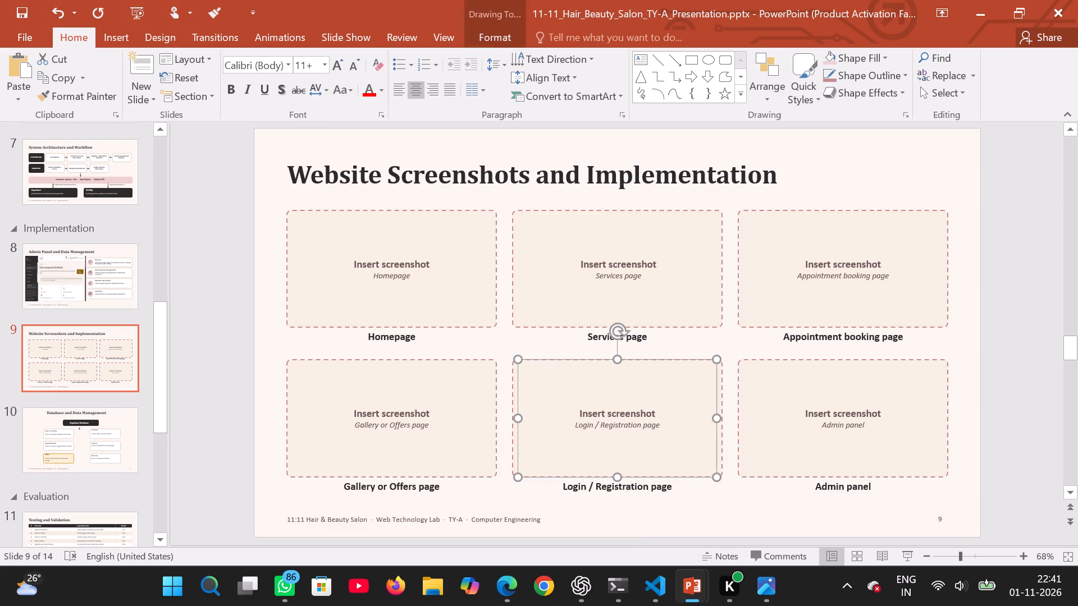
pyautogui.hotkey('ctrl', 'v')
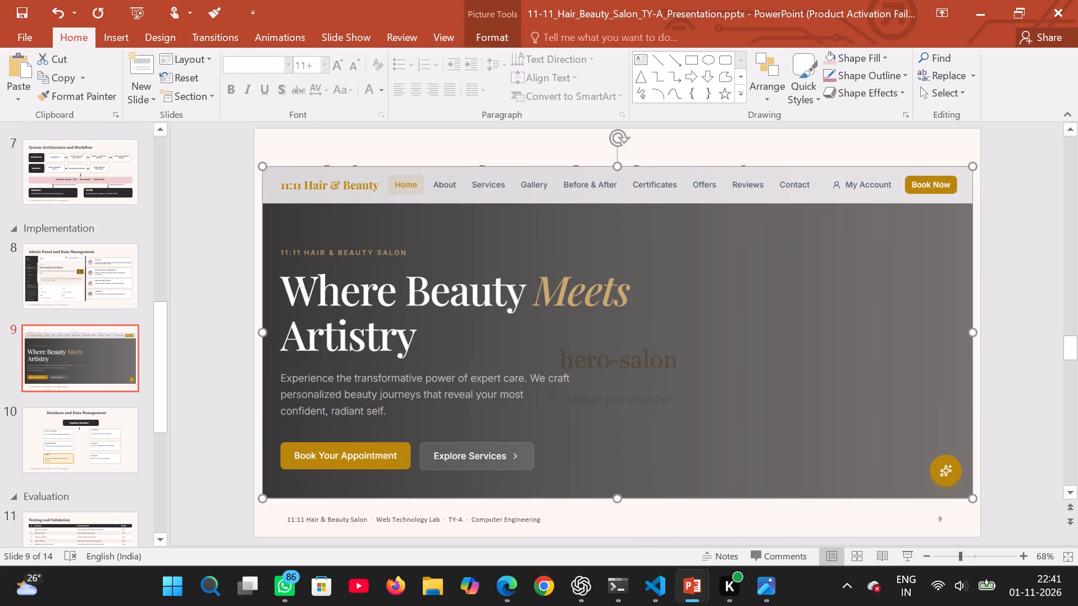
pyautogui.moveTo(599, 474); pyautogui.dragTo(598, 490)
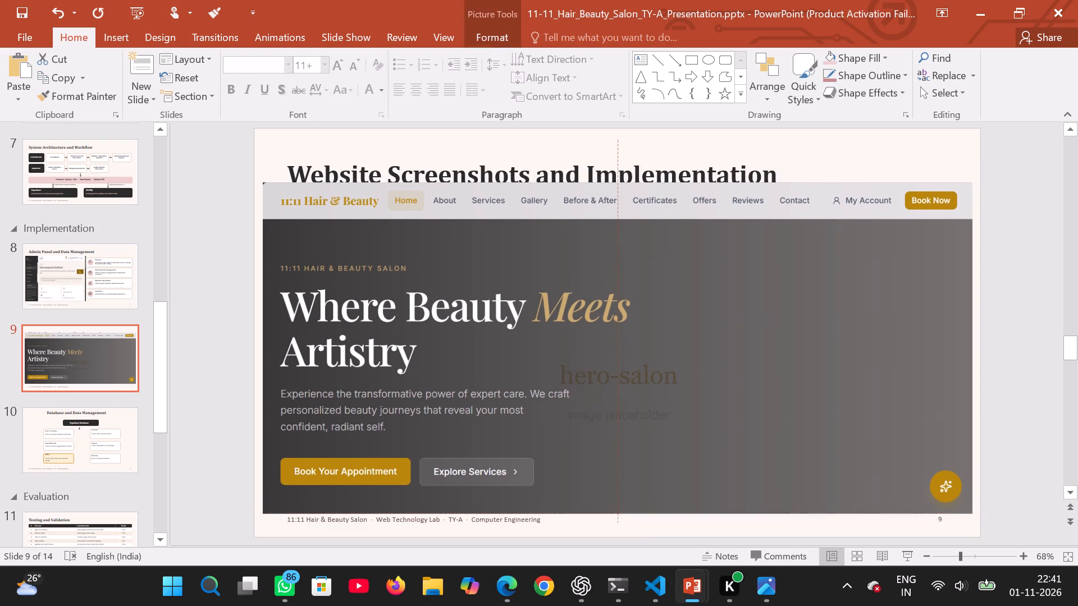
pyautogui.moveTo(598, 490); pyautogui.dragTo(593, 481)
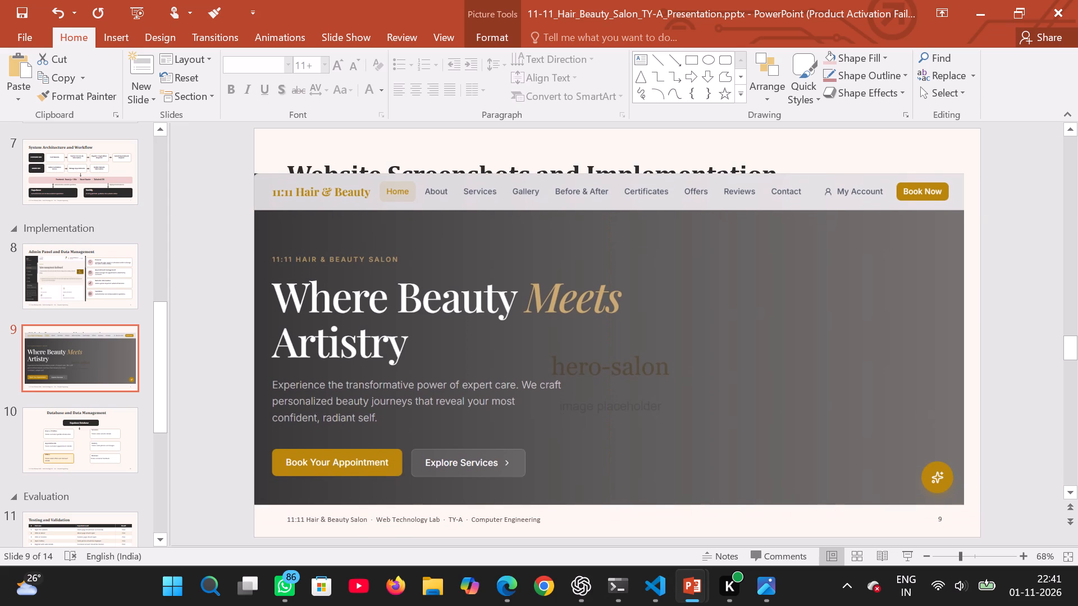
pyautogui.moveTo(593, 481); pyautogui.dragTo(596, 502)
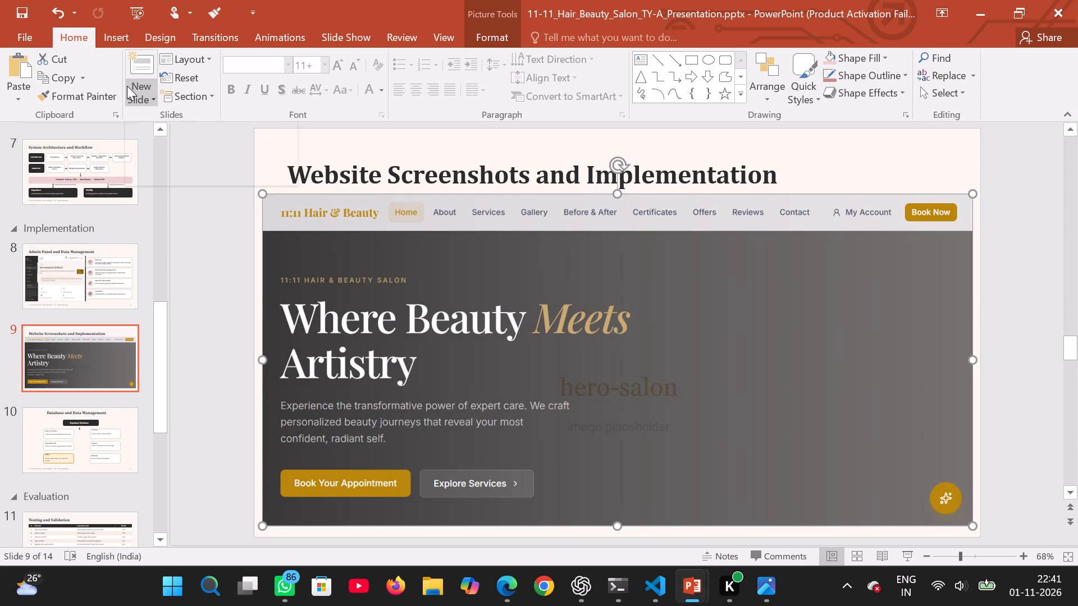
pyautogui.click(232, 290)
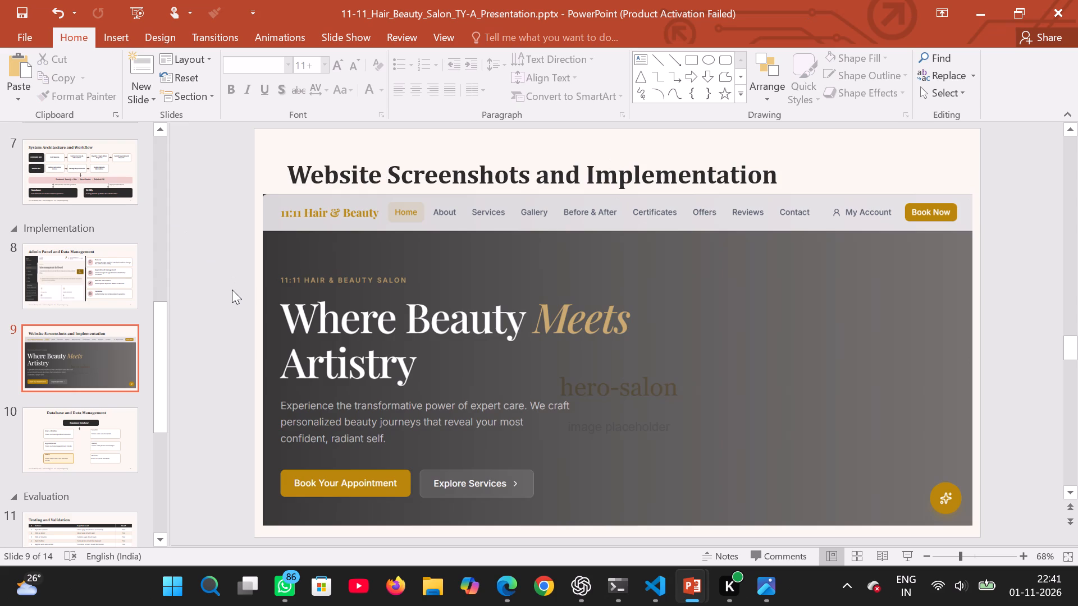
# Review slides 10 to 13, from Database and Data Management to Conclusion and Future Scope.
pyautogui.click(71, 429)
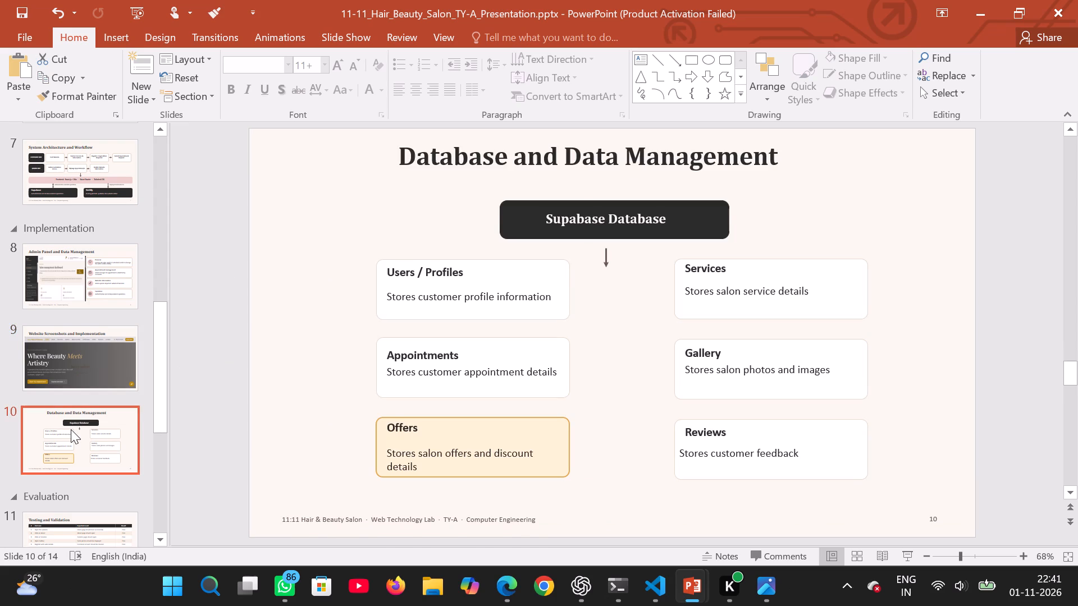
pyautogui.scroll(-1, 71, 429)
pyautogui.click(66, 512)
pyautogui.scroll(-1, 66, 512)
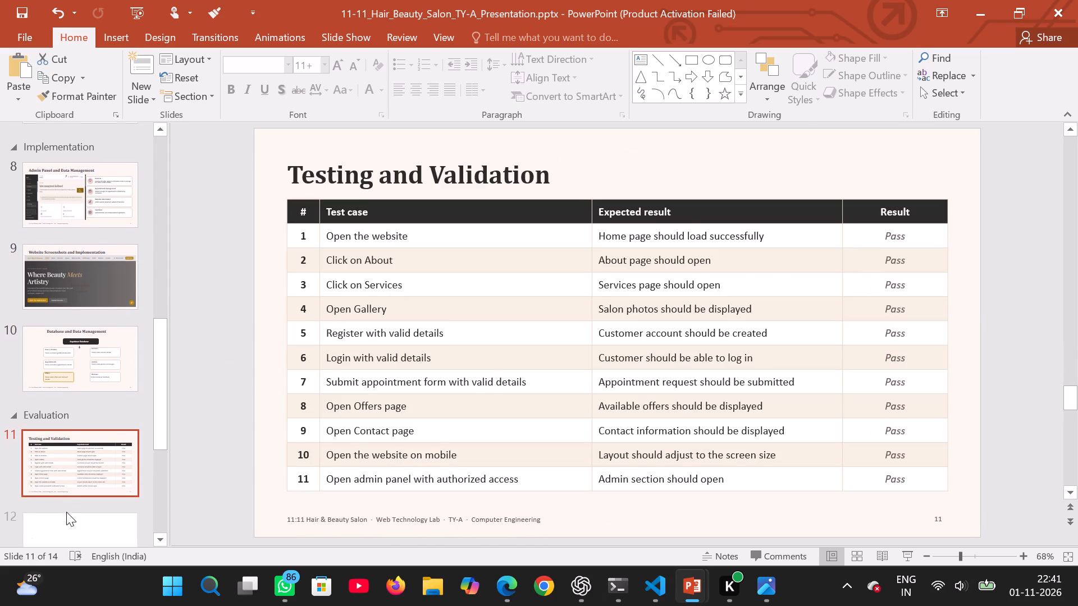
pyautogui.scroll(-1, 66, 512)
pyautogui.click(66, 512)
pyautogui.scroll(-2, 66, 512)
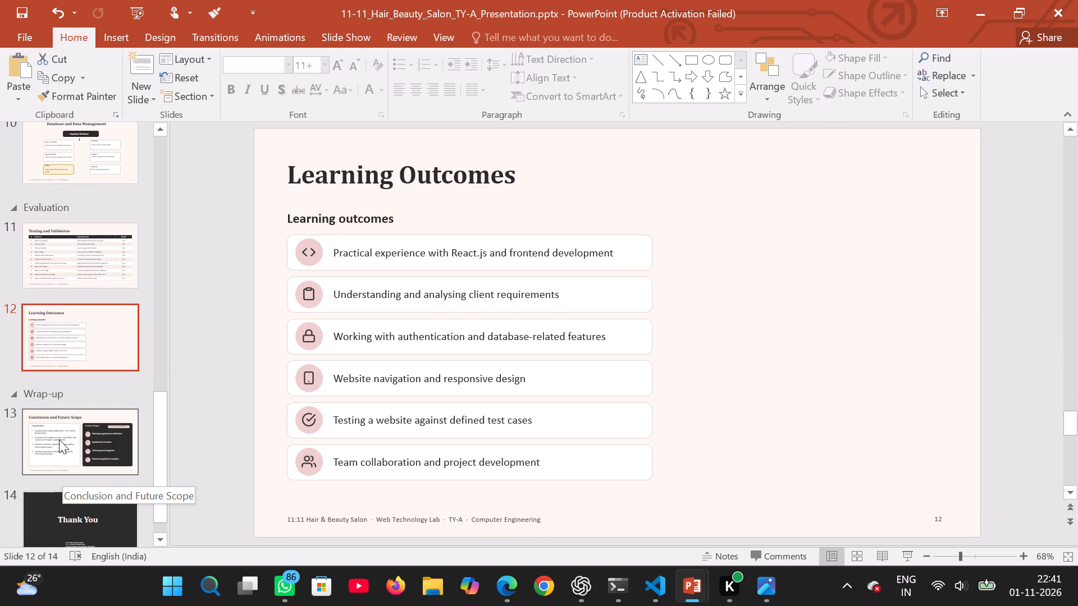
pyautogui.click(59, 439)
pyautogui.scroll(-1, 59, 439)
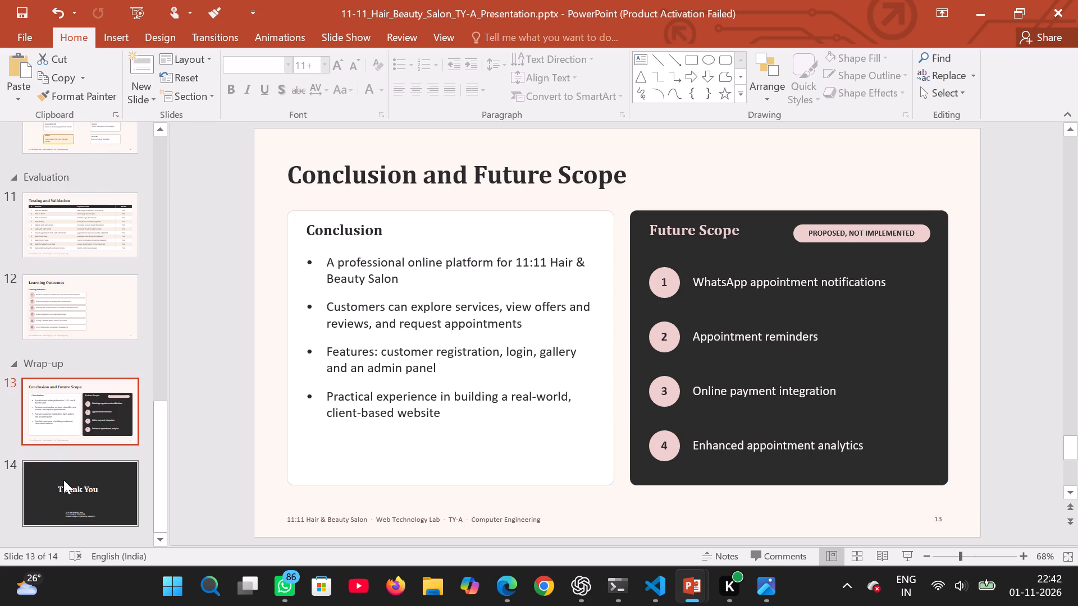
# Go back to the start of the presentation and review slides 1 to 4, from the title slide to Project Objectives.
pyautogui.scroll(13, 63, 480)
pyautogui.click(80, 185)
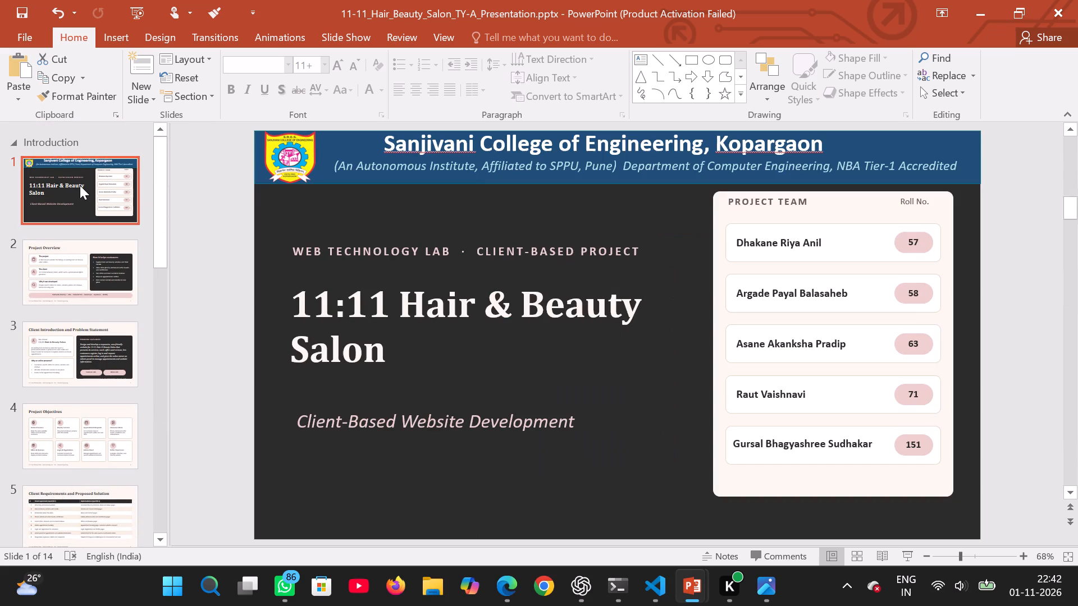
pyautogui.press('Right')
pyautogui.press('Right')
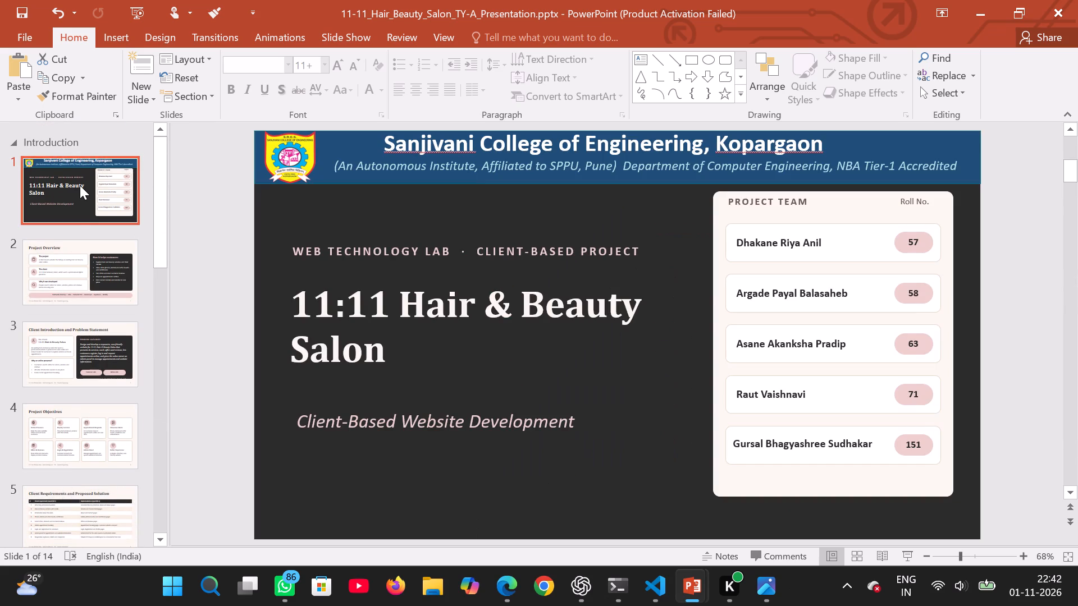
pyautogui.click(70, 256)
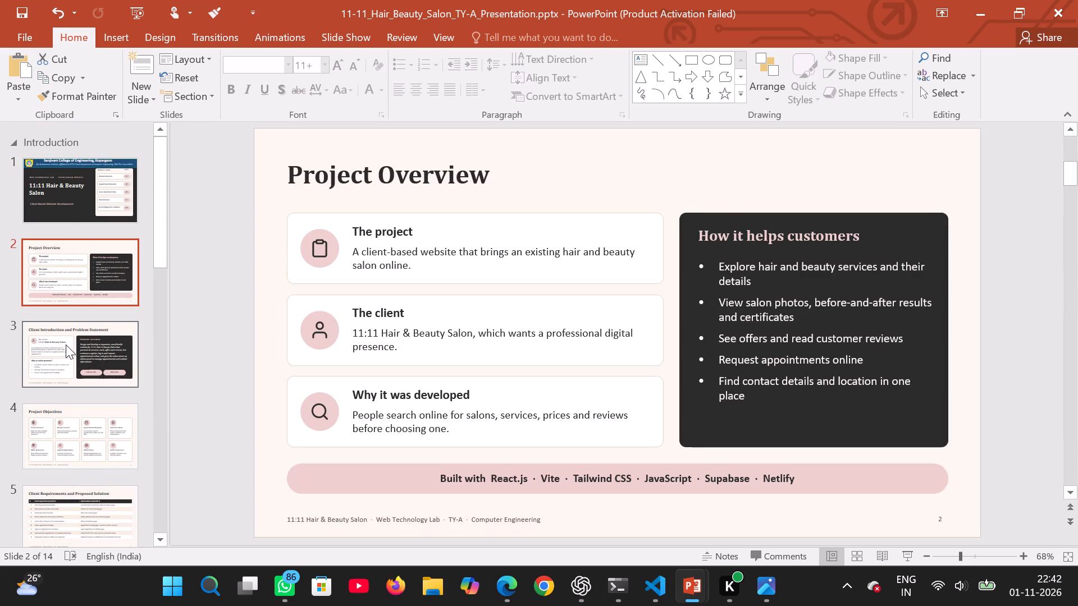
pyautogui.click(66, 347)
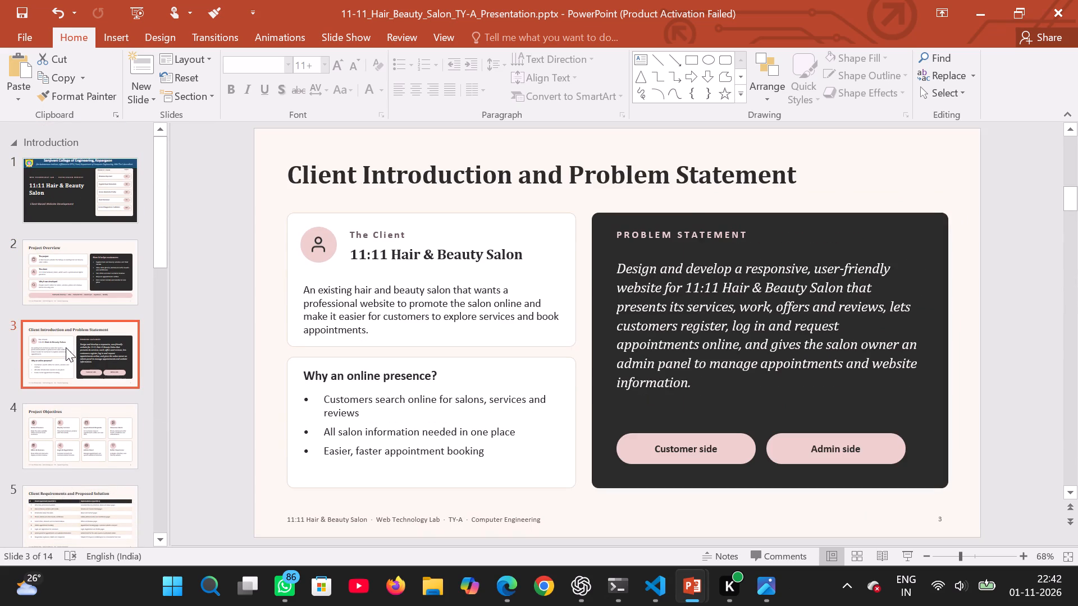
pyautogui.scroll(-1, 66, 347)
pyautogui.click(65, 402)
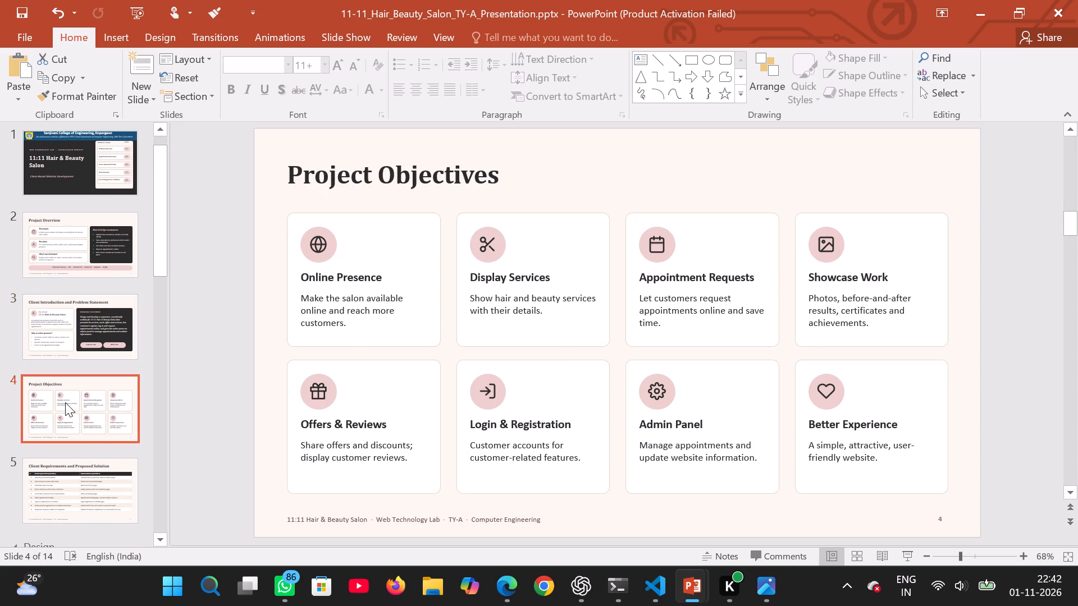
# Set the font size of the whole Client Requirements and Proposed Solution table on slide 5 to 15.
pyautogui.scroll(-1, 65, 402)
pyautogui.click(66, 419)
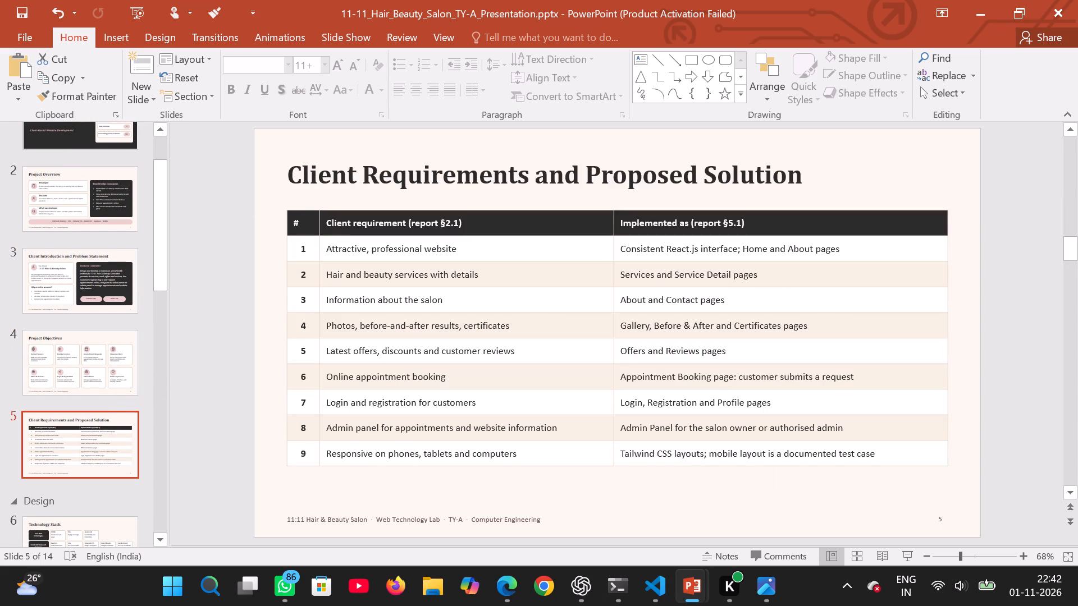
pyautogui.moveTo(332, 246); pyautogui.dragTo(420, 241)
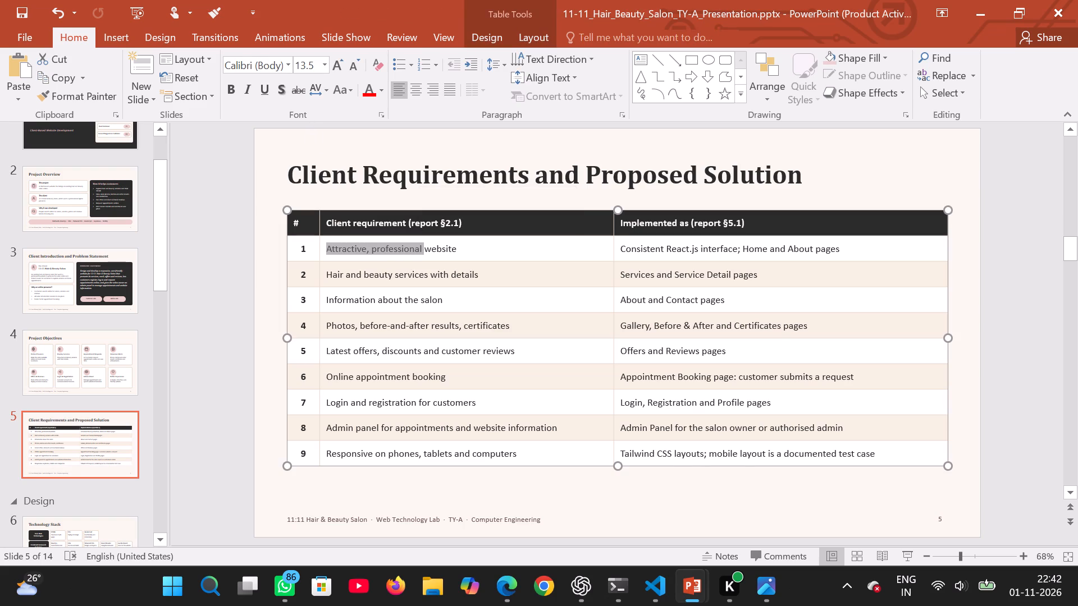
pyautogui.hotkey('ctrl', 'a')
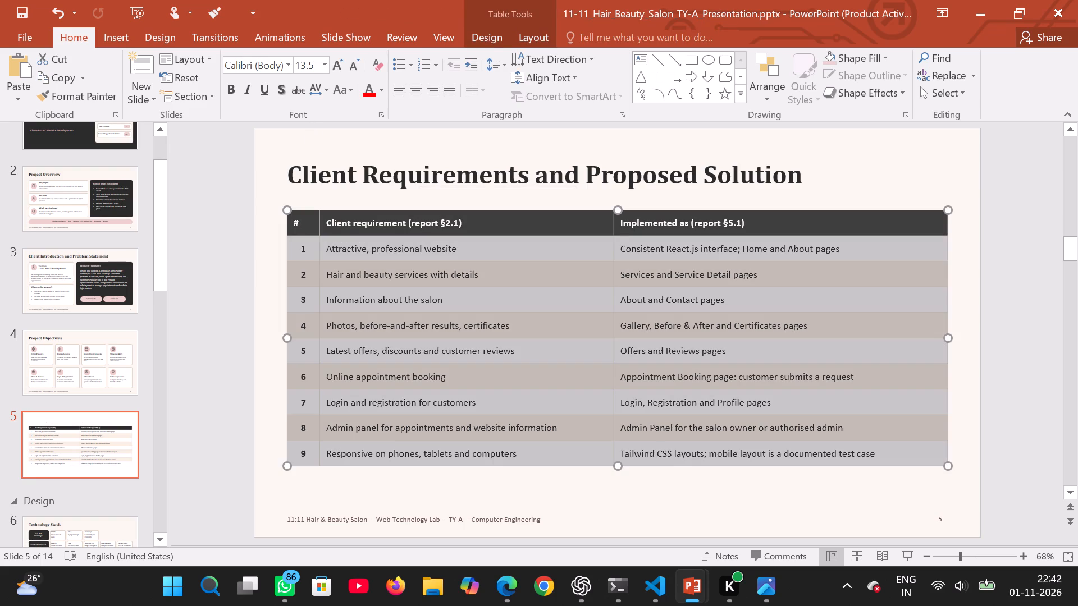
pyautogui.click(314, 64)
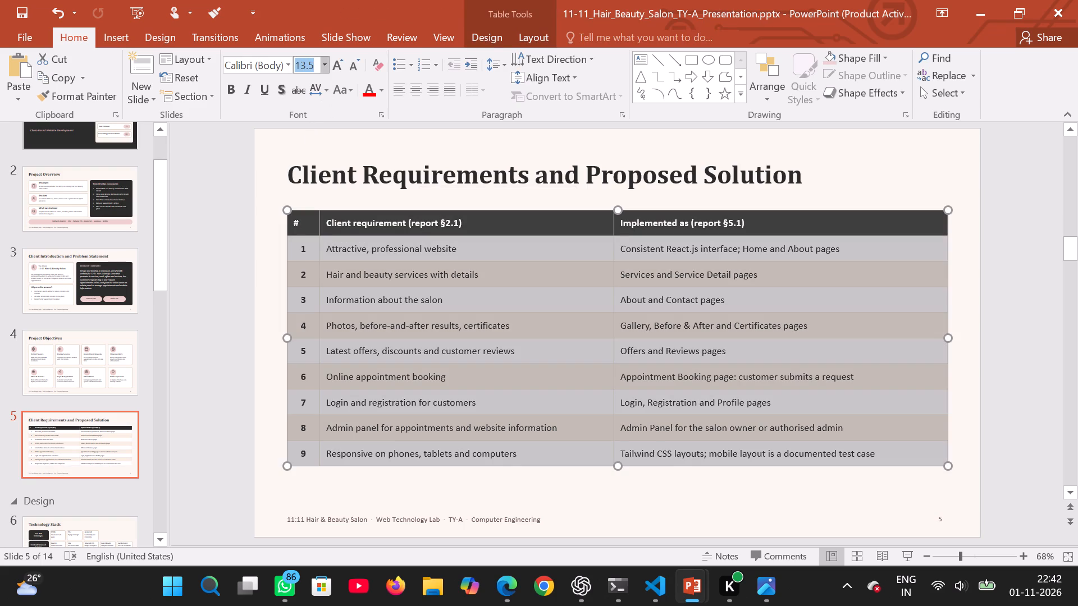
pyautogui.write('15')
pyautogui.press('Return')
pyautogui.click(218, 189)
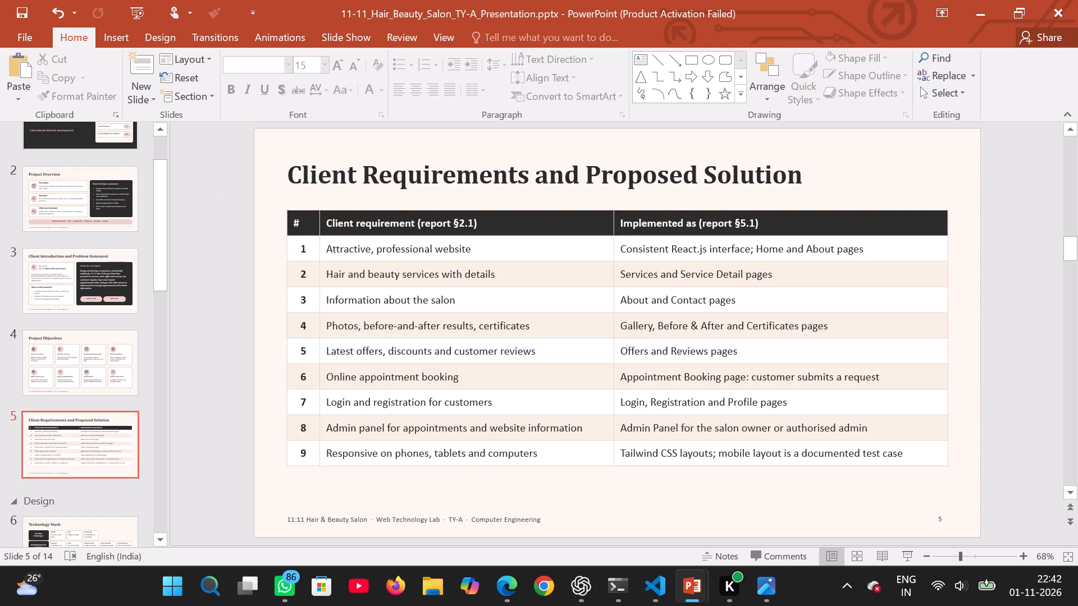
# Stretch the Client Requirements and Proposed Solution table on slide 5 downward so its bottom edge sits just above the footer.
pyautogui.click(367, 456)
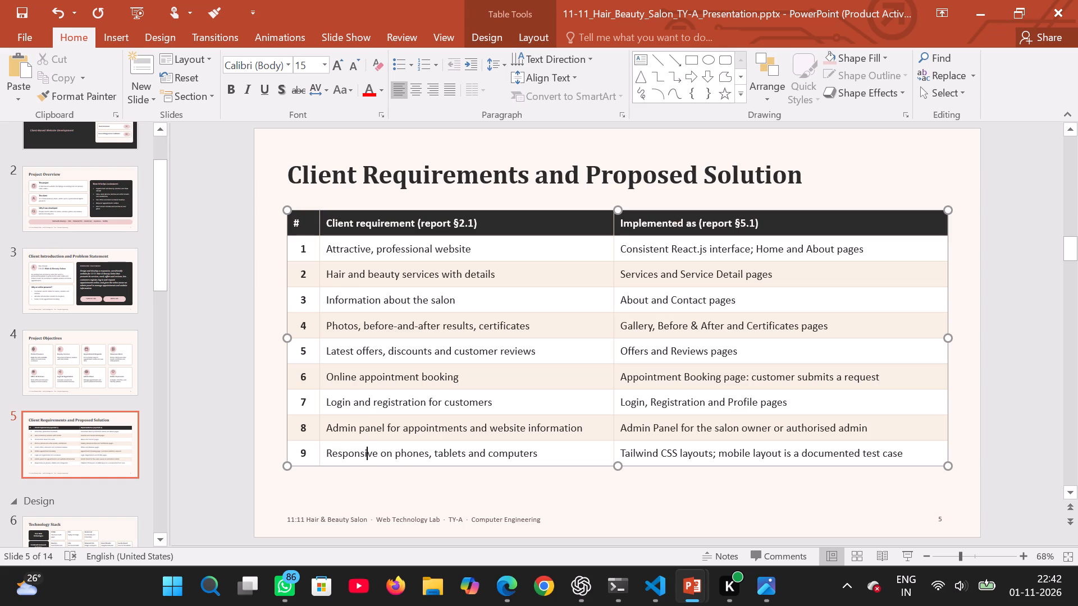
pyautogui.moveTo(438, 474); pyautogui.dragTo(438, 483)
pyautogui.moveTo(620, 464); pyautogui.dragTo(620, 497)
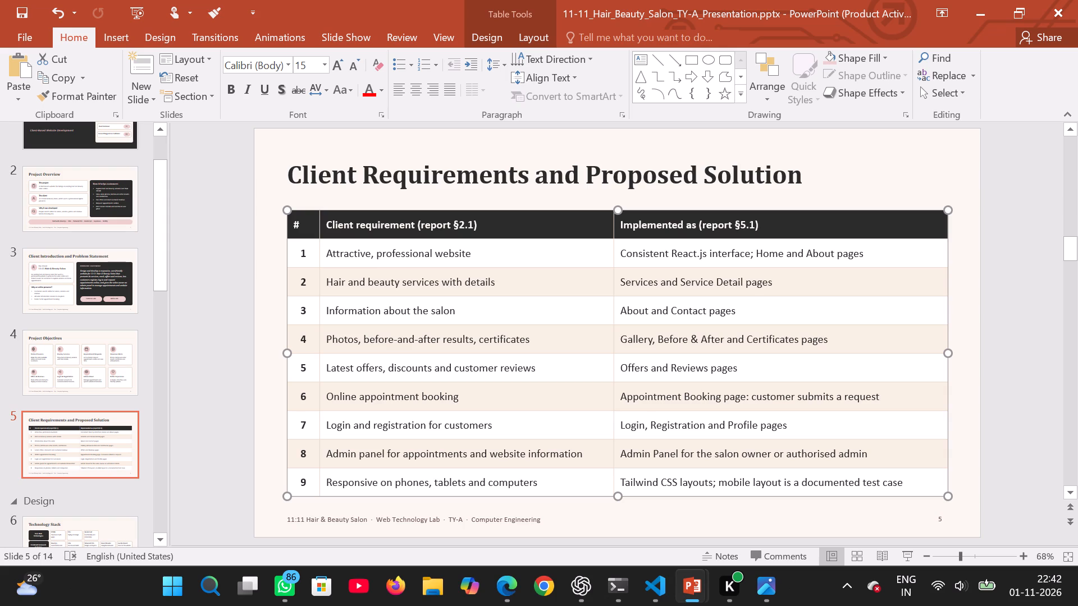
pyautogui.click(218, 291)
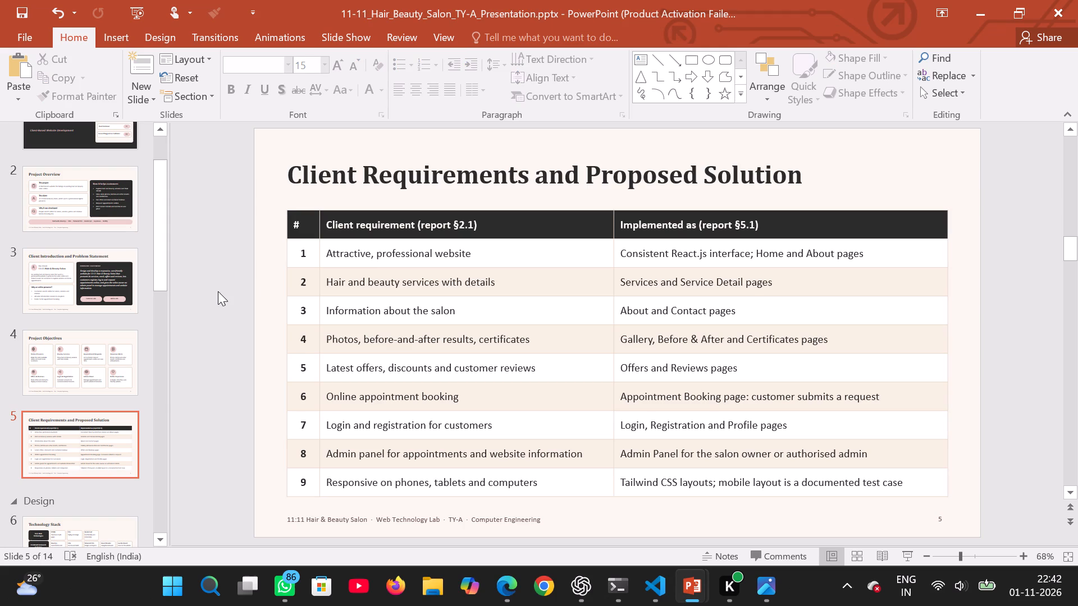
# On the Project Objectives slide, set the font size of the Online Presence card's description to 15.
pyautogui.click(77, 369)
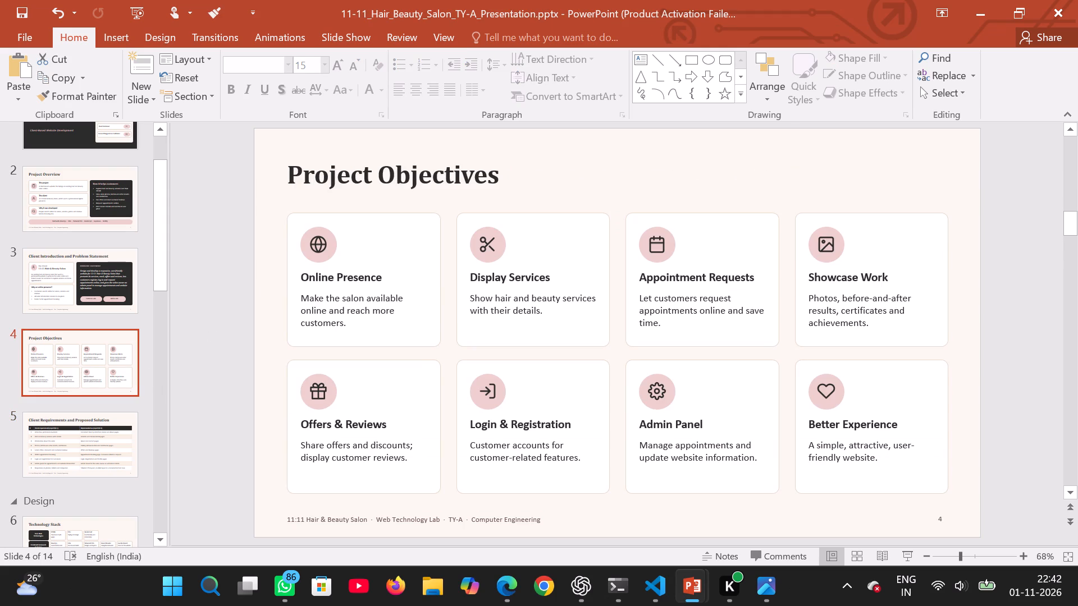
pyautogui.moveTo(355, 324); pyautogui.dragTo(313, 283)
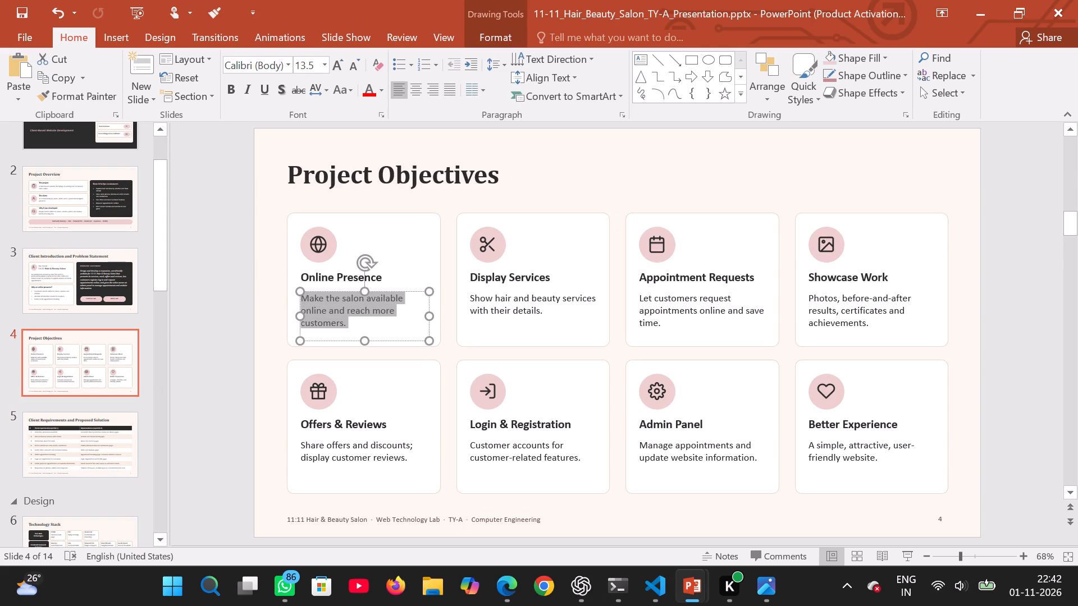
pyautogui.moveTo(313, 283); pyautogui.dragTo(316, 240)
pyautogui.hotkey('ctrl', 'a')
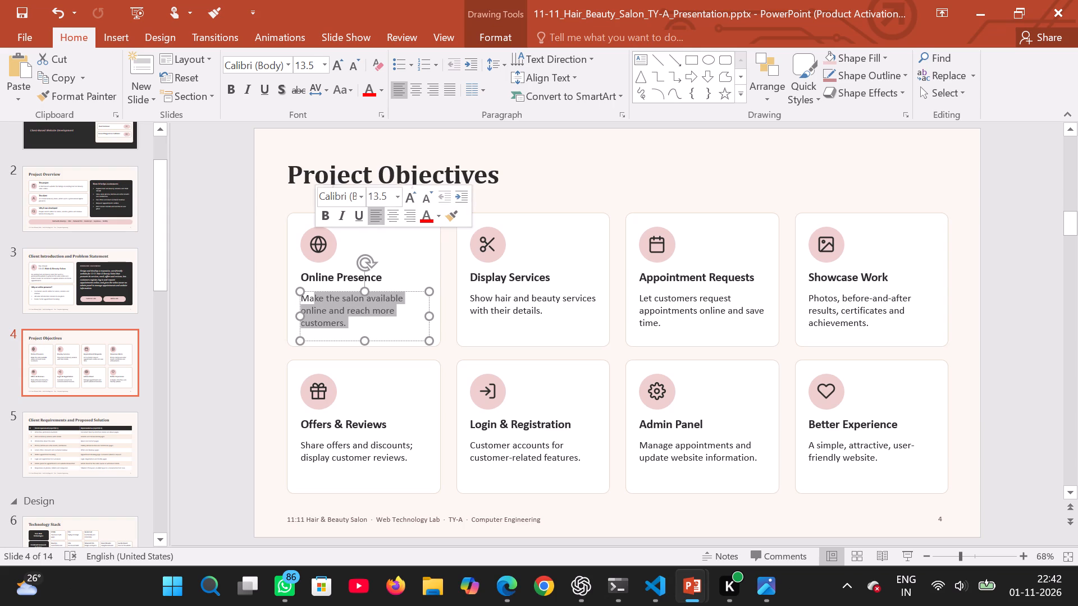
pyautogui.click(231, 351)
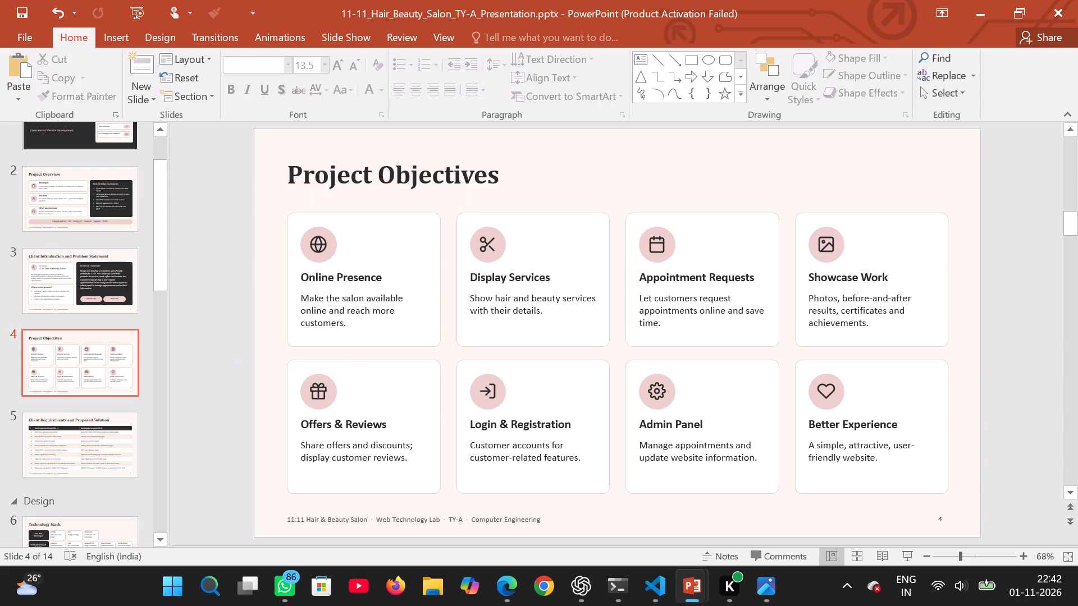
pyautogui.moveTo(351, 323); pyautogui.dragTo(309, 296)
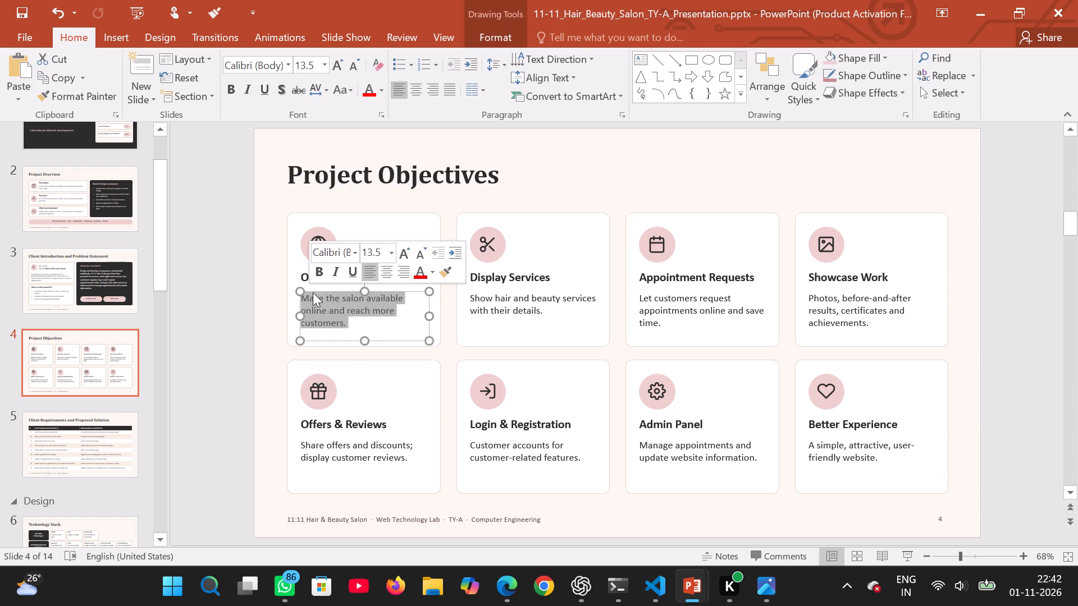
pyautogui.click(380, 251)
pyautogui.press('1')
pyautogui.press('5')
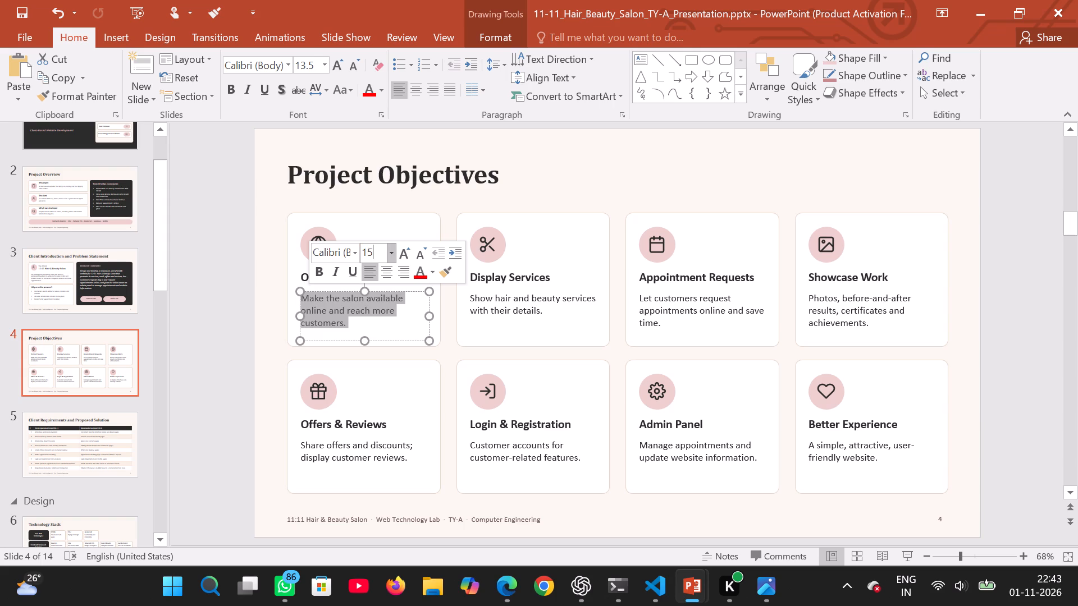
pyautogui.press('Return')
# Set the font size of the Display Services card's description to 15.
pyautogui.moveTo(547, 311); pyautogui.dragTo(464, 296)
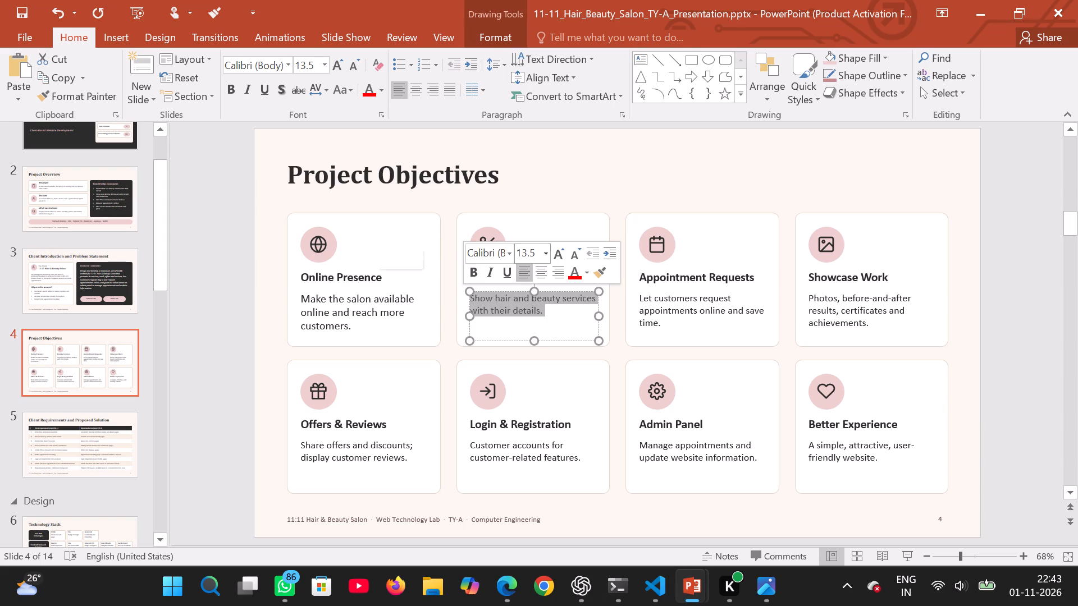
pyautogui.click(534, 255)
pyautogui.write('15')
pyautogui.press('Return')
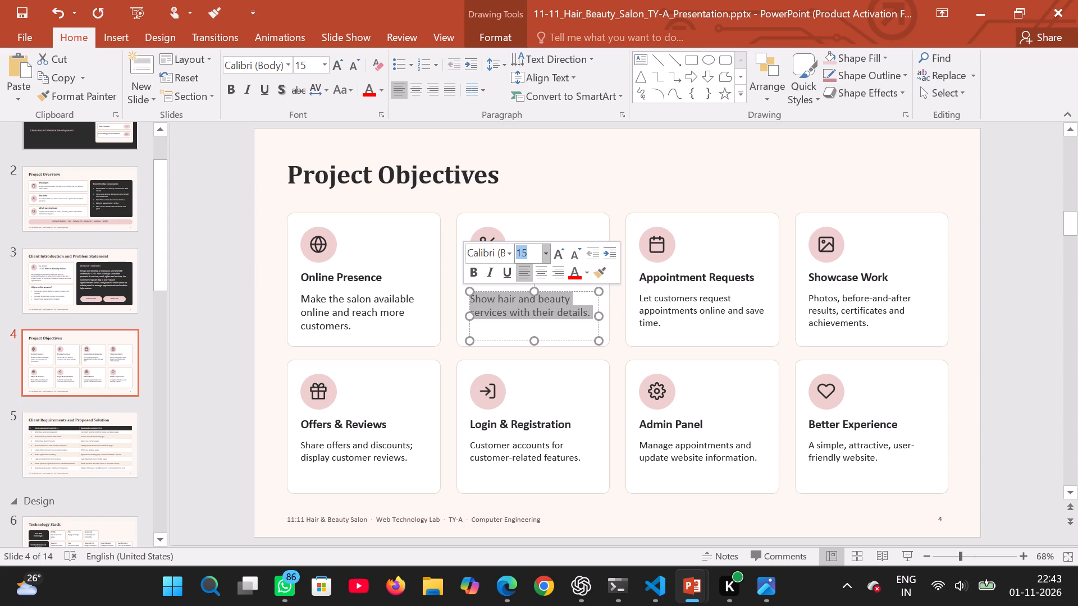
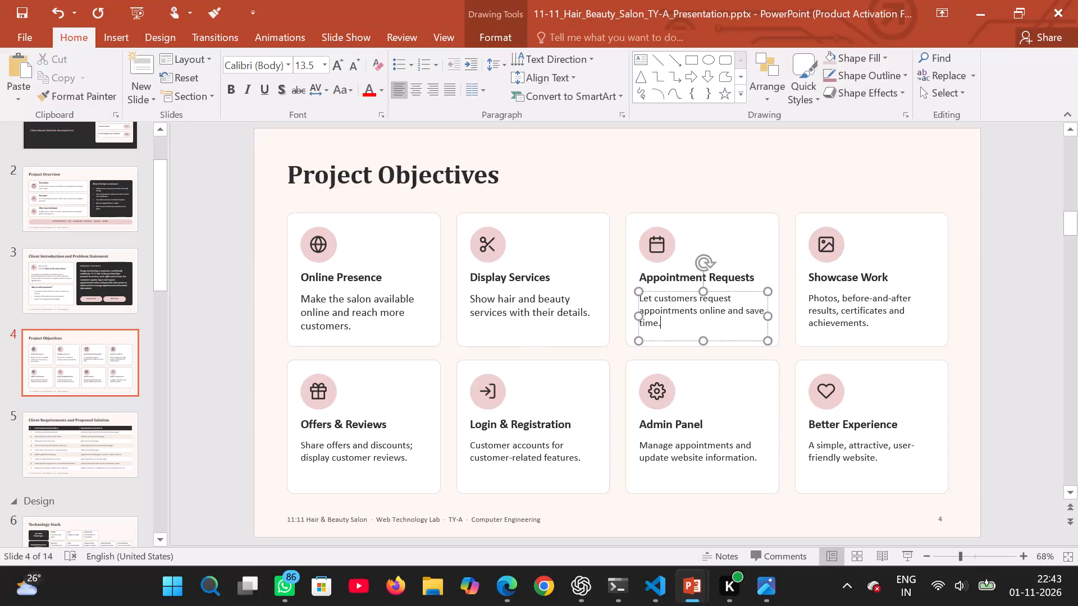
# Set the font size of the Appointment Requests card's description to 15.
pyautogui.moveTo(660, 321); pyautogui.dragTo(611, 258)
pyautogui.click(681, 217)
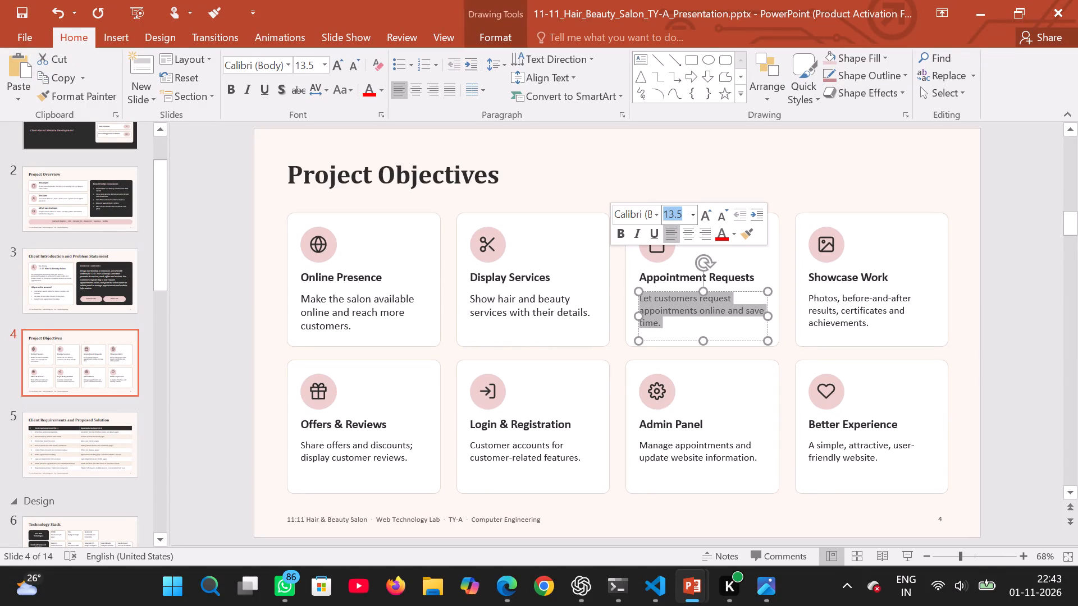
pyautogui.write('15')
pyautogui.press('Return')
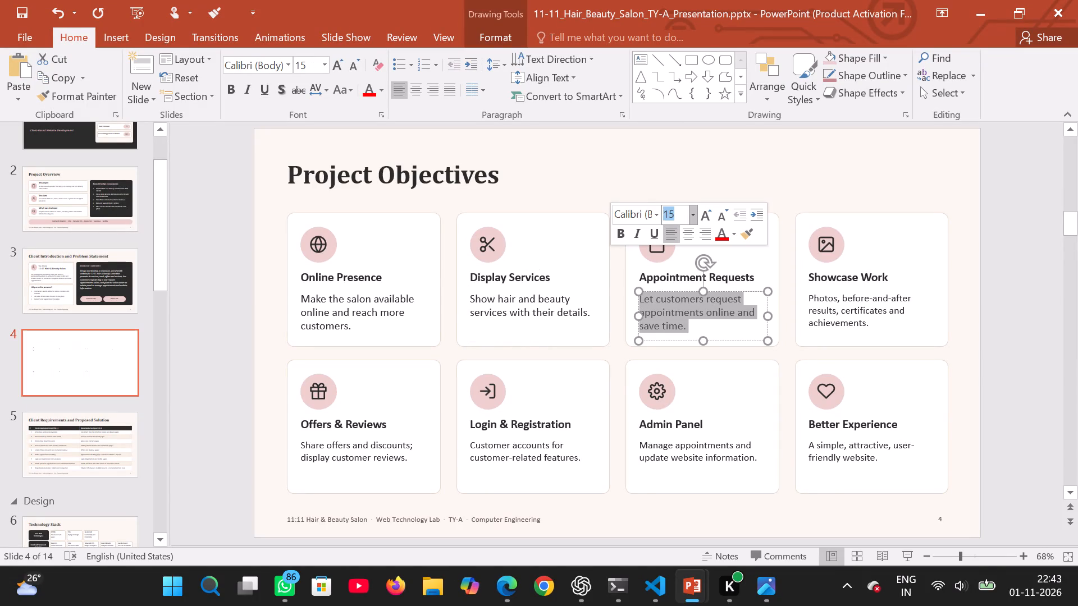
# Set the font size of the Showcase Work card's description to 15.
pyautogui.click(845, 319)
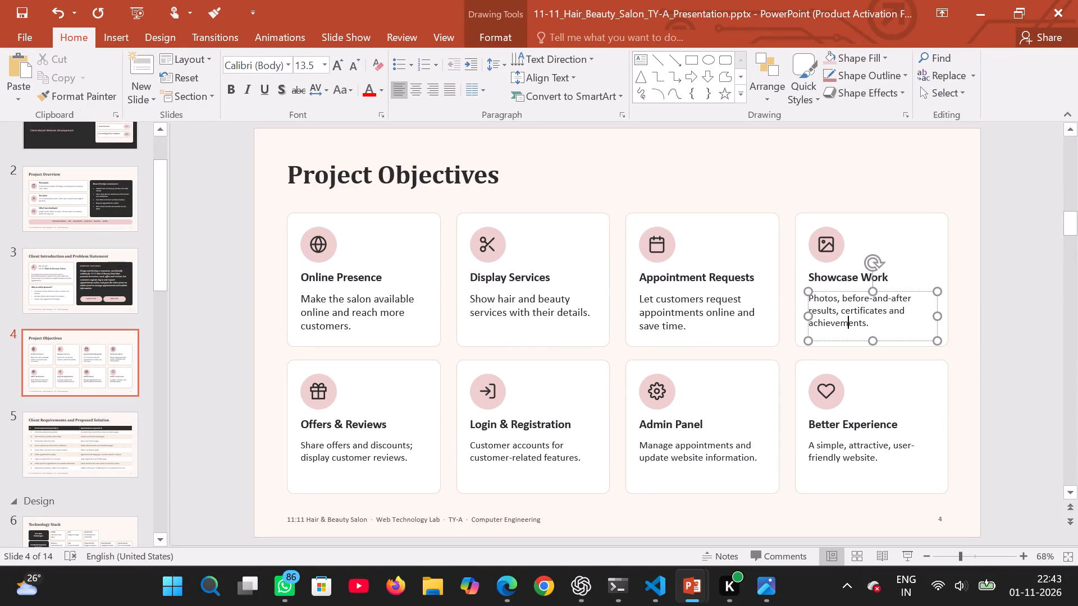
pyautogui.moveTo(870, 323); pyautogui.dragTo(798, 270)
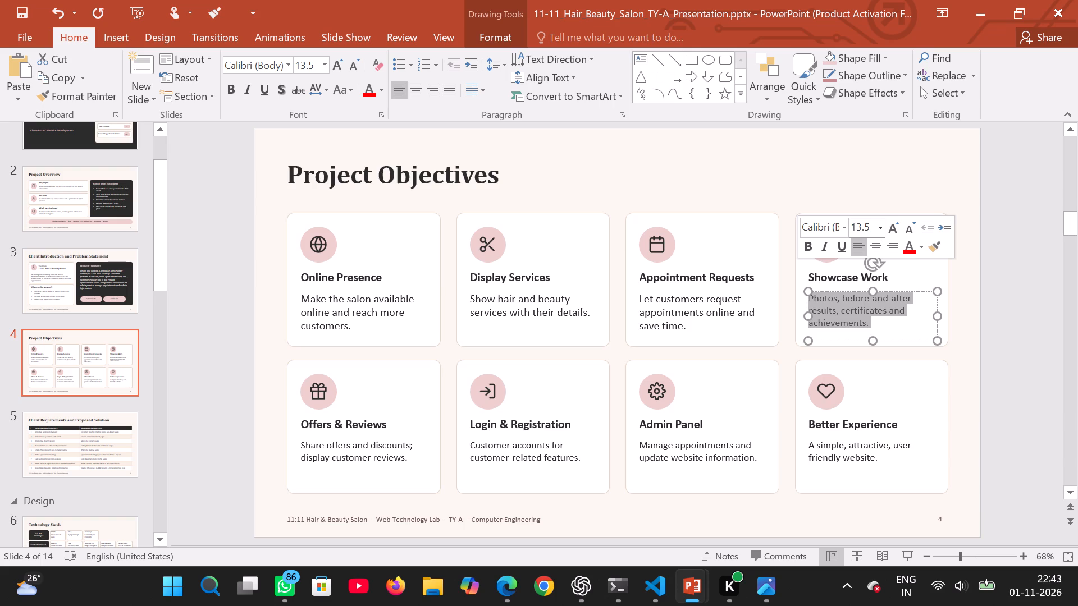
pyautogui.click(861, 232)
pyautogui.write('15')
pyautogui.press('Return')
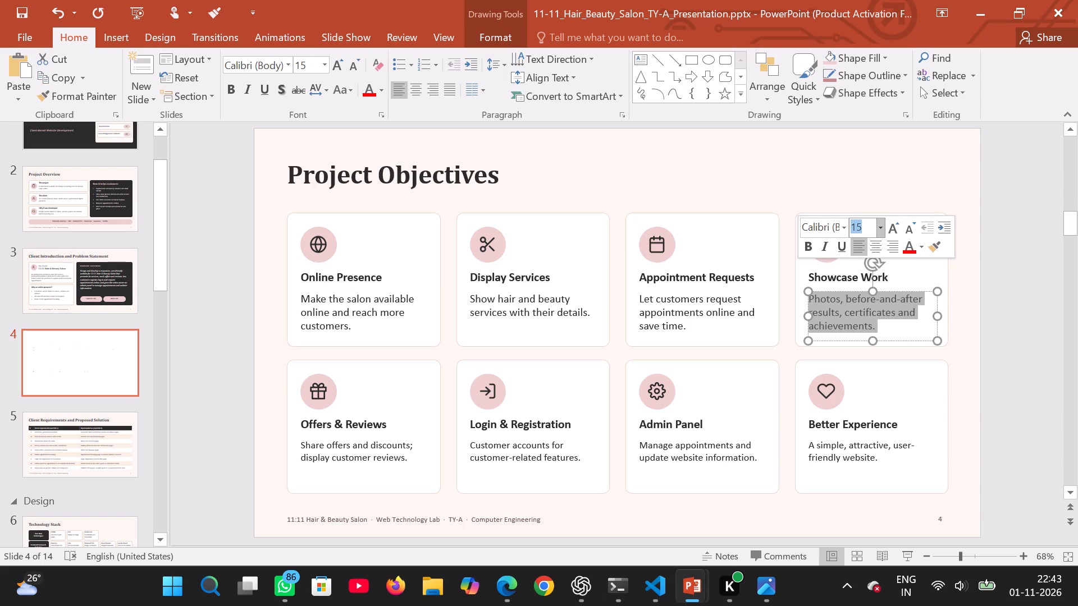
# Set the font size of the Offers & Reviews card's description to 15.
pyautogui.click(405, 457)
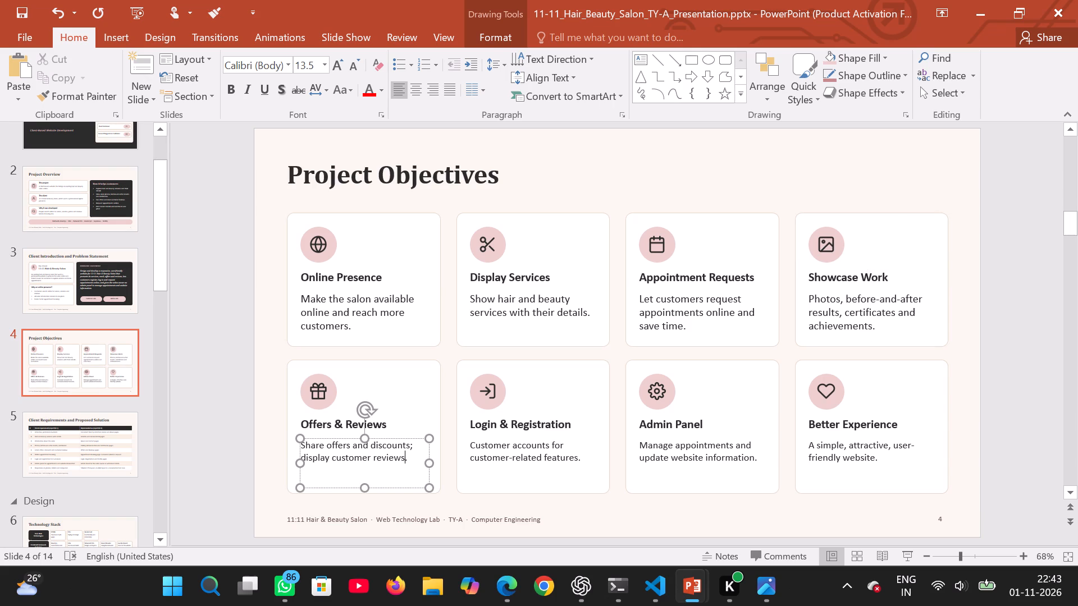
pyautogui.moveTo(405, 457); pyautogui.dragTo(291, 415)
pyautogui.click(358, 368)
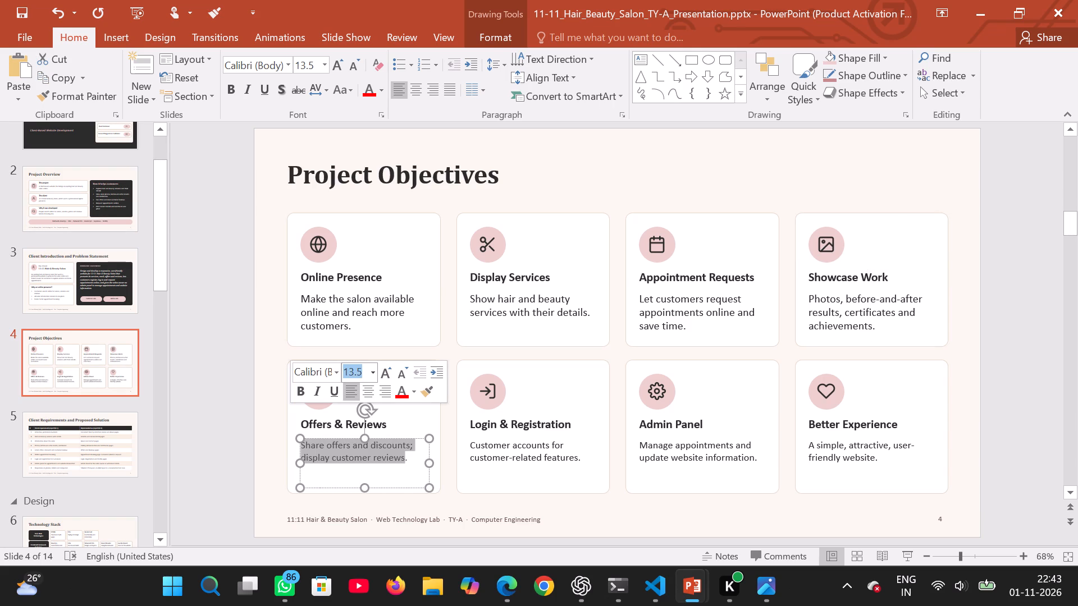
pyautogui.press('1')
pyautogui.press('5')
pyautogui.press('Return')
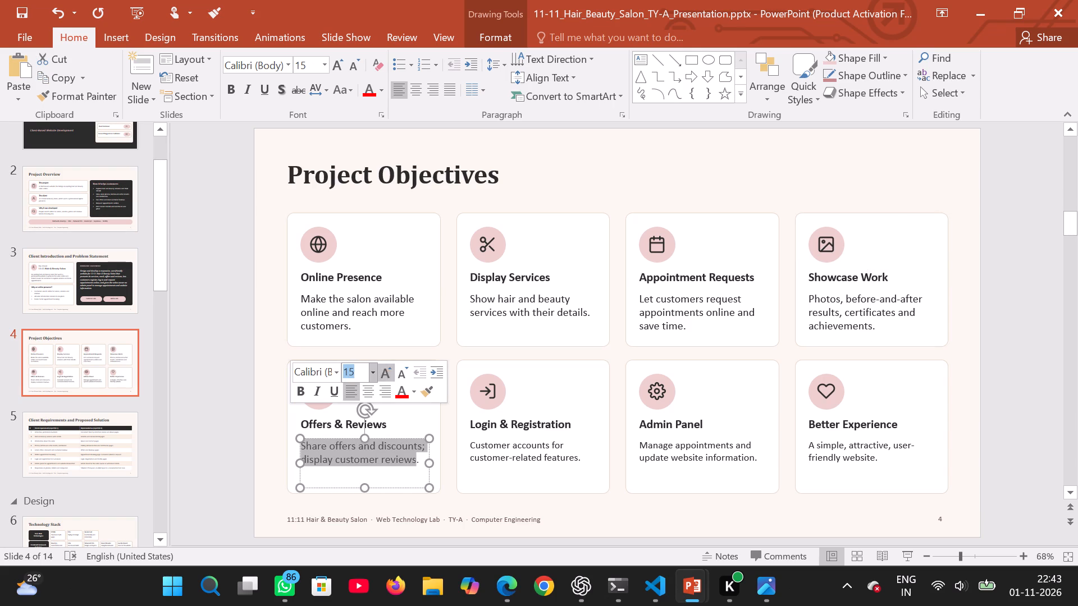
# Set the font size of the Login & Registration card's description to 15.
pyautogui.click(503, 473)
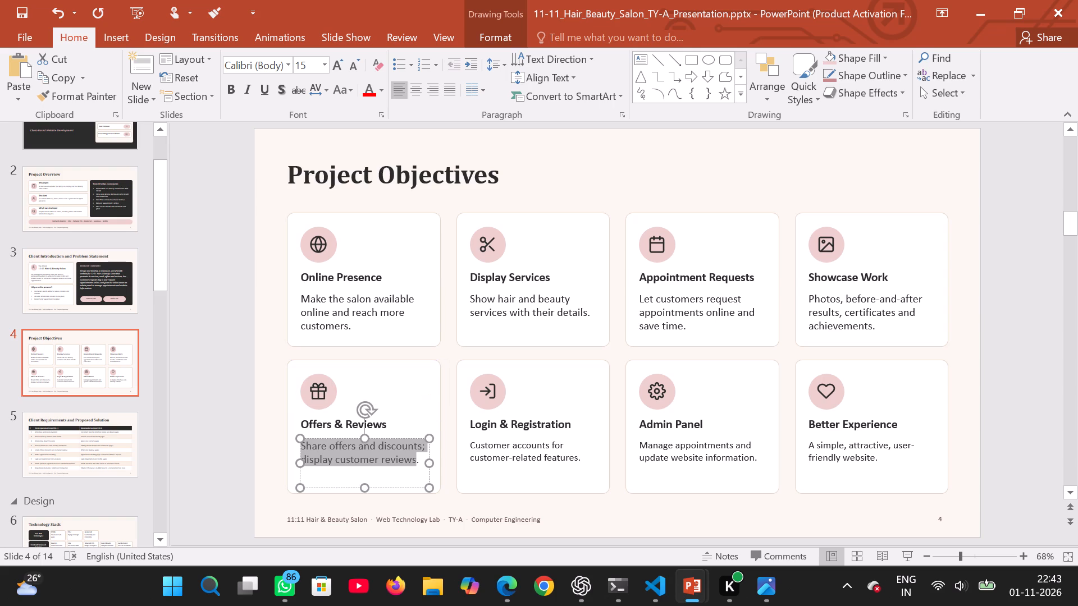
pyautogui.moveTo(579, 453); pyautogui.dragTo(414, 372)
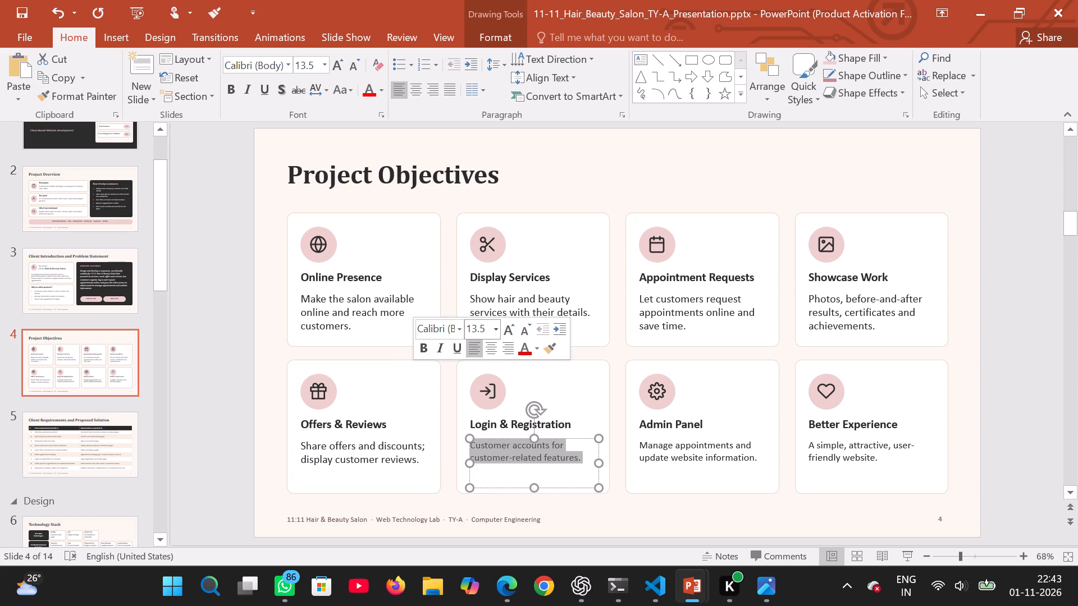
pyautogui.click(489, 322)
pyautogui.press('1')
pyautogui.press('5')
pyautogui.press('Return')
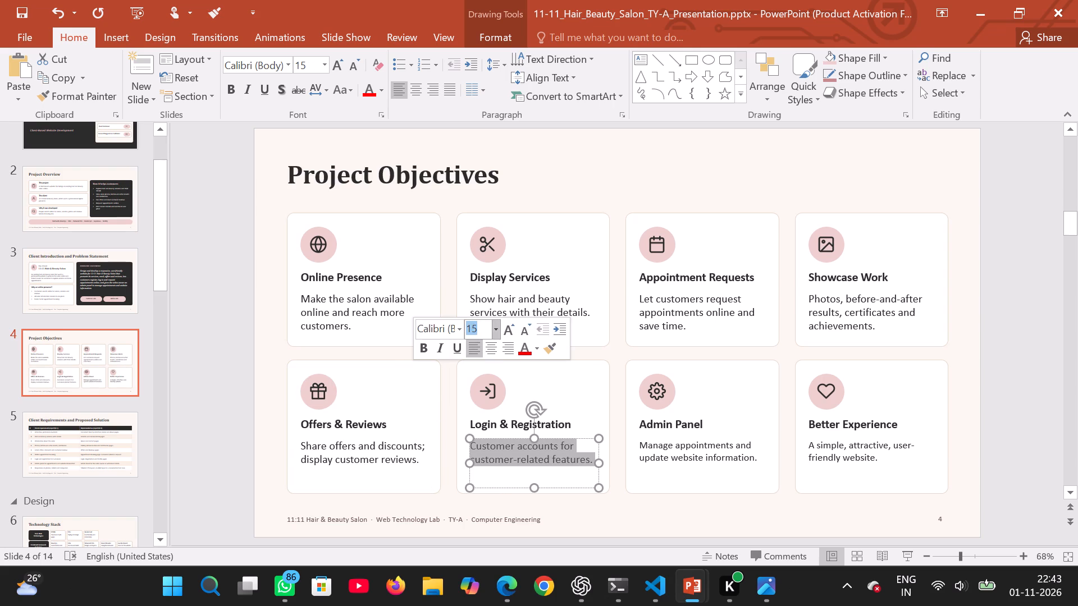
# Set the font size of the Admin Panel card's description to 15.
pyautogui.click(691, 476)
pyautogui.moveTo(757, 460); pyautogui.dragTo(580, 390)
pyautogui.click(648, 344)
pyautogui.write('15')
pyautogui.press('Return')
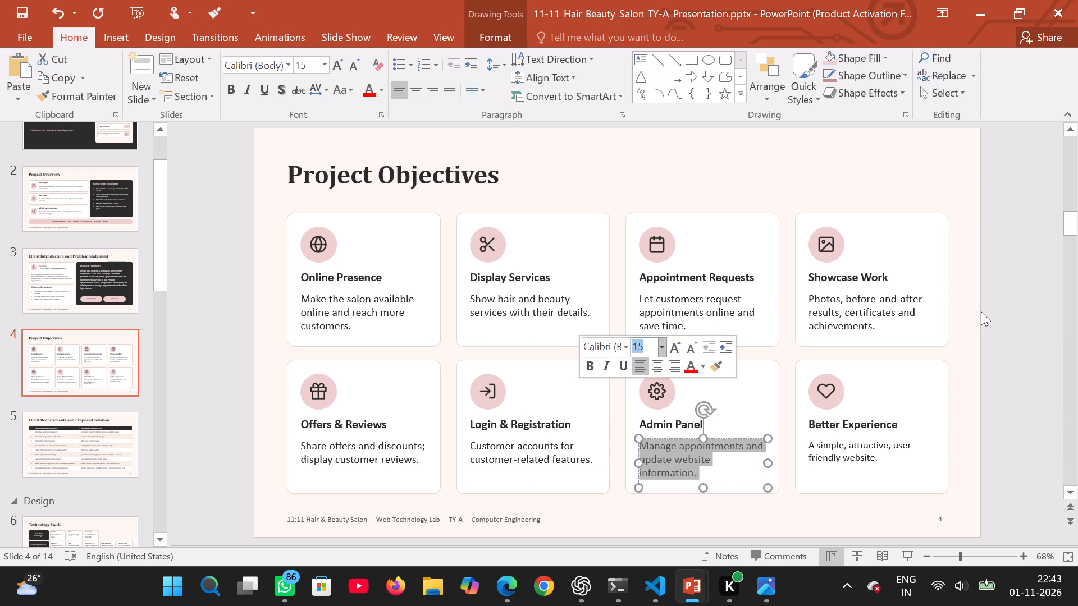
# Set the font size of the Better Experience card's description to 15.
pyautogui.click(873, 458)
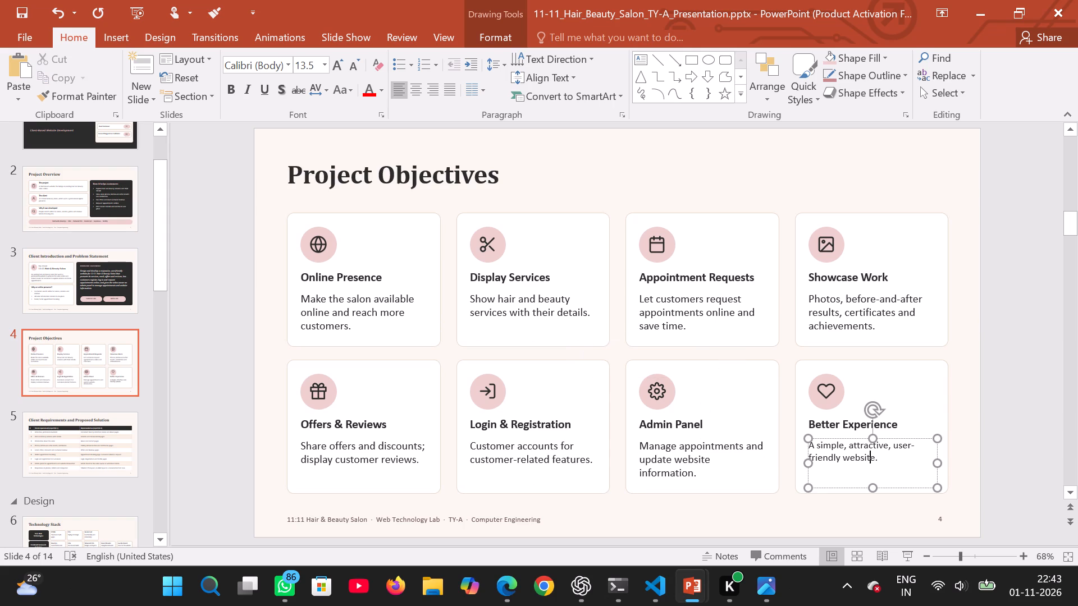
pyautogui.moveTo(879, 458); pyautogui.dragTo(800, 410)
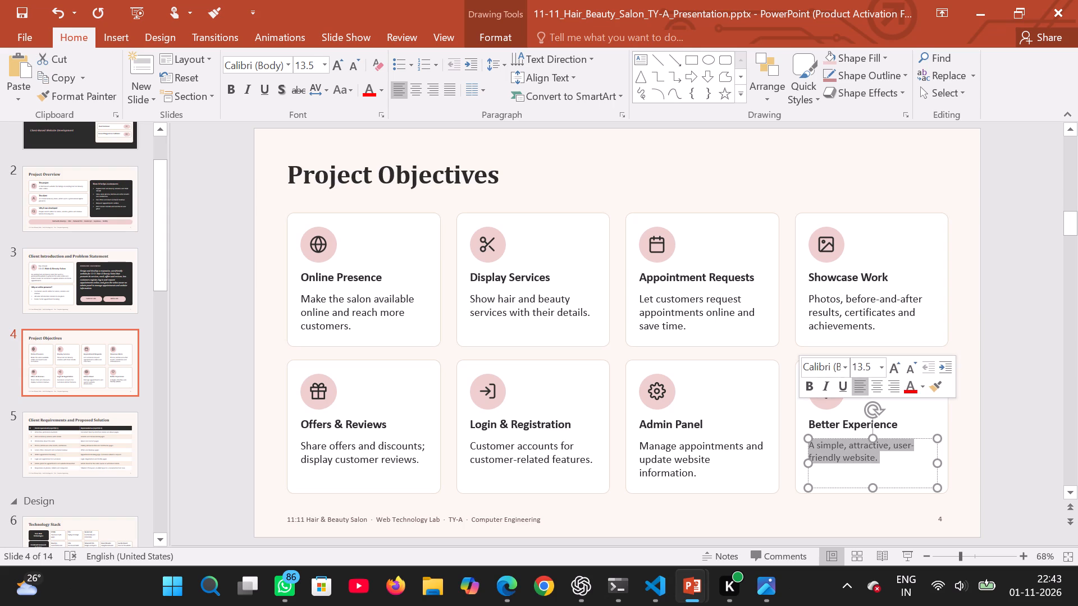
pyautogui.click(866, 367)
pyautogui.write('15')
pyautogui.press('Return')
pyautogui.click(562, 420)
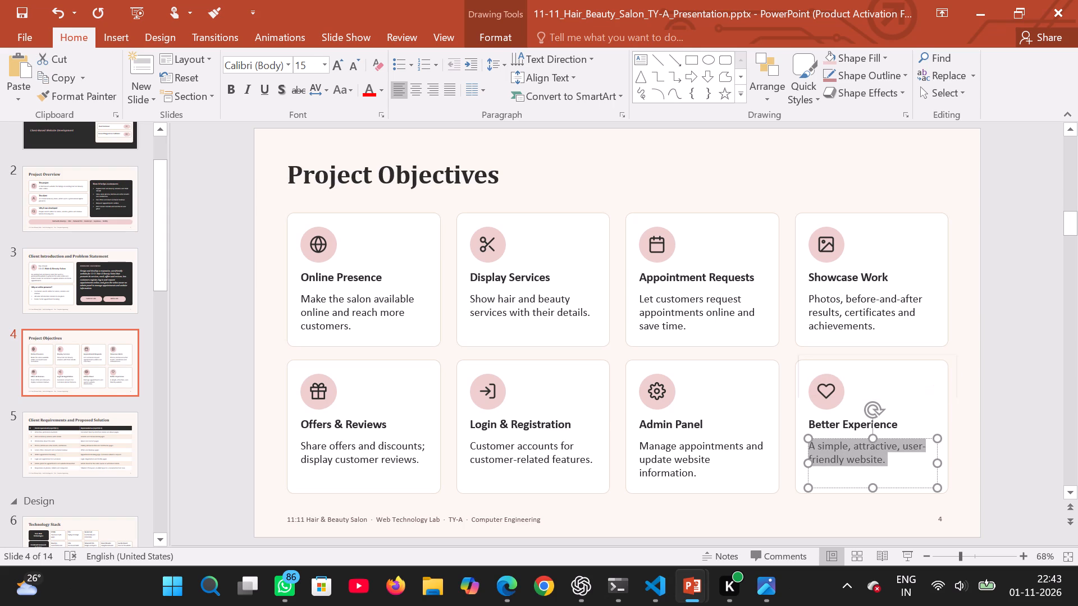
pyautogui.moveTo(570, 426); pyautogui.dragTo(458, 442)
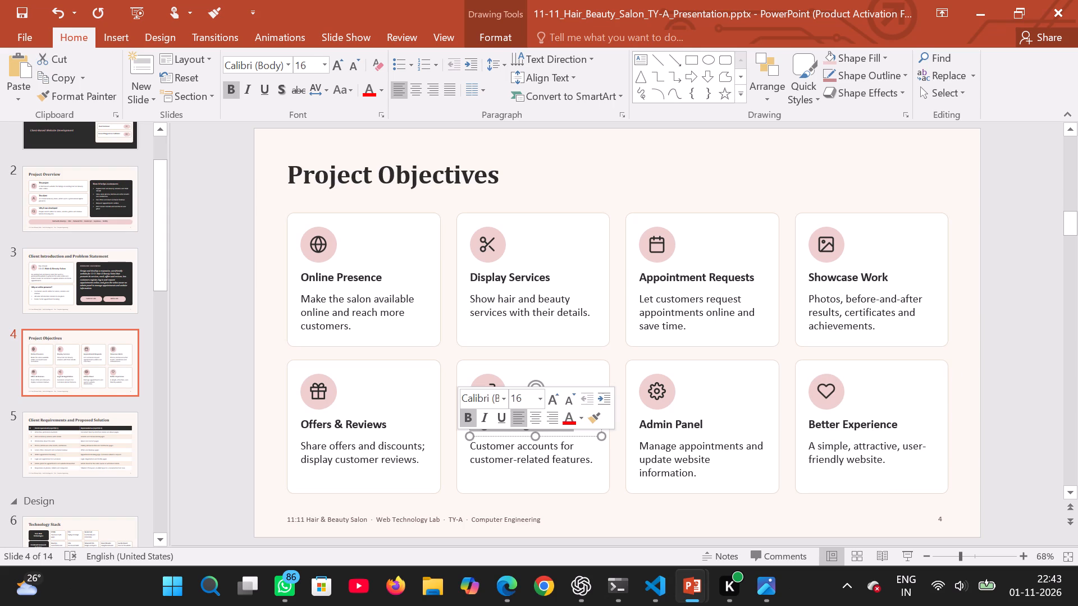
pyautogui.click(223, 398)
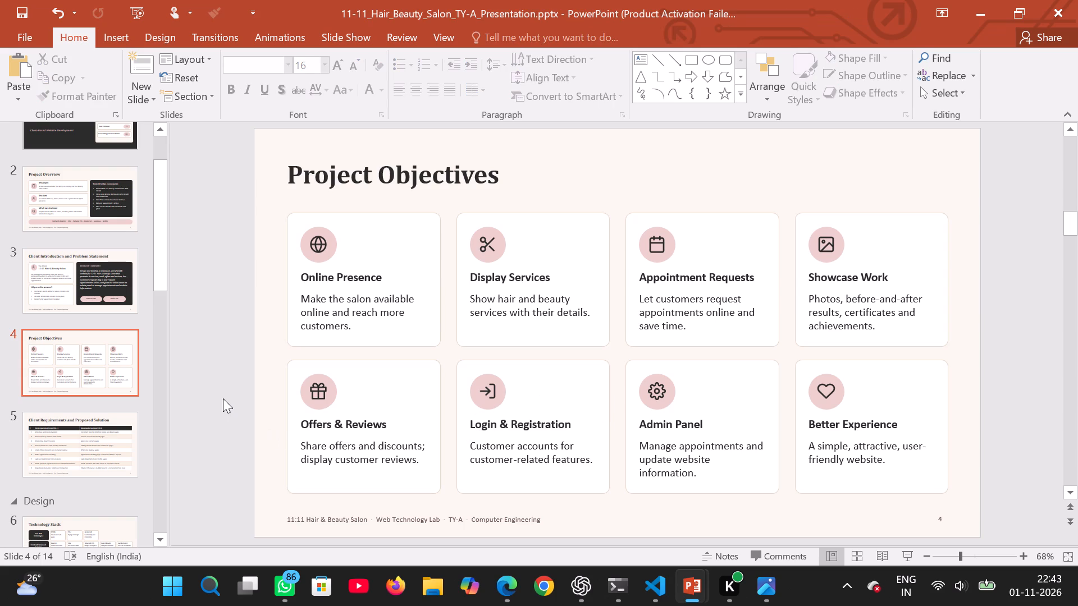
# On the Technology Stack slide, set the font size of the Supabase card's description to 15.
pyautogui.click(91, 441)
pyautogui.scroll(-2, 91, 441)
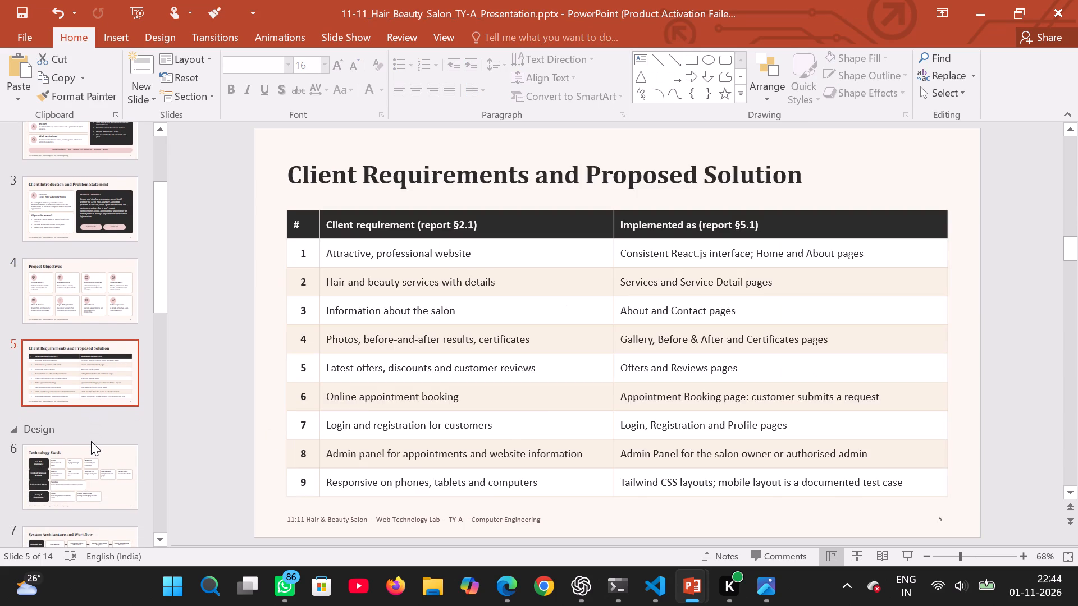
pyautogui.click(91, 467)
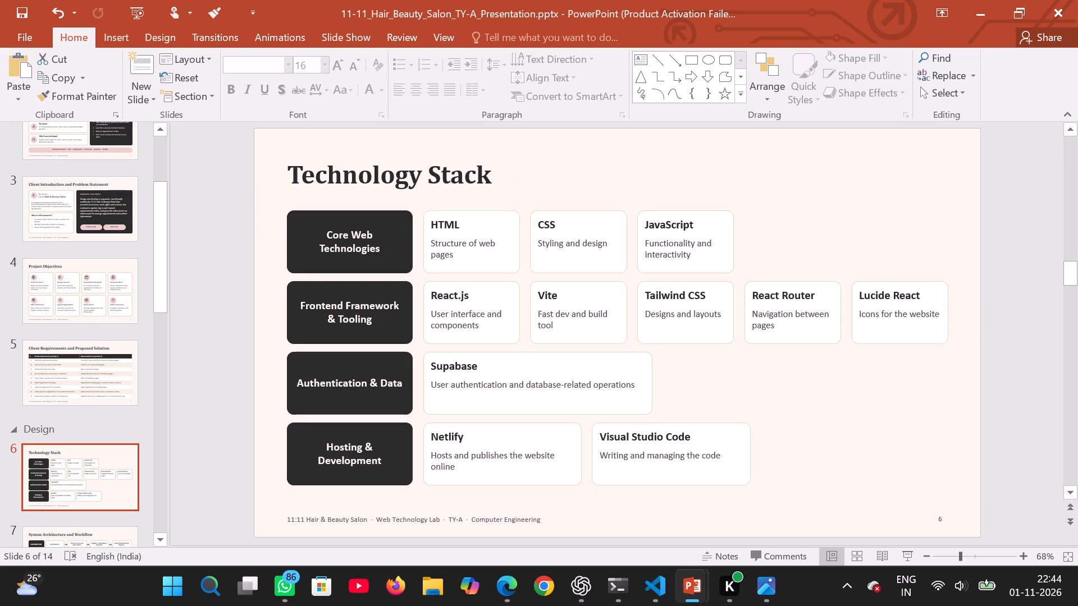
pyautogui.click(631, 384)
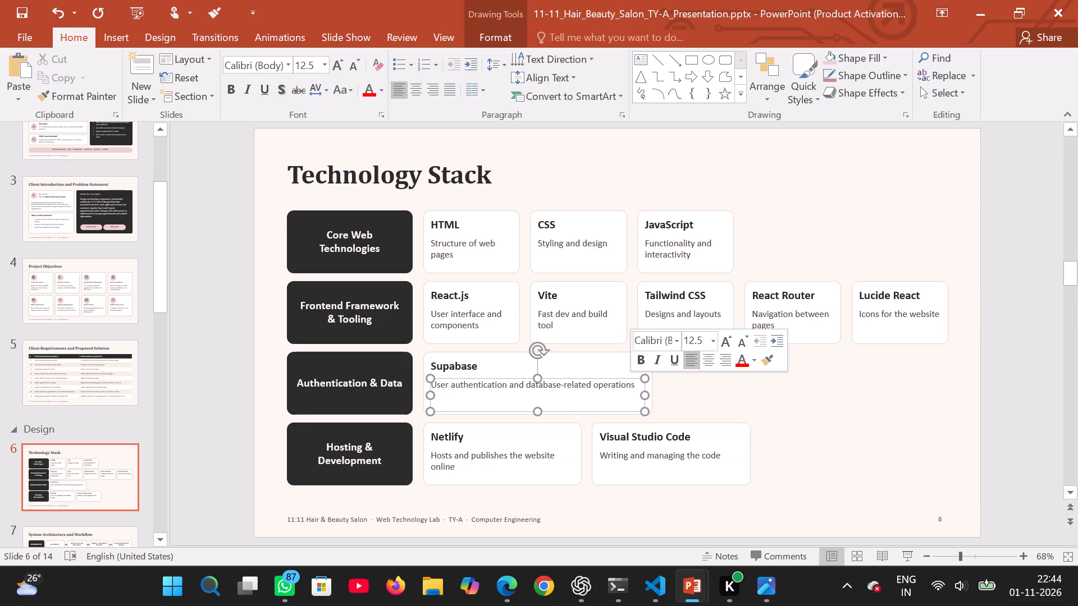
pyautogui.moveTo(633, 384); pyautogui.dragTo(393, 383)
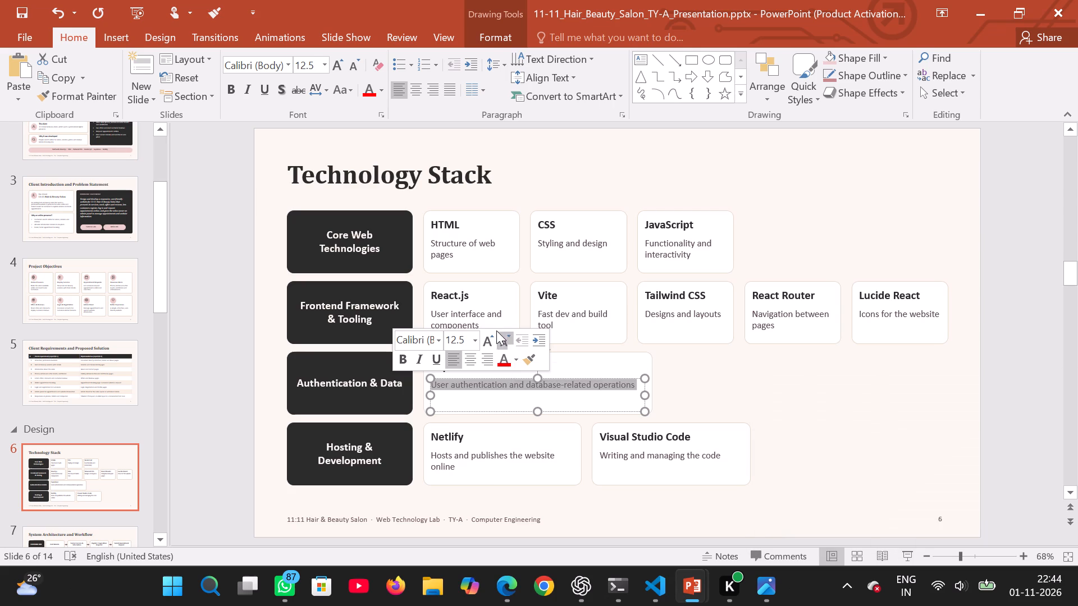
pyautogui.click(462, 336)
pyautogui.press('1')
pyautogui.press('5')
pyautogui.press('Return')
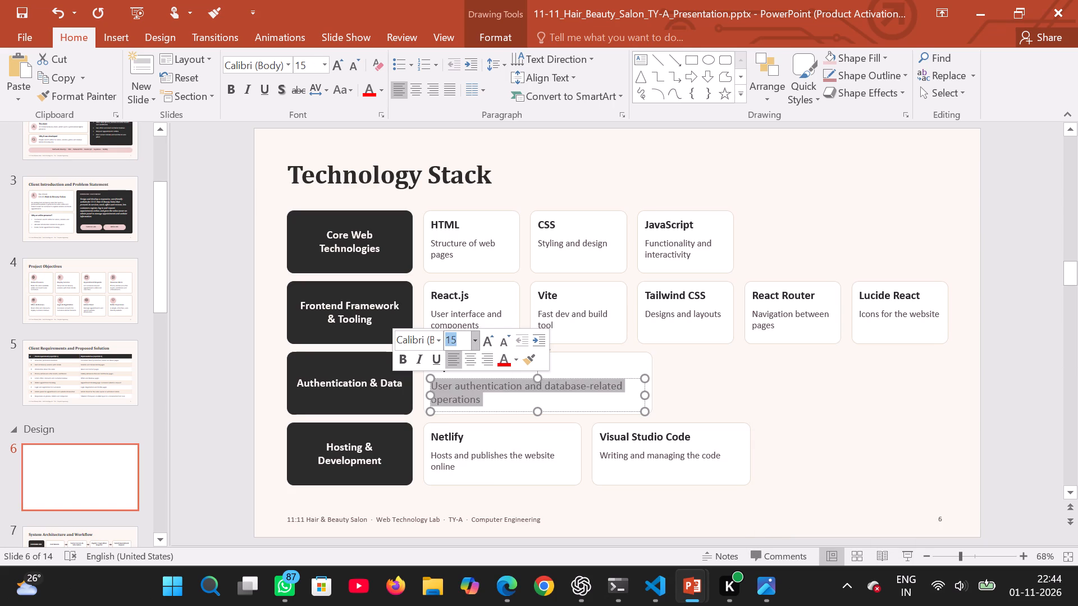
# Set the font size of the Netlify card's description to 15.
pyautogui.moveTo(463, 463); pyautogui.dragTo(428, 451)
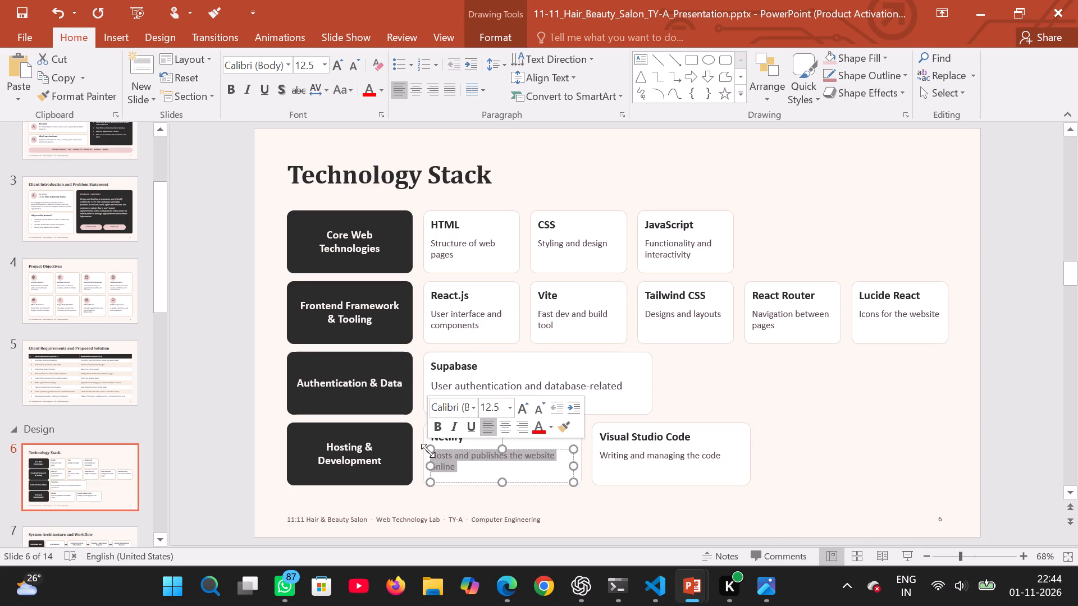
pyautogui.click(494, 403)
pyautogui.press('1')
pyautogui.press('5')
pyautogui.press('Return')
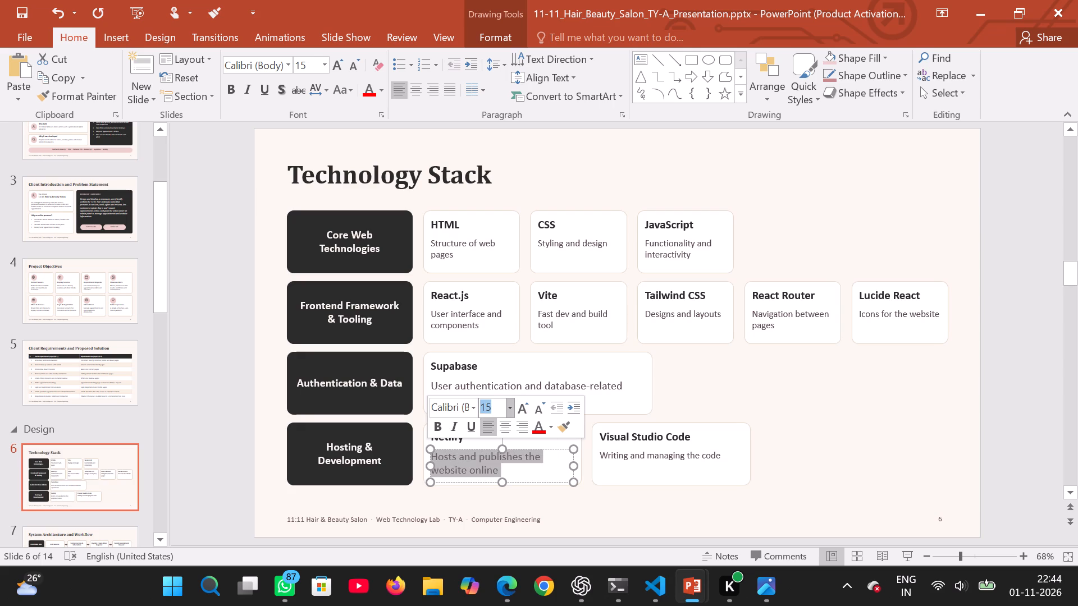
# Set the font size of the Visual Studio Code card's description to 15.
pyautogui.moveTo(719, 456); pyautogui.dragTo(563, 461)
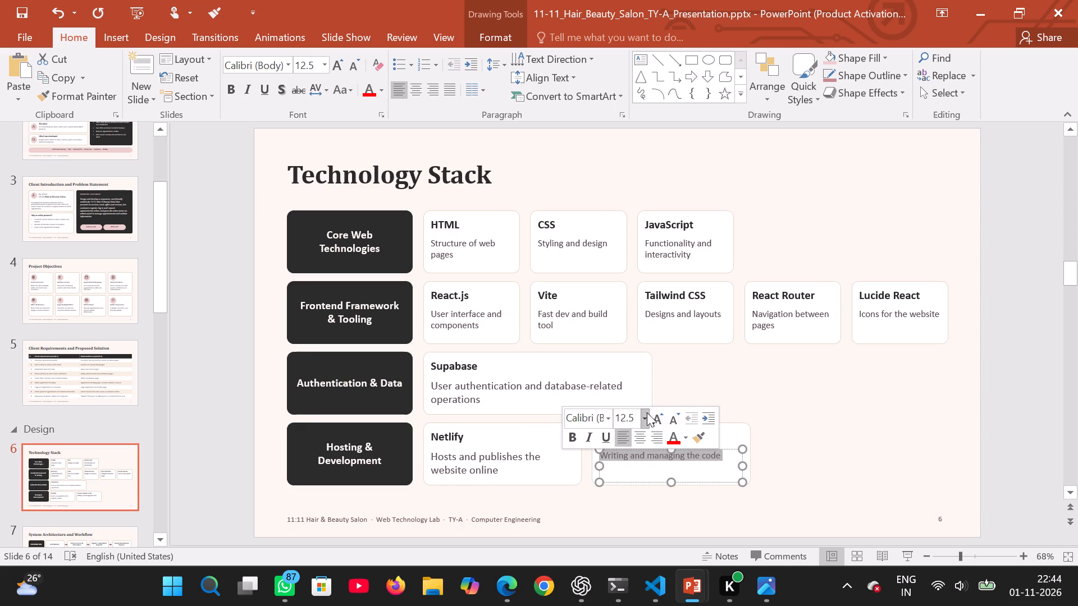
pyautogui.click(632, 412)
pyautogui.write('15')
pyautogui.press('Return')
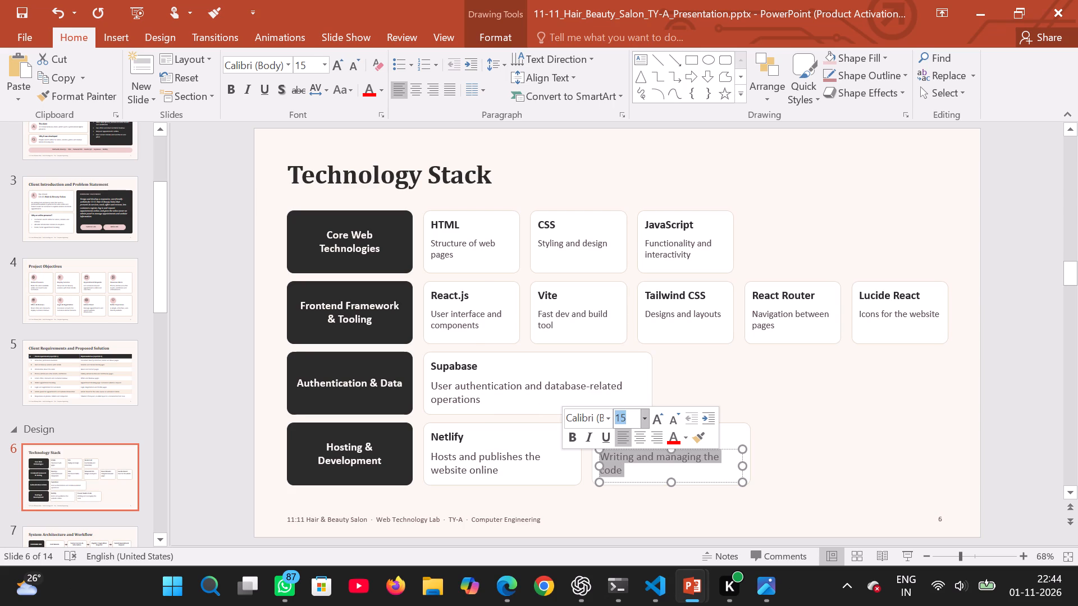
# Set the font size of the React.js card's description to 15.
pyautogui.moveTo(480, 325); pyautogui.dragTo(426, 305)
pyautogui.click(496, 264)
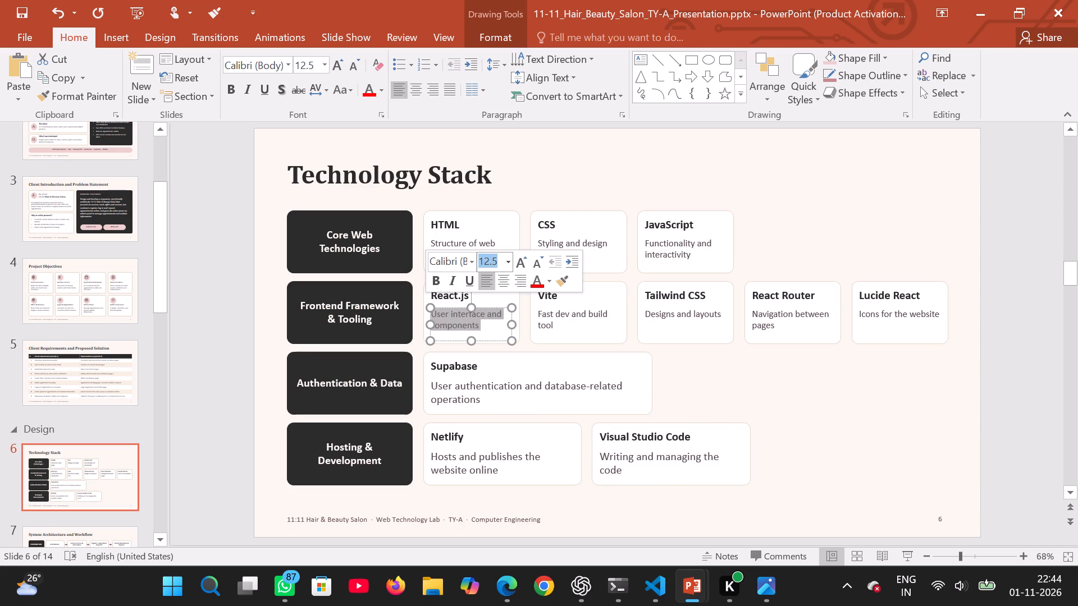
pyautogui.press('1')
pyautogui.press('5')
pyautogui.press('Return')
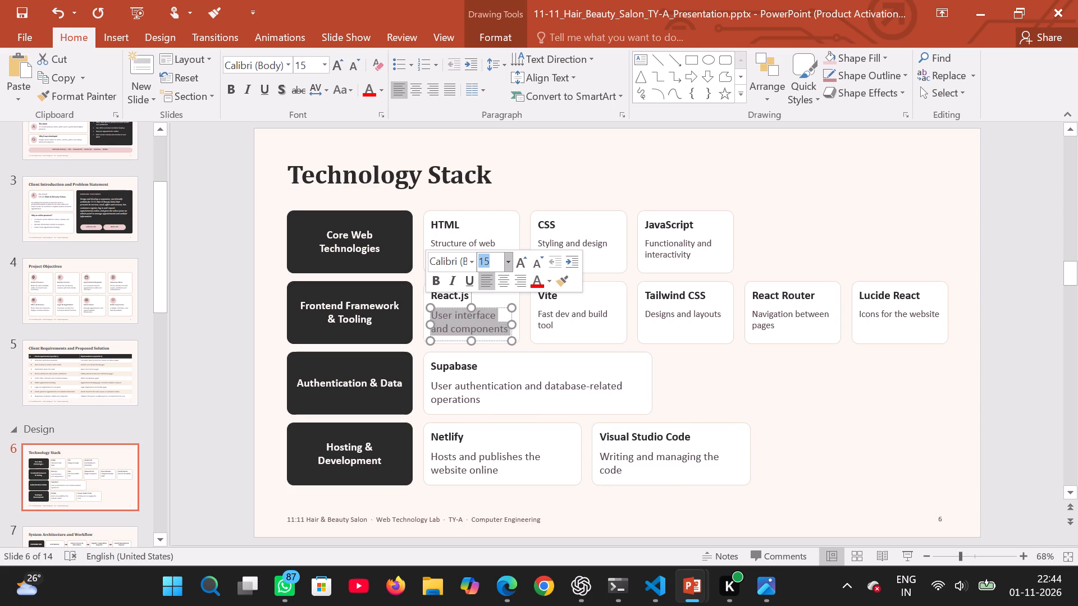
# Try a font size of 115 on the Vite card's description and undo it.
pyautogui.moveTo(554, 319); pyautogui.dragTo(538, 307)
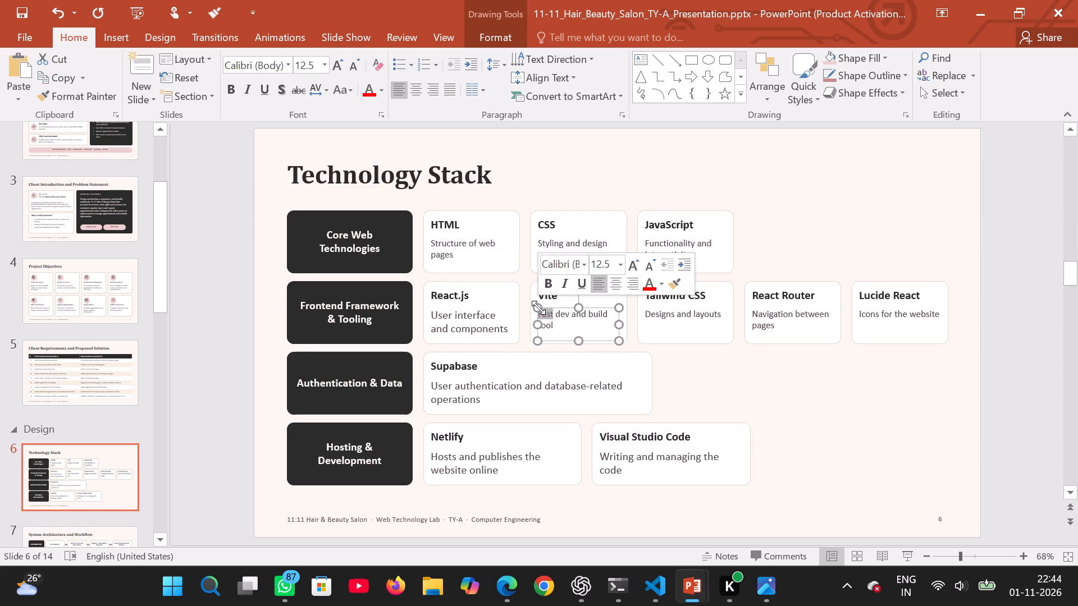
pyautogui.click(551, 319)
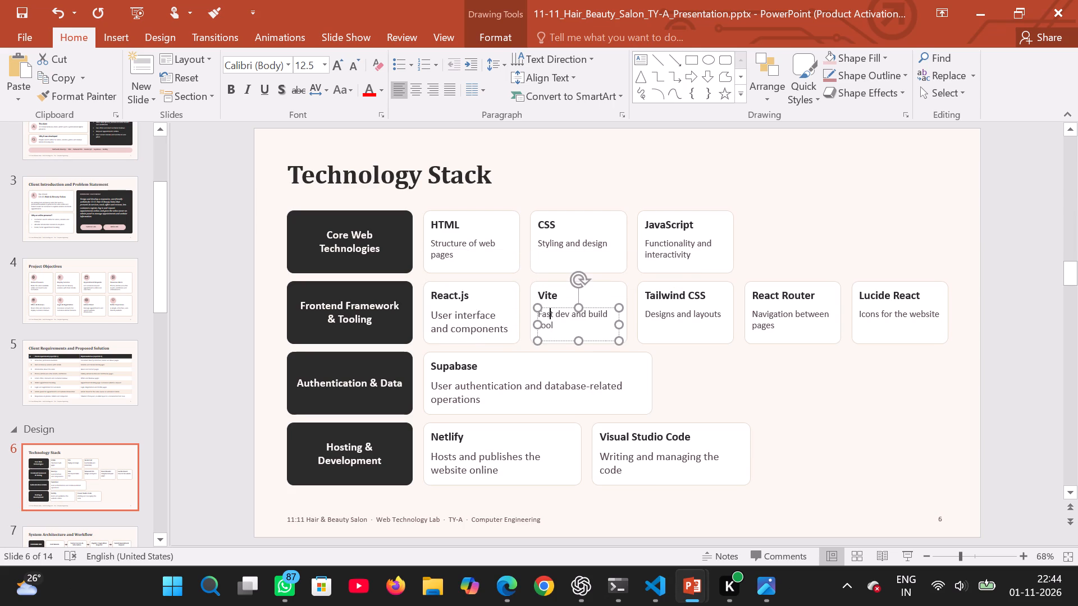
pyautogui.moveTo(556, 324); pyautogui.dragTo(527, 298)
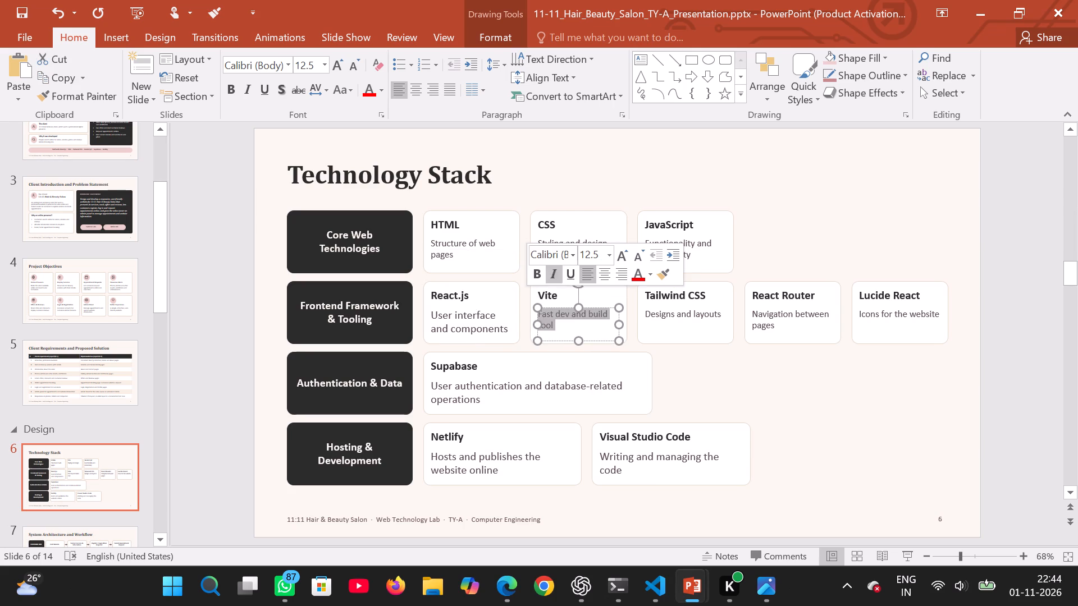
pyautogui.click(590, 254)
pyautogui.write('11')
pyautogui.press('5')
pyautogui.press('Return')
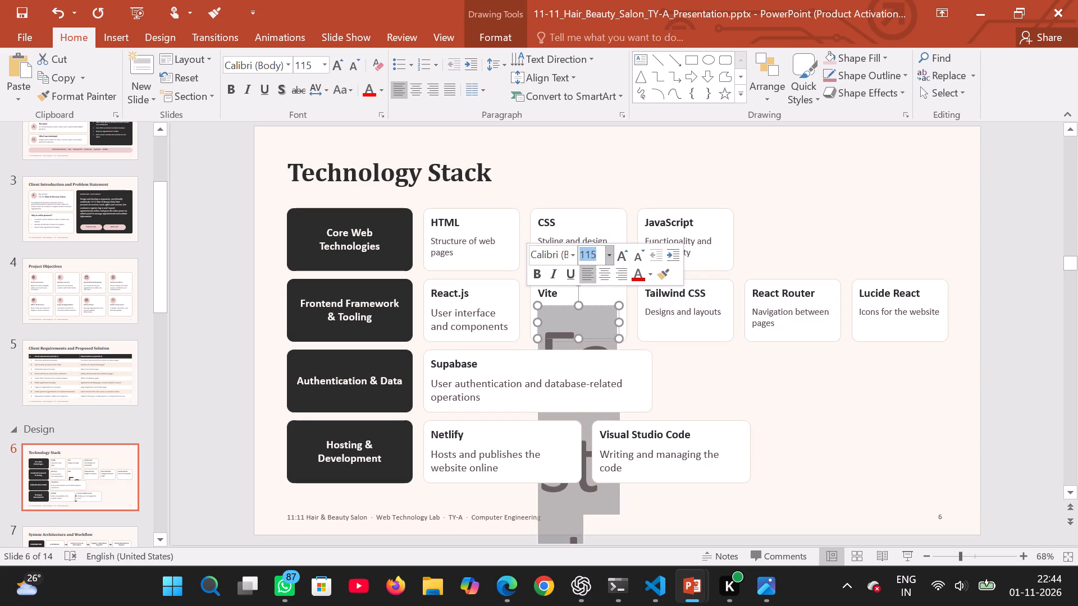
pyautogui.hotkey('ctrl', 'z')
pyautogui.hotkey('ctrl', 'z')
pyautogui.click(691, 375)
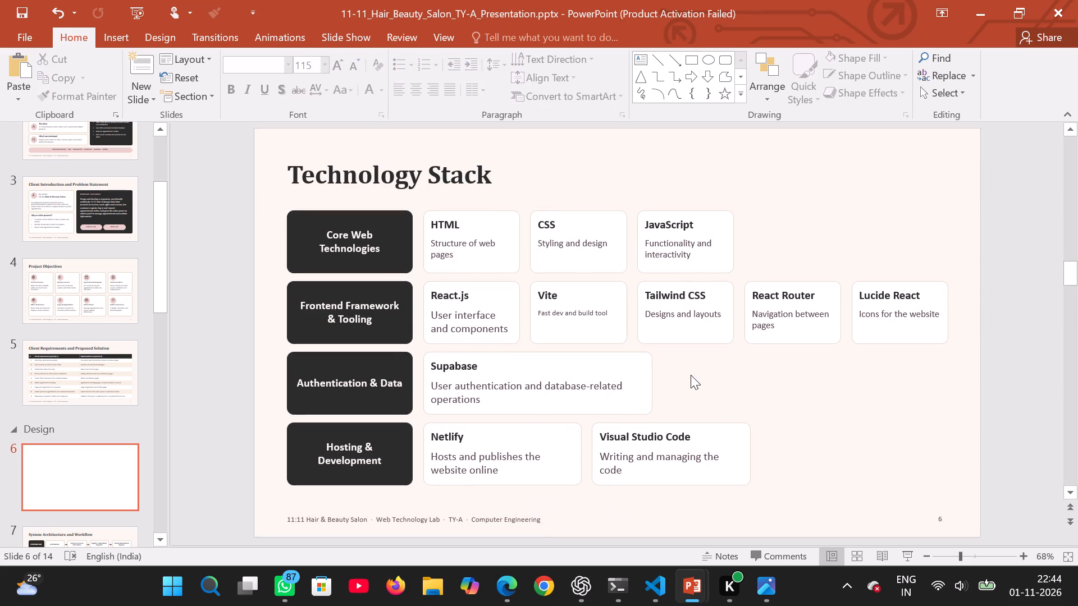
# Set the font size of the Vite card's description to 15.
pyautogui.click(592, 314)
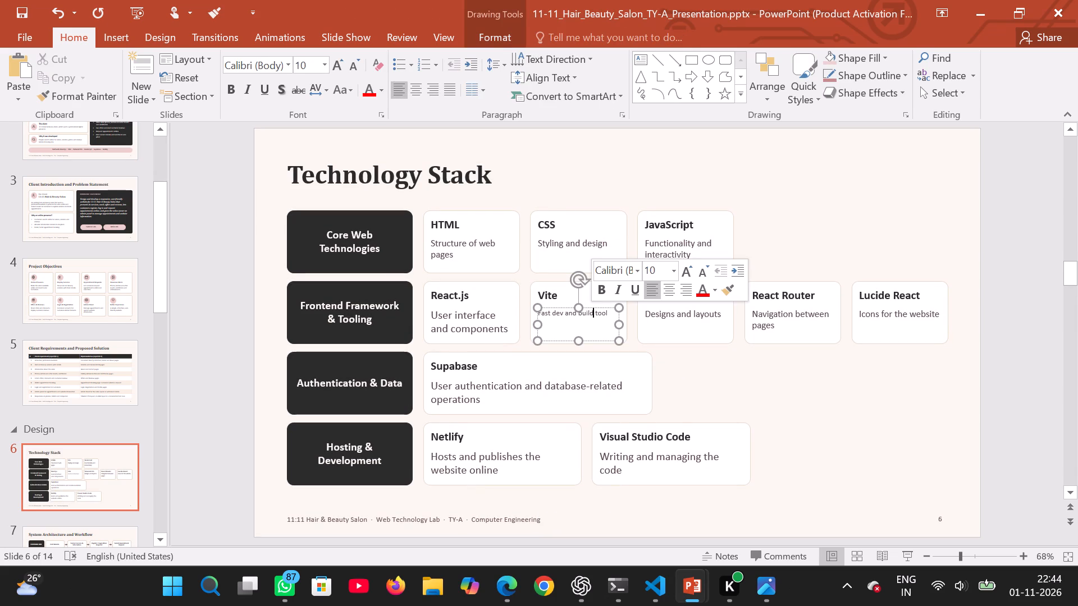
pyautogui.click(609, 311)
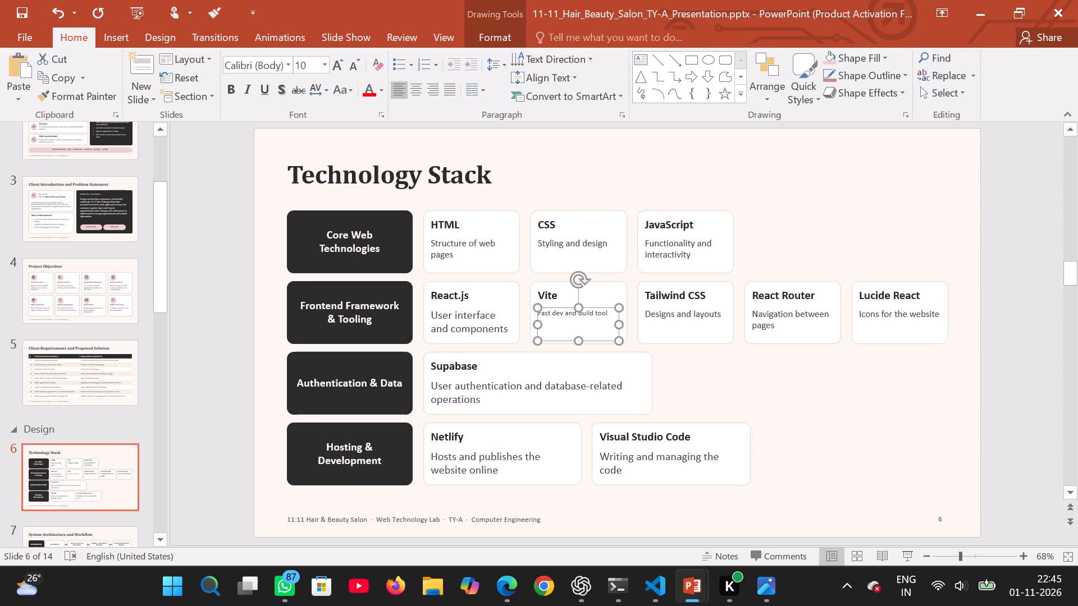
pyautogui.moveTo(606, 314); pyautogui.dragTo(529, 305)
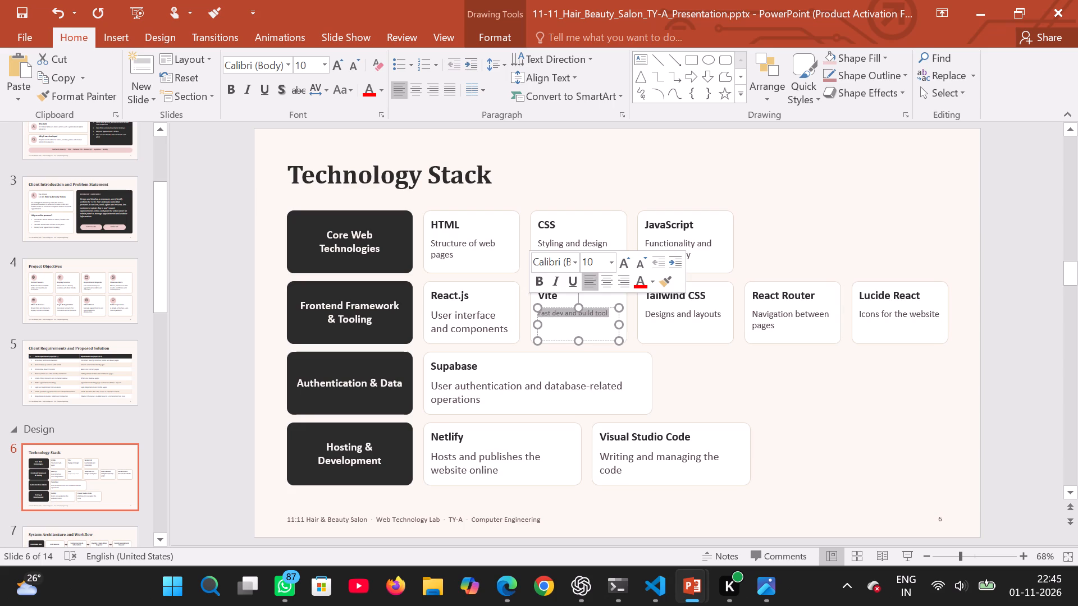
pyautogui.click(597, 262)
pyautogui.press('1')
pyautogui.press('5')
pyautogui.press('Return')
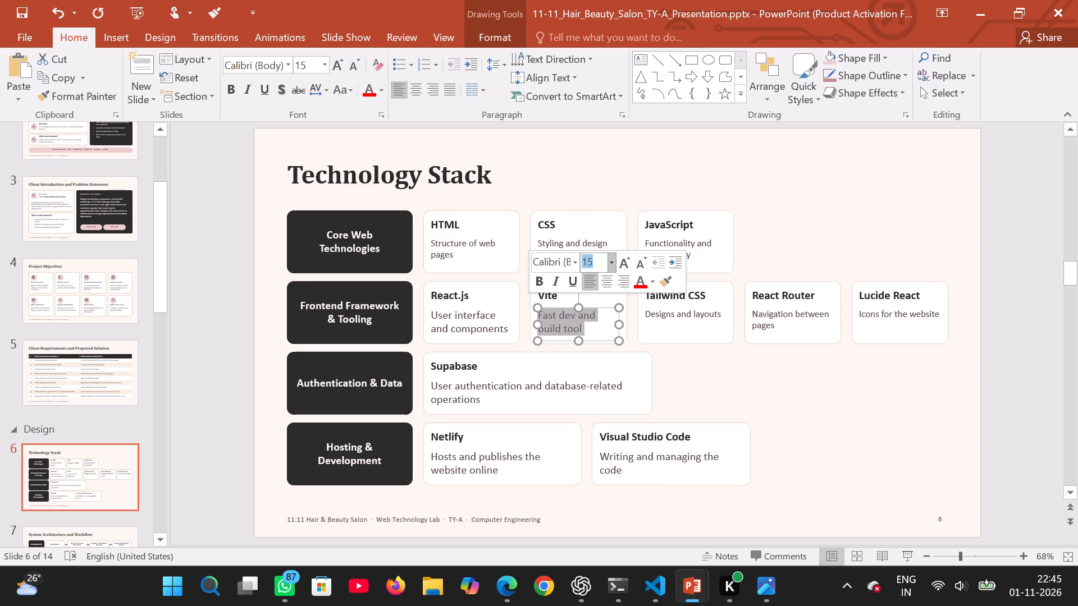
# Set the font size of the Tailwind CSS card's description to 15.
pyautogui.click(698, 317)
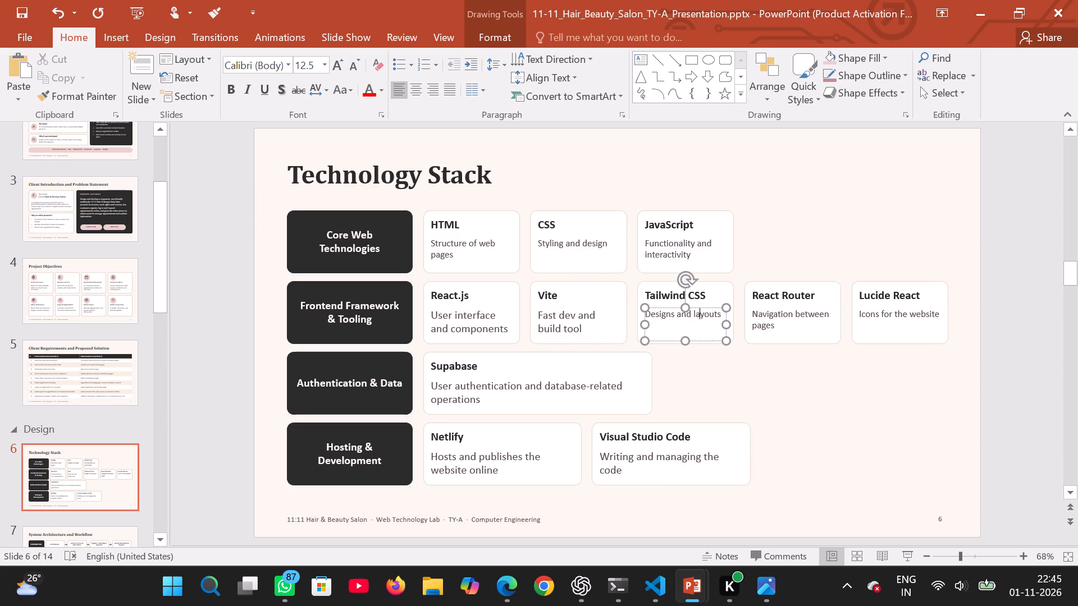
pyautogui.moveTo(720, 317); pyautogui.dragTo(644, 314)
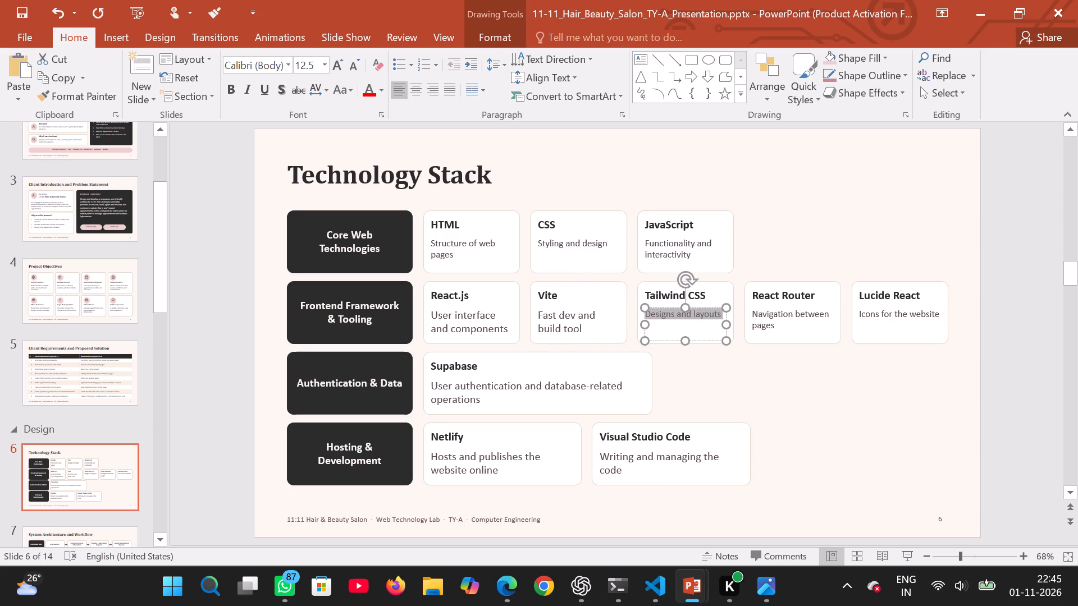
pyautogui.click(712, 266)
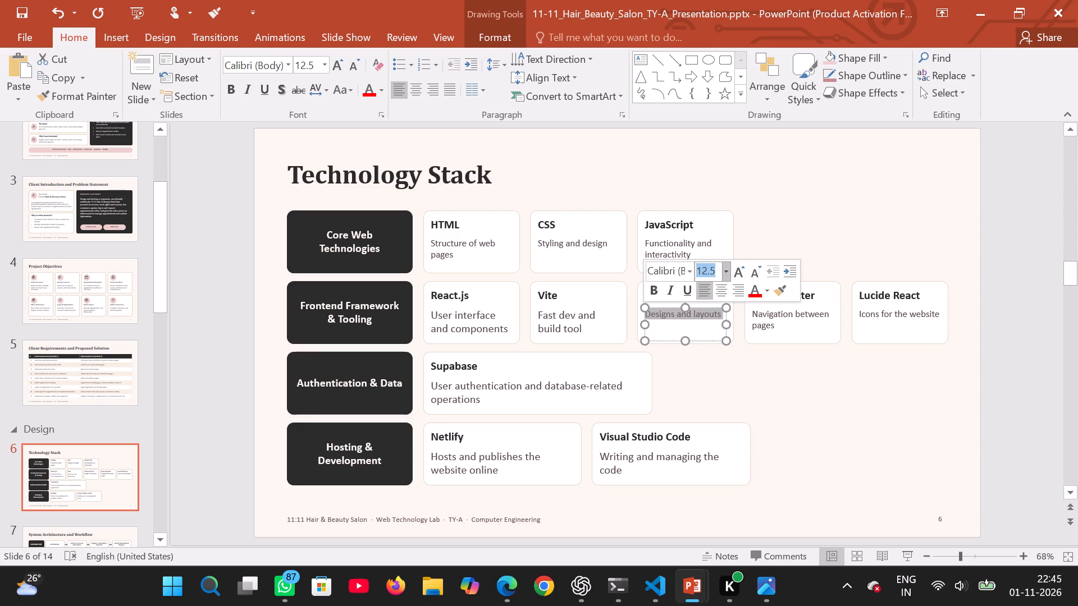
pyautogui.press('1')
pyautogui.press('5')
pyautogui.press('Return')
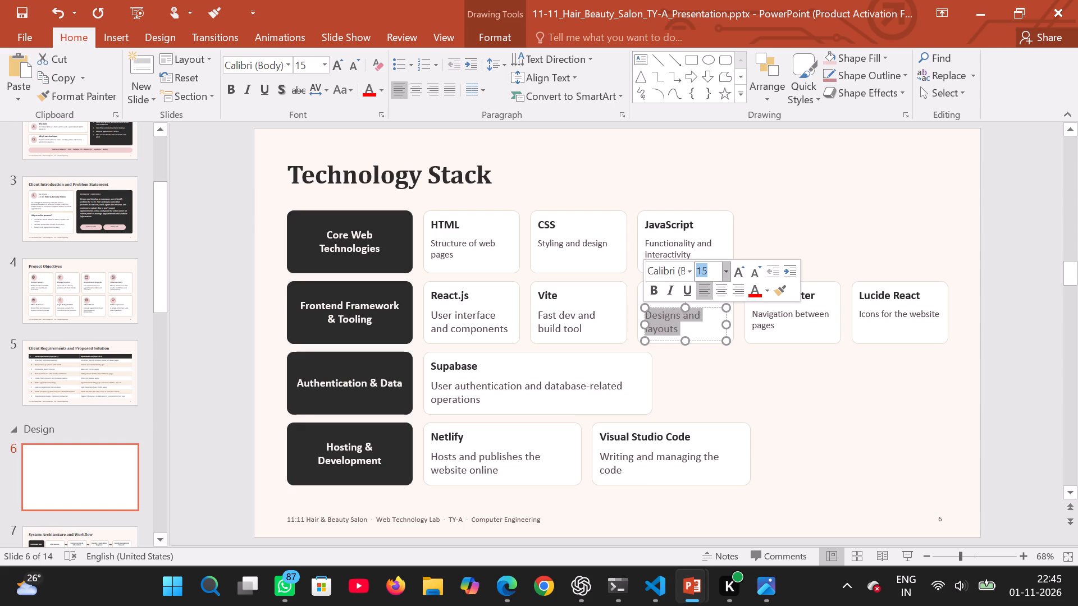
# Set the font size of the React Router card's description to 15.
pyautogui.click(776, 323)
pyautogui.moveTo(776, 323); pyautogui.dragTo(743, 299)
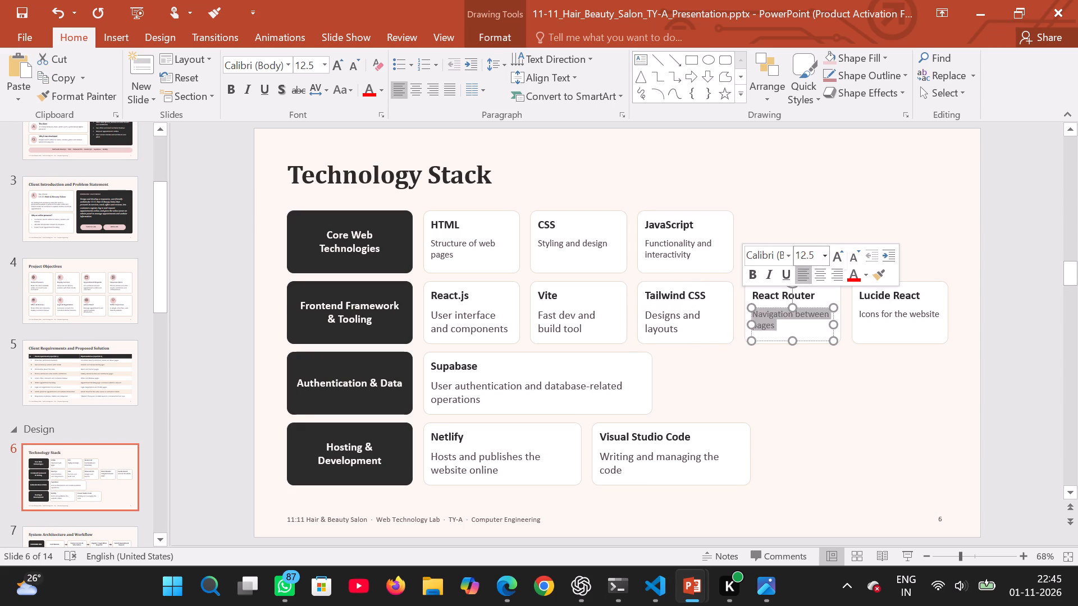
pyautogui.click(803, 252)
pyautogui.write('15')
pyautogui.press('Return')
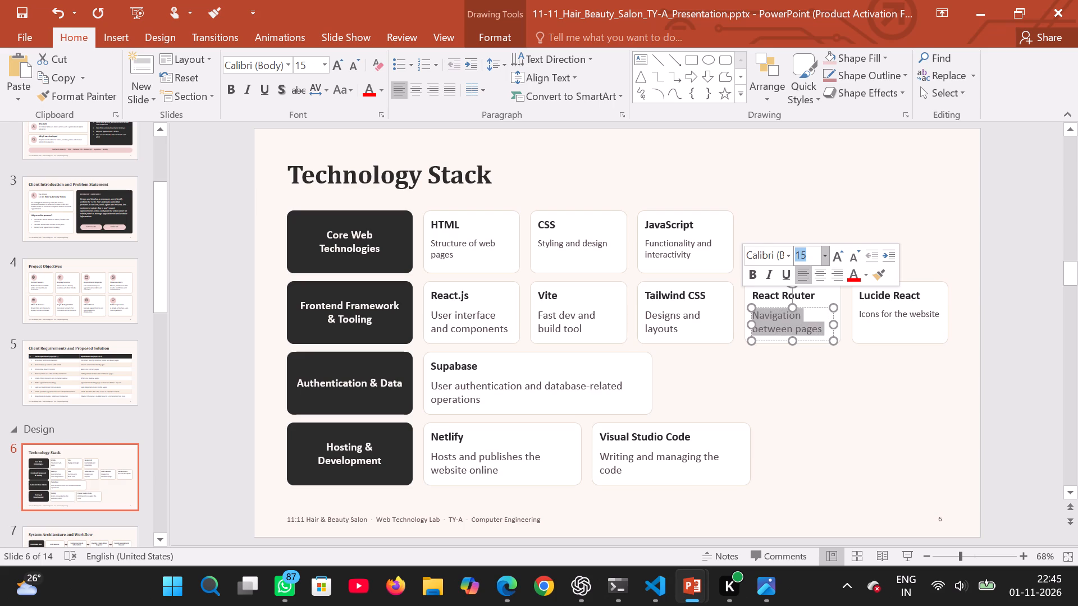
# Set the font size of the Lucide React card's description to 15.
pyautogui.click(891, 307)
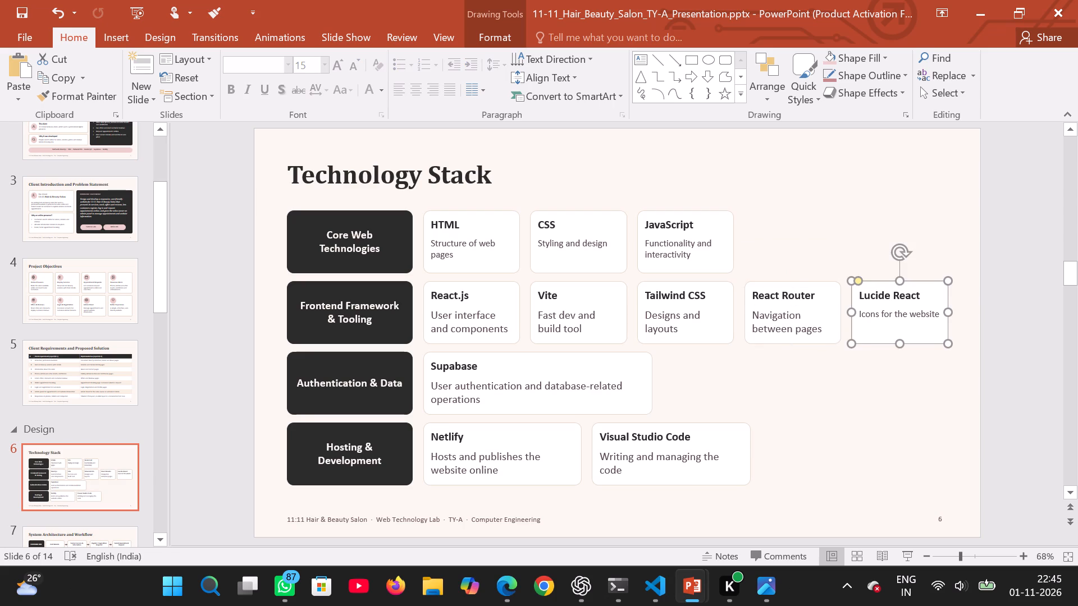
pyautogui.moveTo(937, 314); pyautogui.dragTo(847, 316)
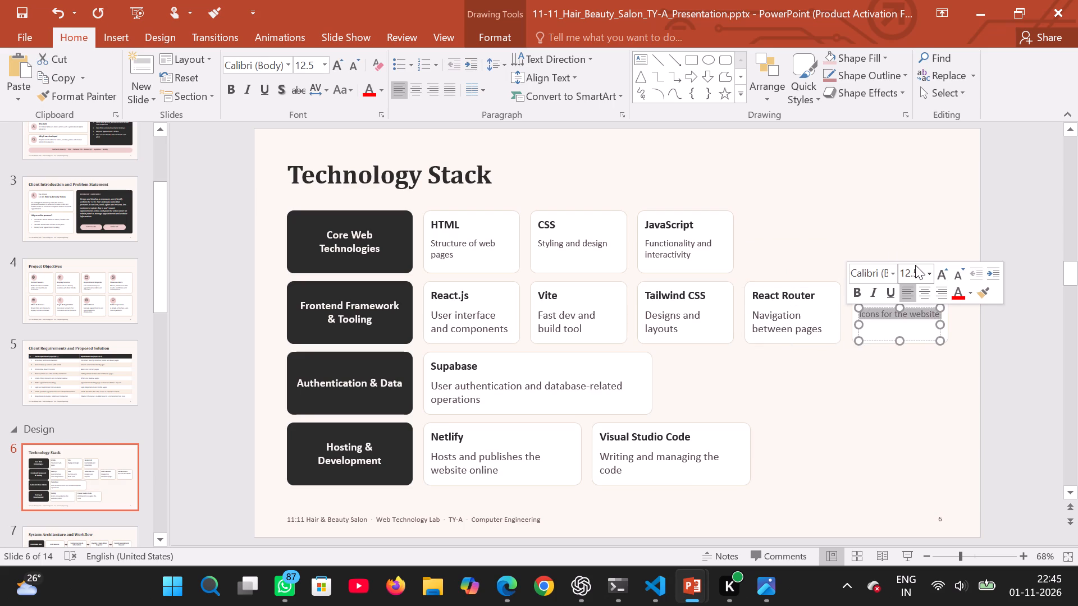
pyautogui.click(915, 265)
pyautogui.click(915, 268)
pyautogui.press('1')
pyautogui.press('5')
pyautogui.press('Return')
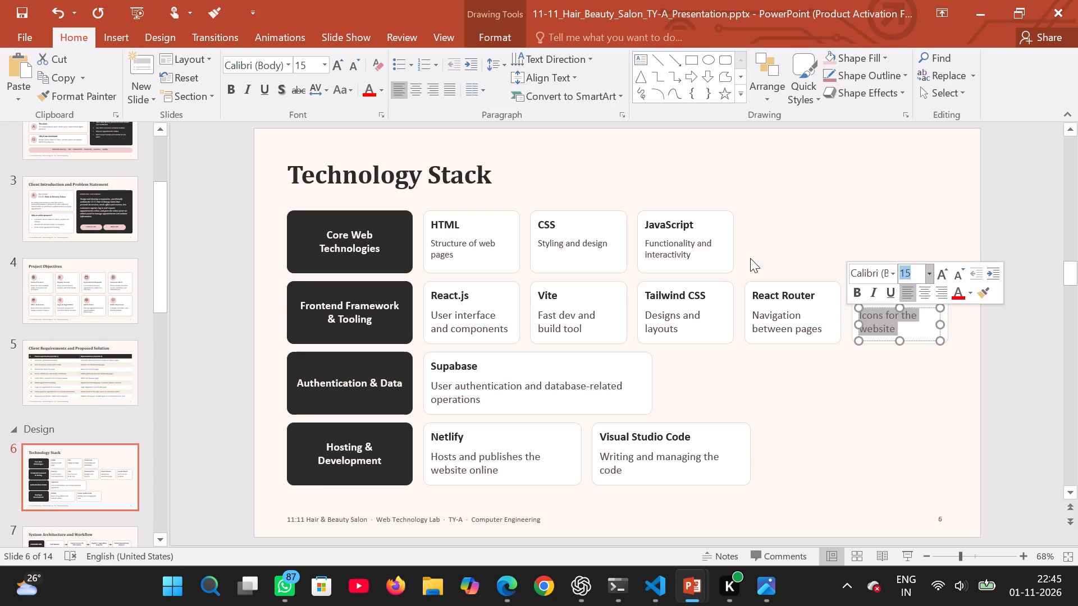
# Set the font size of the JavaScript card's description to 15.
pyautogui.click(695, 251)
pyautogui.moveTo(694, 252); pyautogui.dragTo(628, 227)
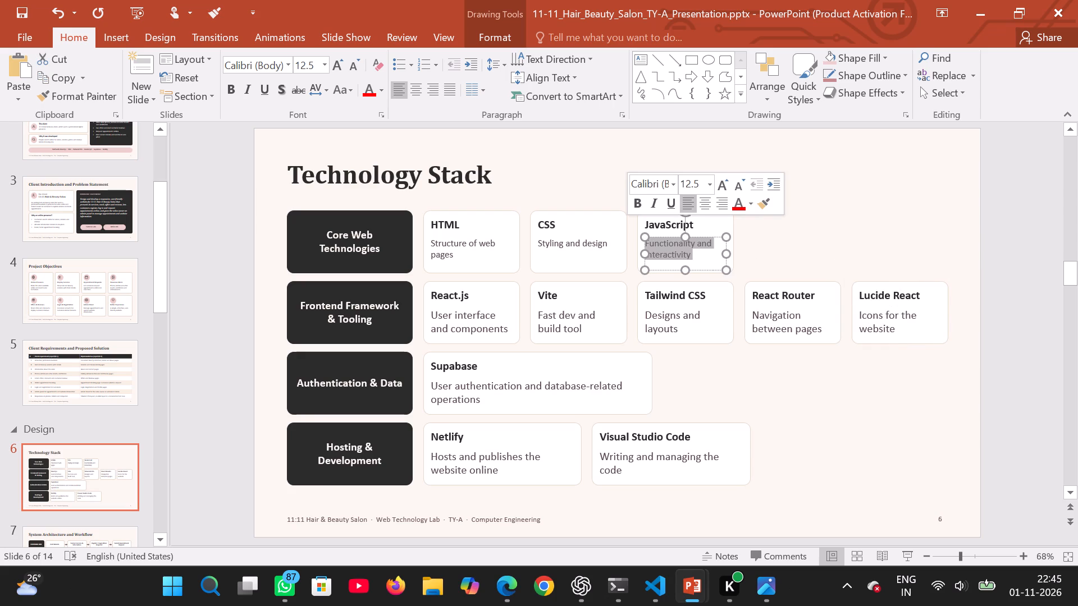
pyautogui.click(692, 185)
pyautogui.press('1')
pyautogui.press('5')
pyautogui.press('Return')
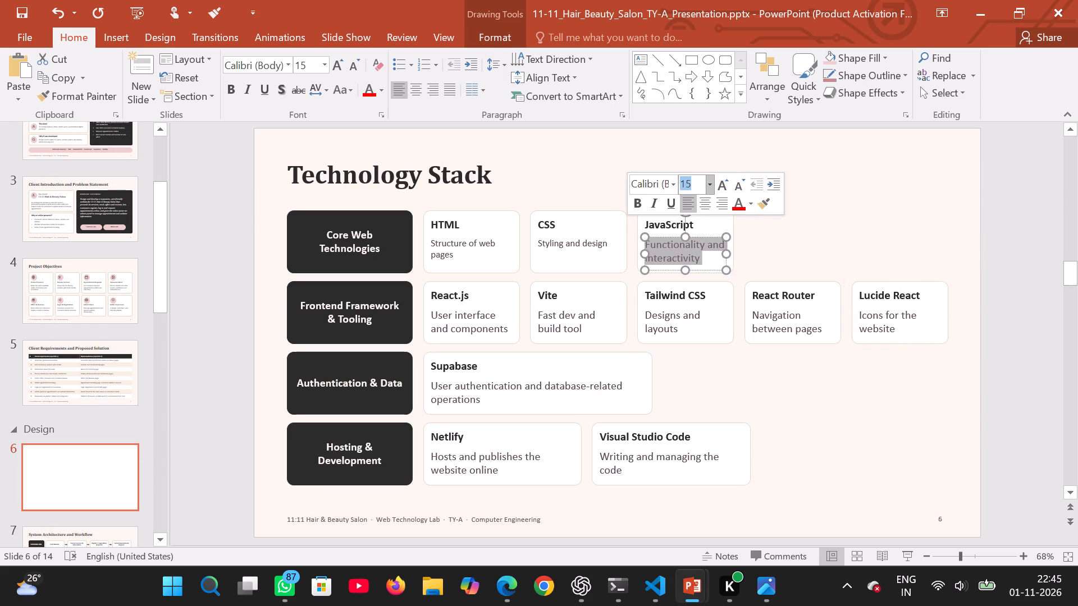
# Set the font size of the CSS card's description to 15.
pyautogui.click(591, 249)
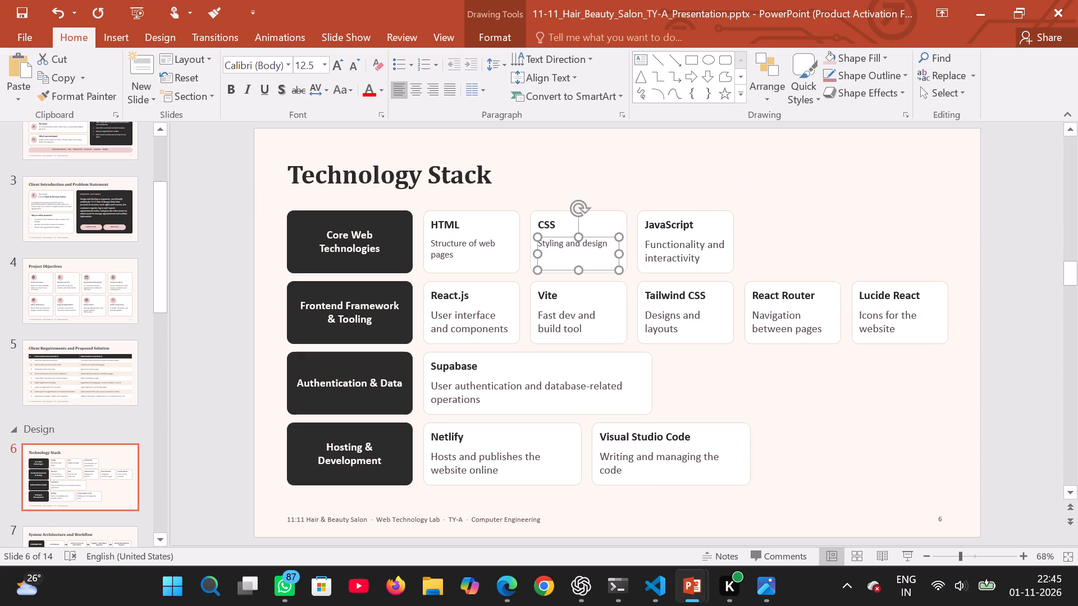
pyautogui.moveTo(605, 243); pyautogui.dragTo(529, 247)
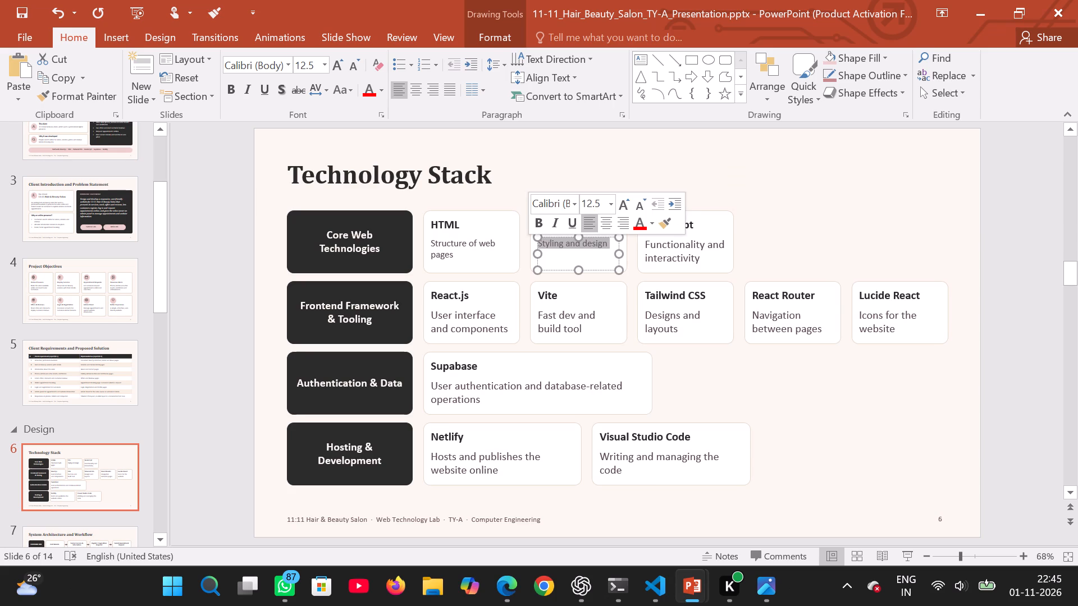
pyautogui.click(595, 204)
pyautogui.press('1')
pyautogui.press('5')
pyautogui.press('Return')
# Set the font size of the HTML card's description to 15.
pyautogui.click(462, 242)
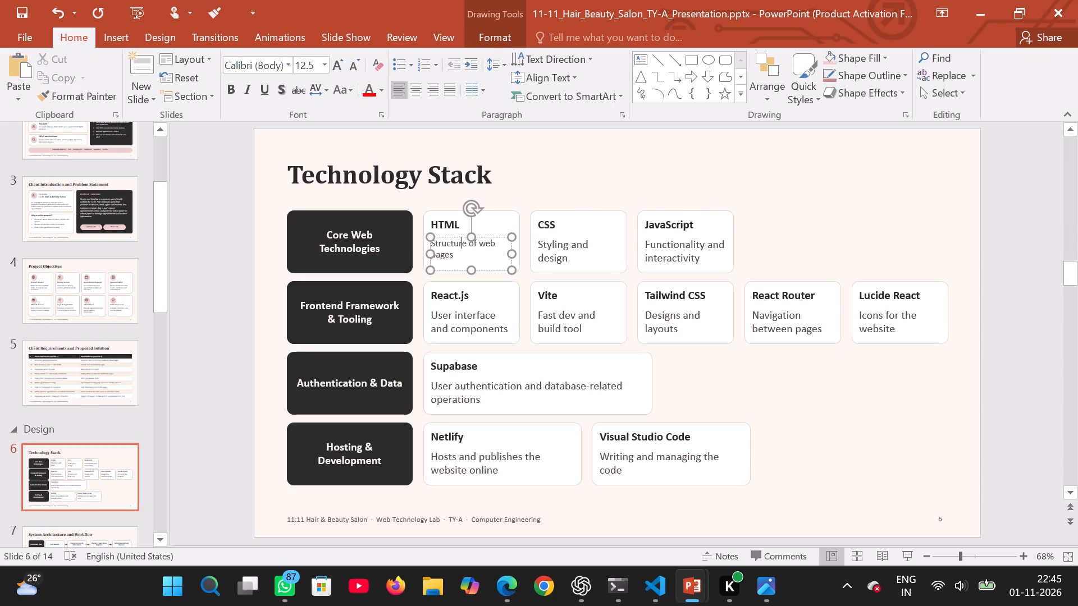
pyautogui.moveTo(456, 255); pyautogui.dragTo(407, 231)
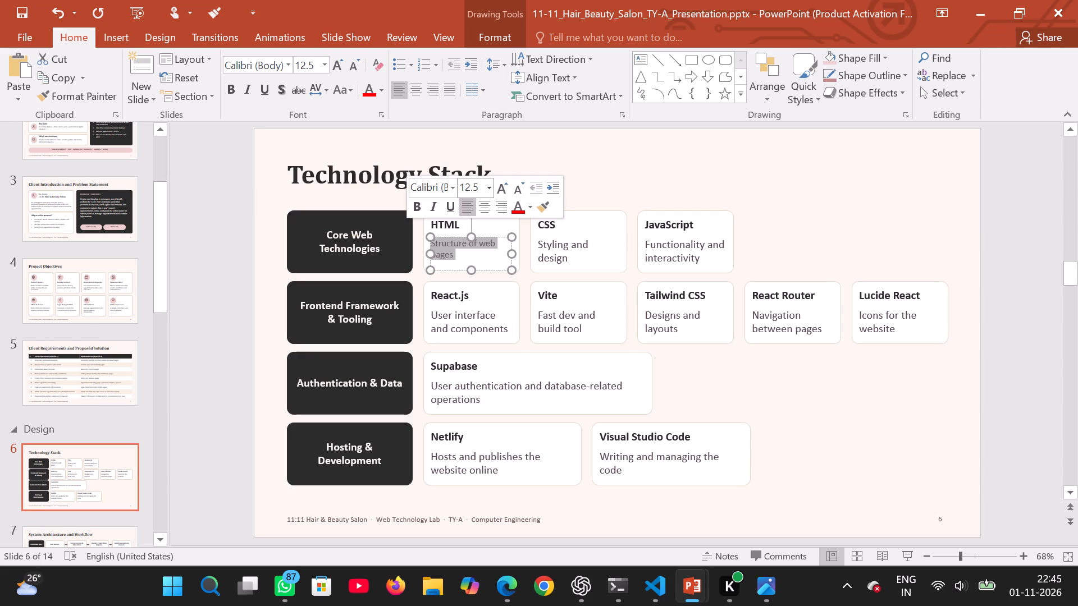
pyautogui.click(477, 182)
pyautogui.press('1')
pyautogui.press('5')
pyautogui.press('Return')
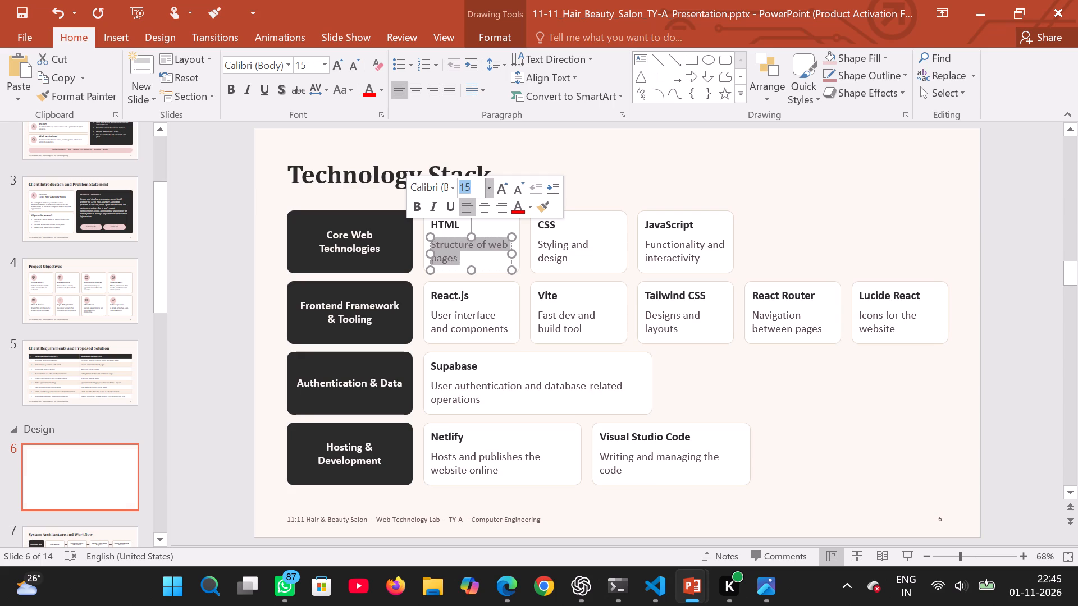
# Check the text sizes of the Technology Stack labels and headings and of the boxes on the System Architecture and Workflow slide.
pyautogui.moveTo(377, 242); pyautogui.dragTo(380, 245)
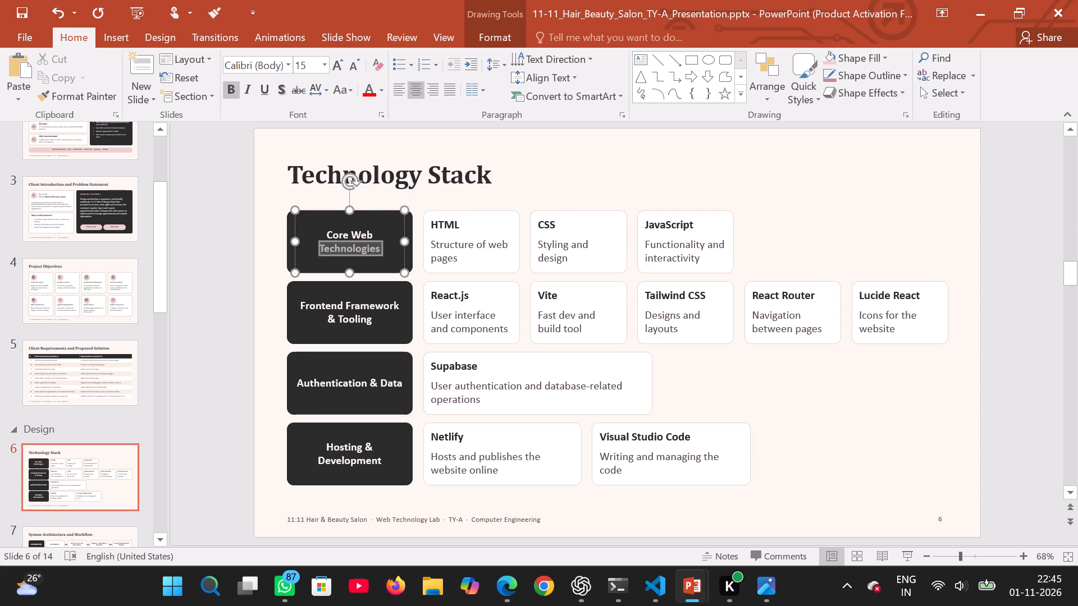
pyautogui.moveTo(380, 245); pyautogui.dragTo(383, 250)
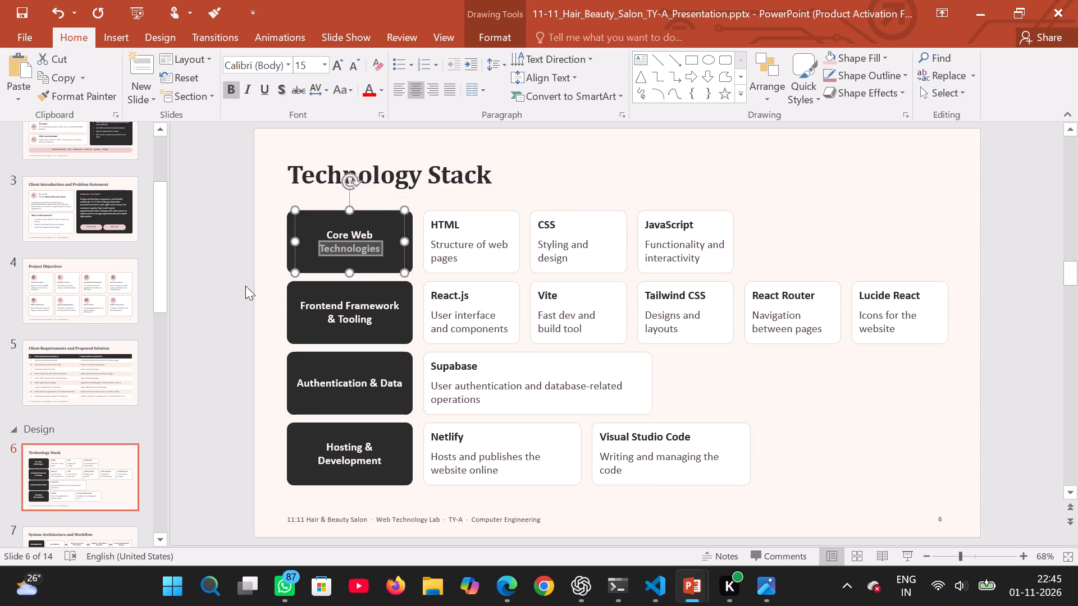
pyautogui.click(240, 286)
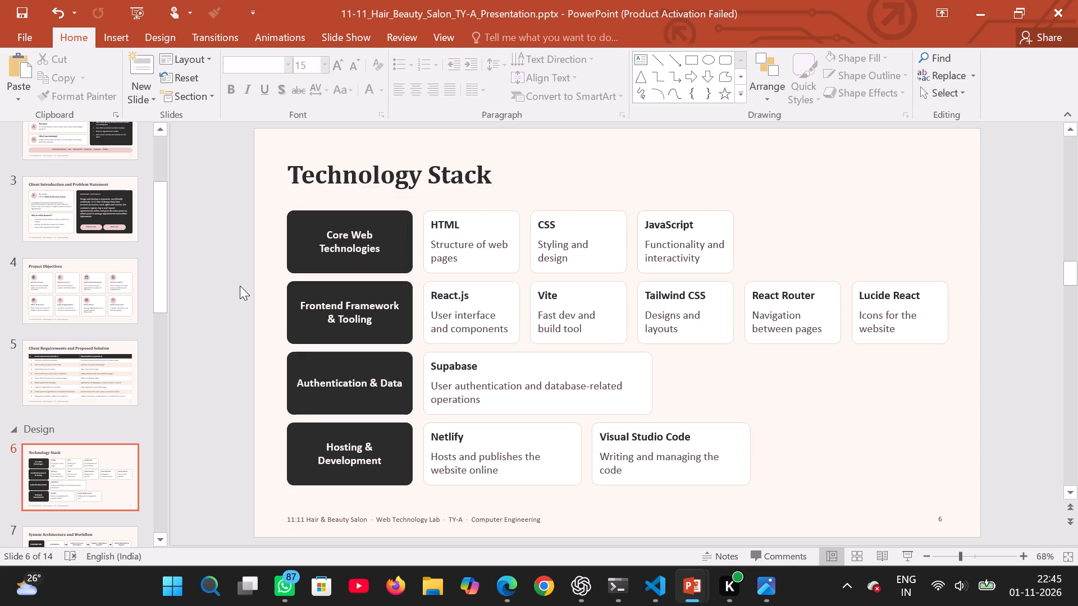
pyautogui.click(446, 437)
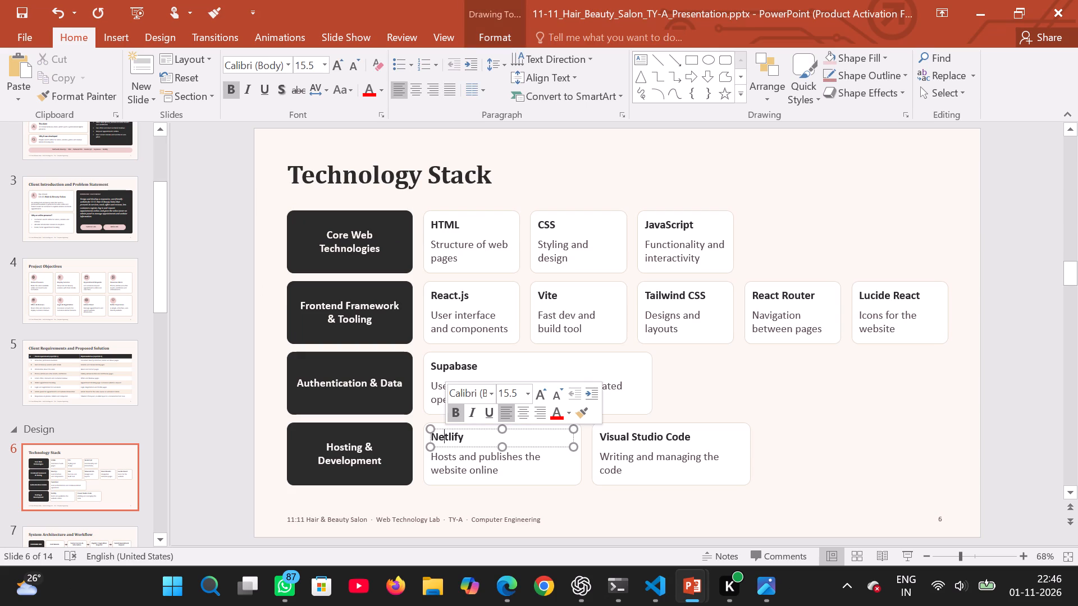
pyautogui.click(219, 398)
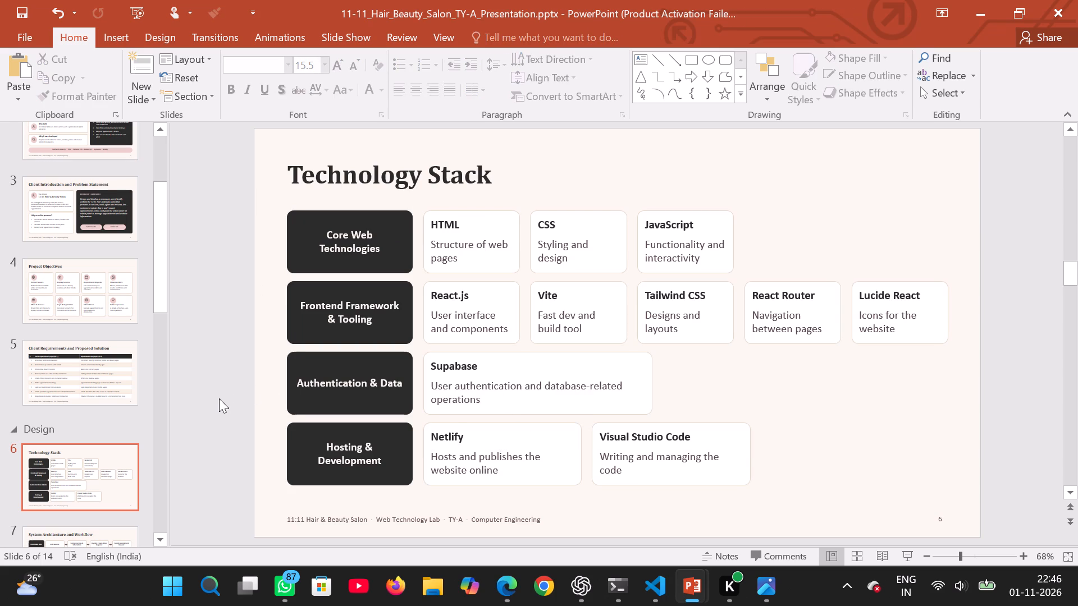
pyautogui.scroll(-2, 89, 465)
pyautogui.click(89, 465)
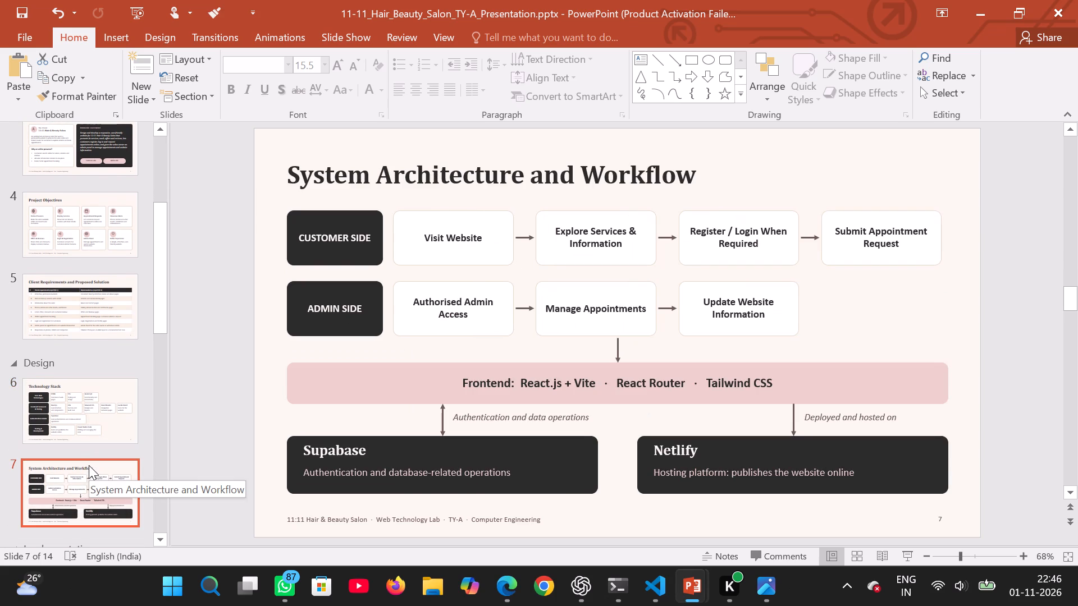
pyautogui.click(350, 469)
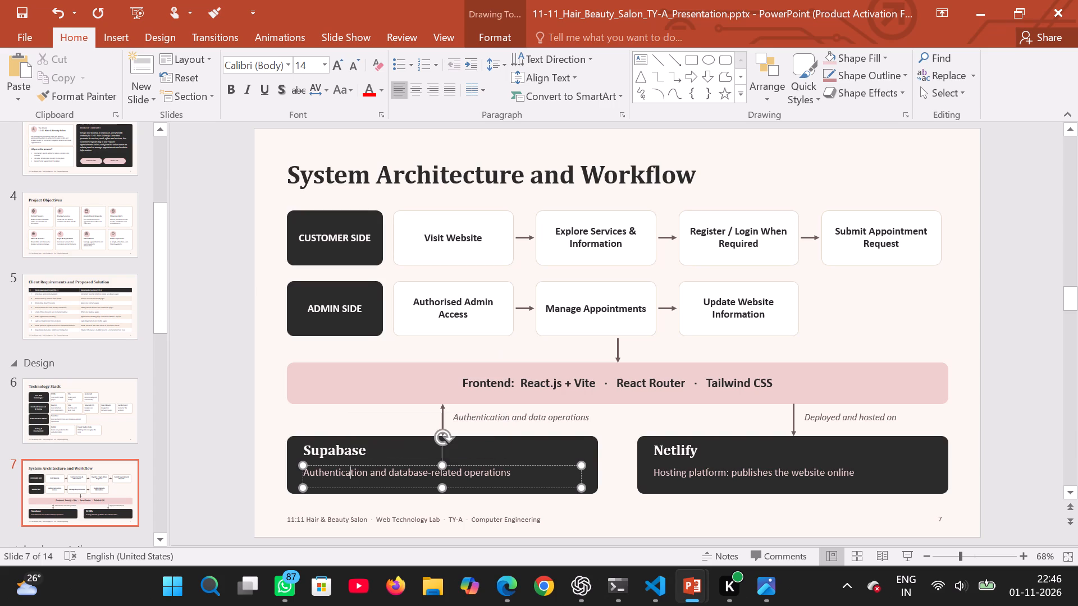
pyautogui.click(471, 303)
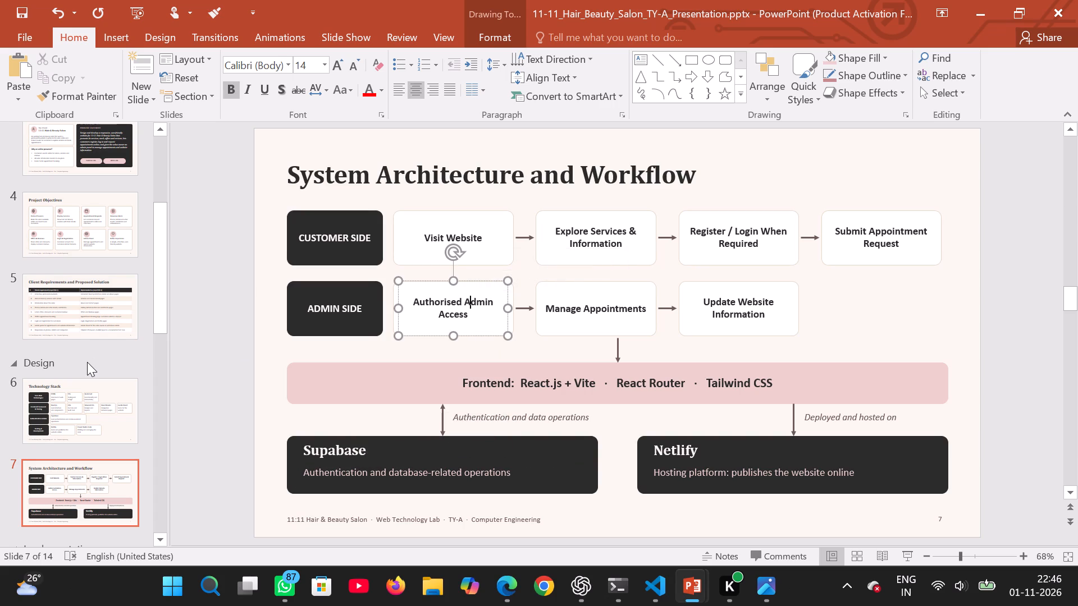
# On the Admin Panel and Data Management slide, set the font size of the Appointment management description to 15.
pyautogui.scroll(-1, 87, 362)
pyautogui.scroll(-1, 68, 448)
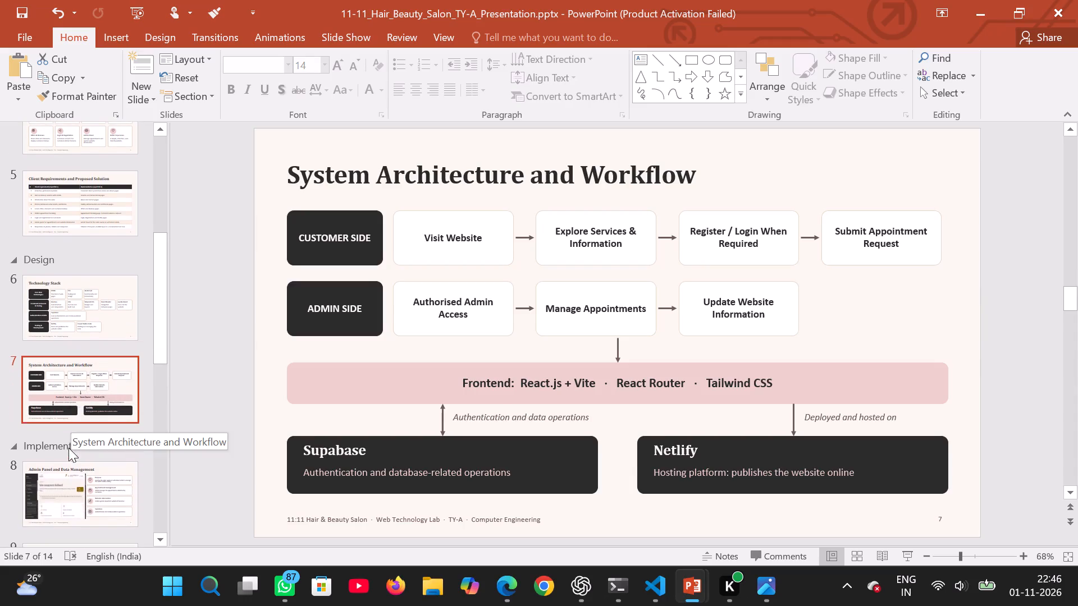
pyautogui.click(67, 478)
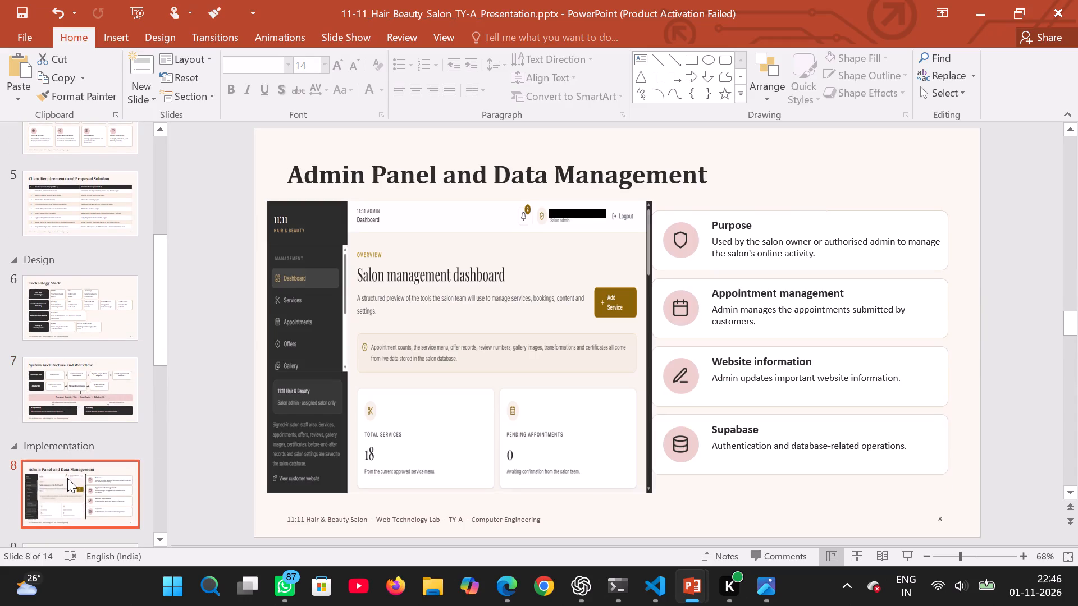
pyautogui.click(754, 317)
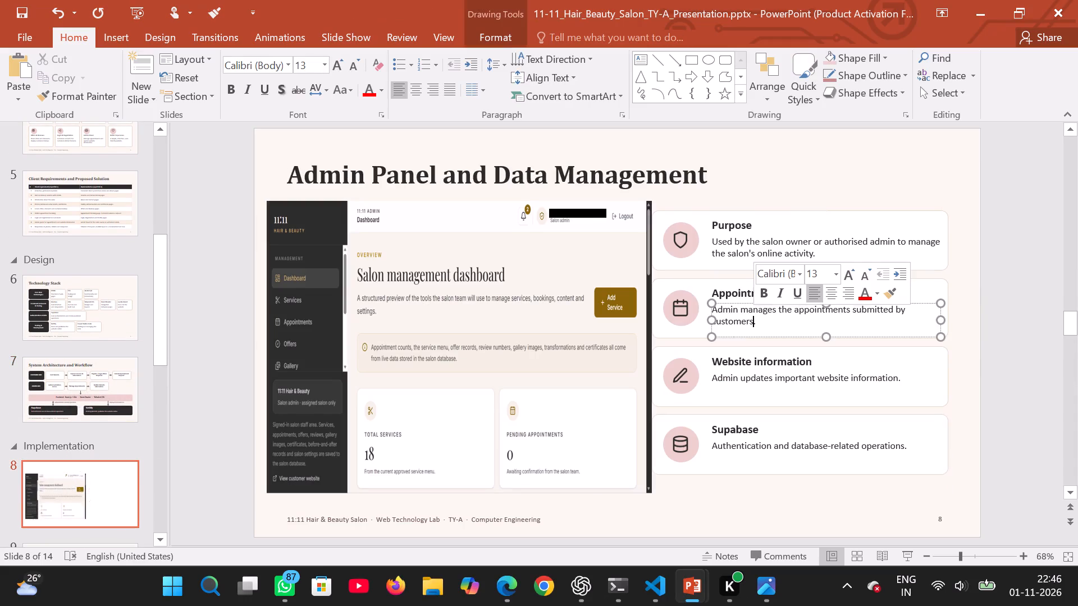
pyautogui.moveTo(754, 317); pyautogui.dragTo(698, 294)
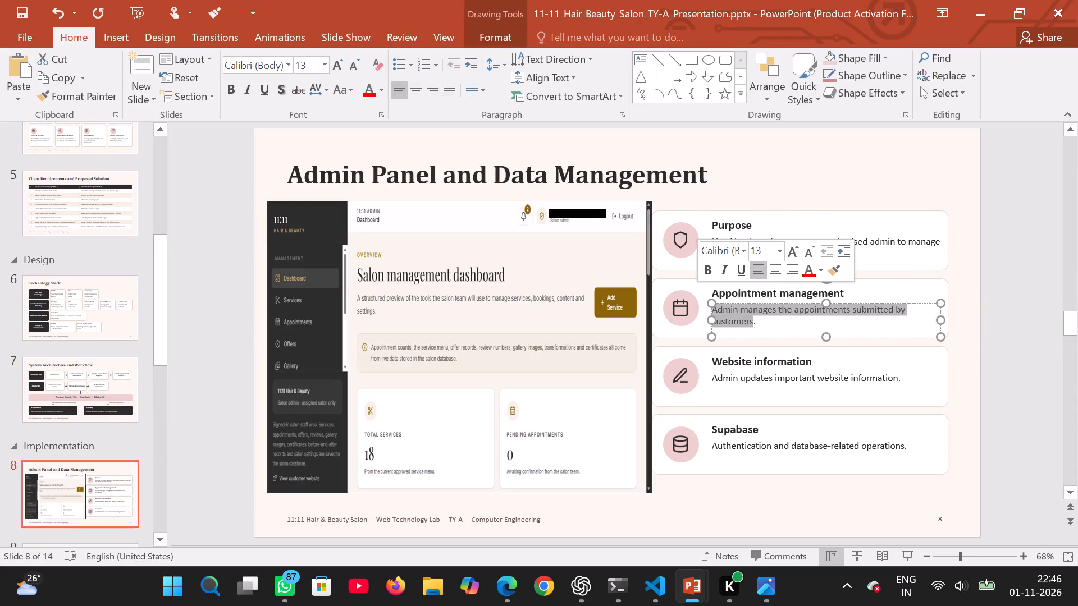
pyautogui.click(765, 248)
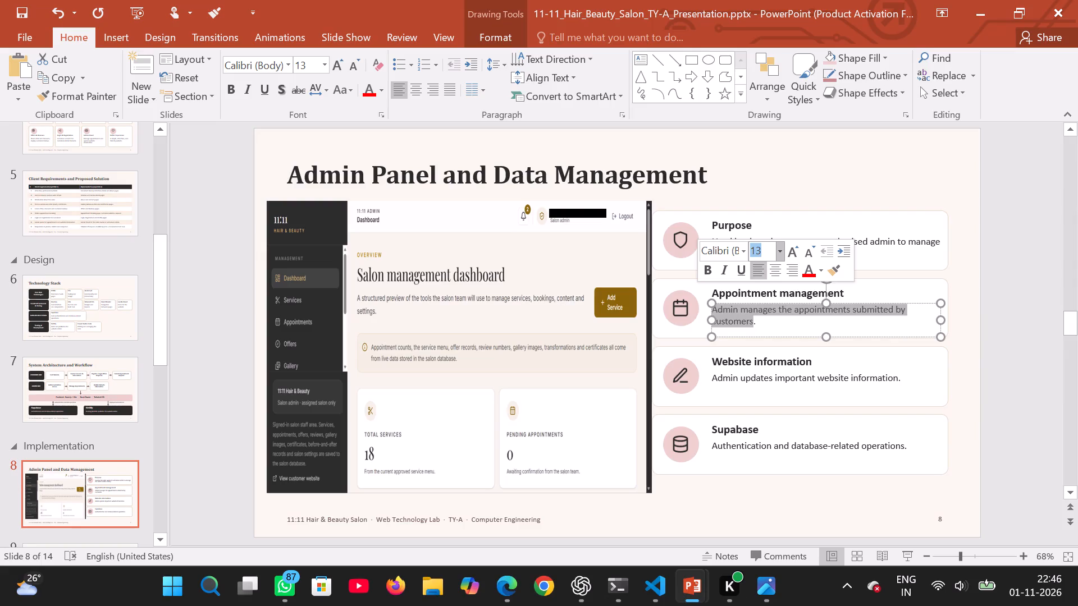
pyautogui.press('1')
pyautogui.press('5')
pyautogui.press('Return')
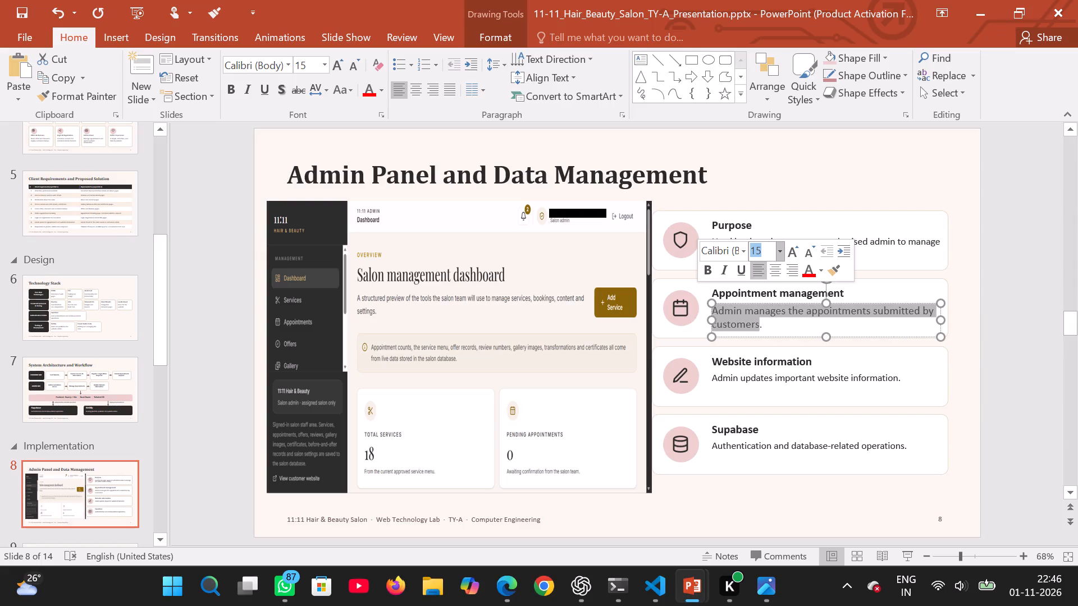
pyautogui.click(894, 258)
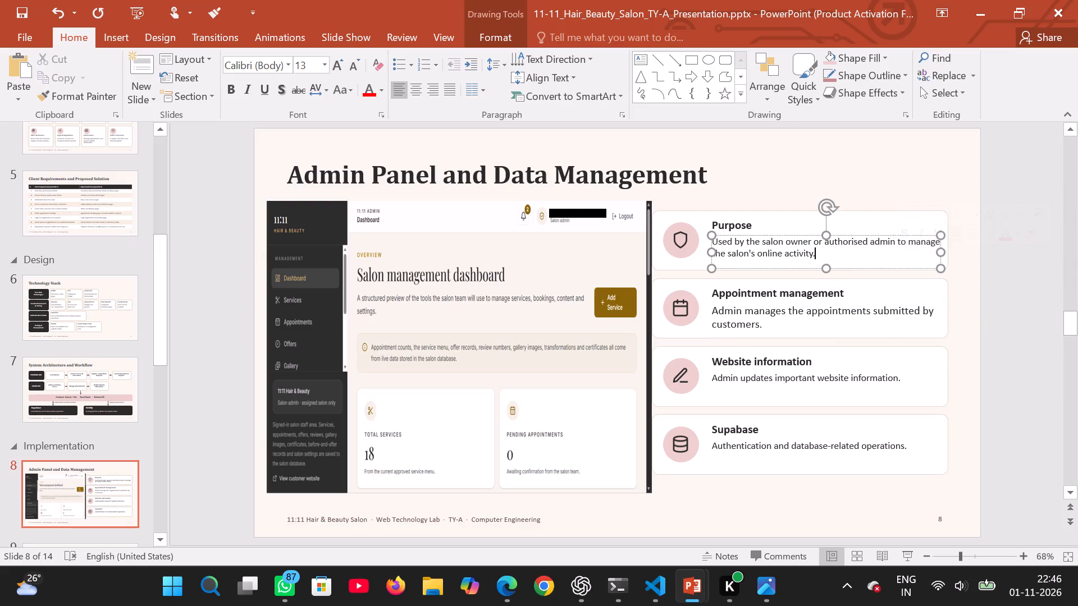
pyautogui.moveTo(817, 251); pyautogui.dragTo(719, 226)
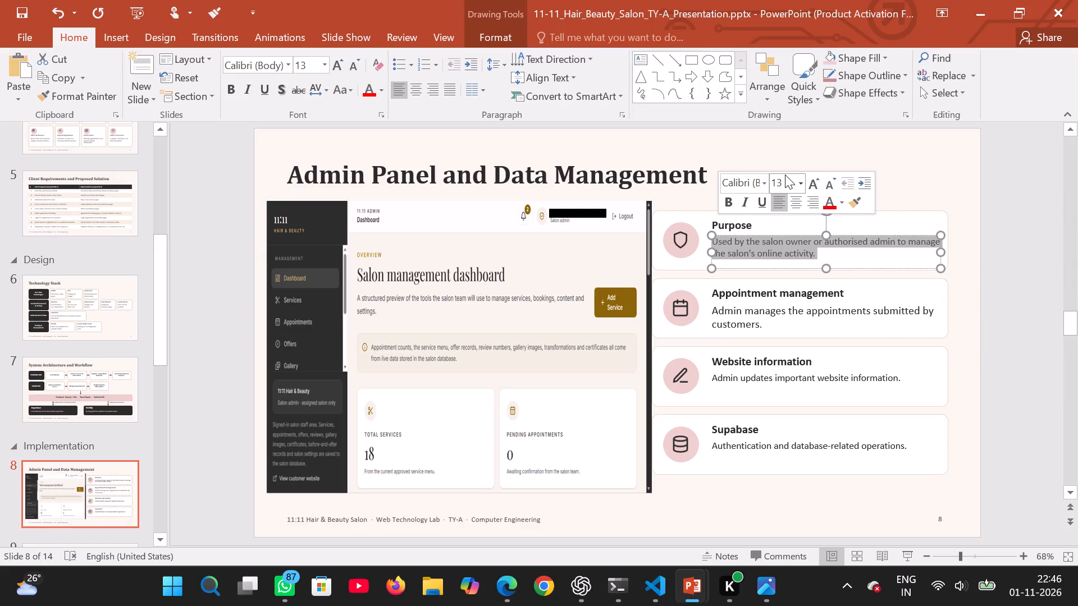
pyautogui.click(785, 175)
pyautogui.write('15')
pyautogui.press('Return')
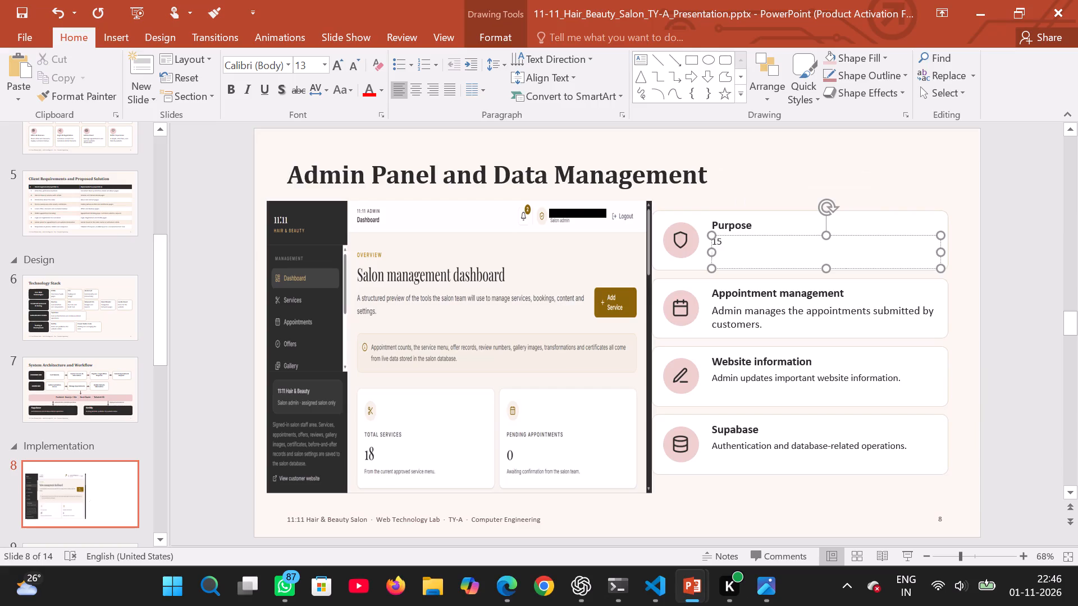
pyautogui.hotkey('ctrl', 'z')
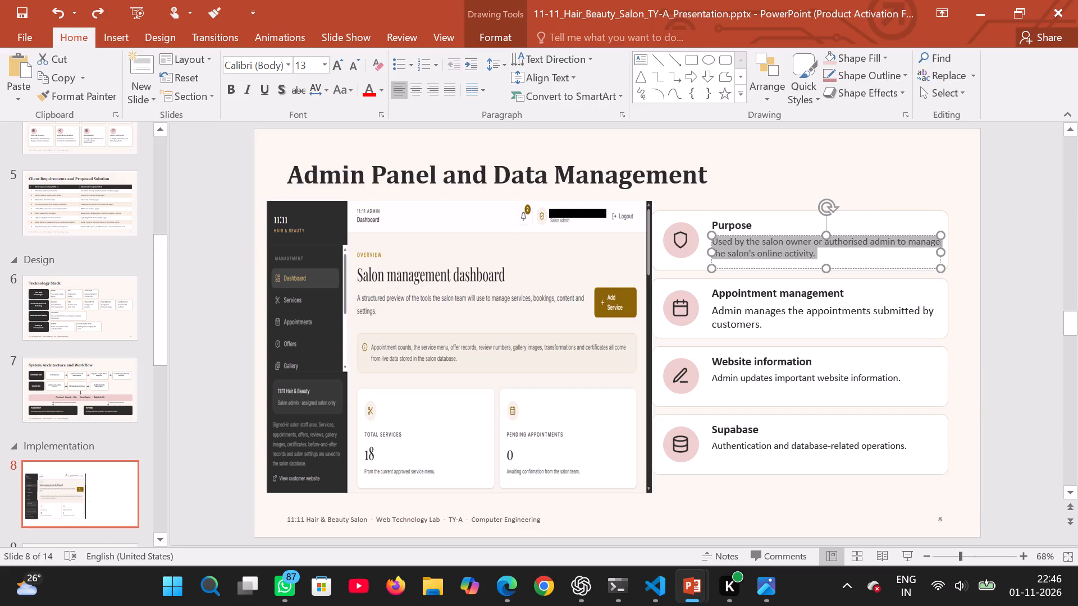
# Set the font size of the Purpose description to 15.
pyautogui.click(802, 240)
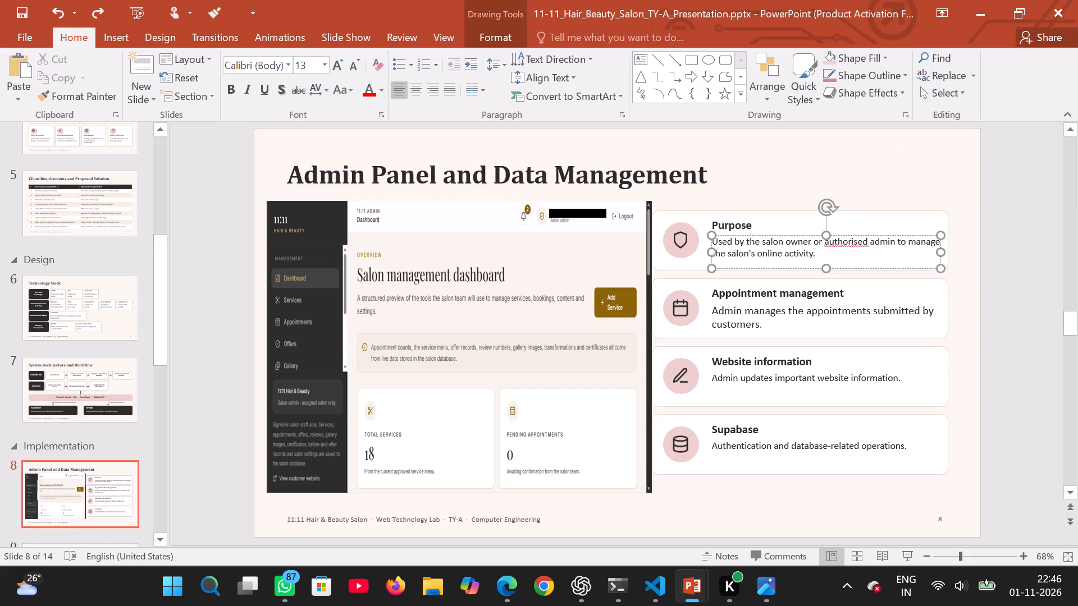
pyautogui.moveTo(816, 254); pyautogui.dragTo(702, 229)
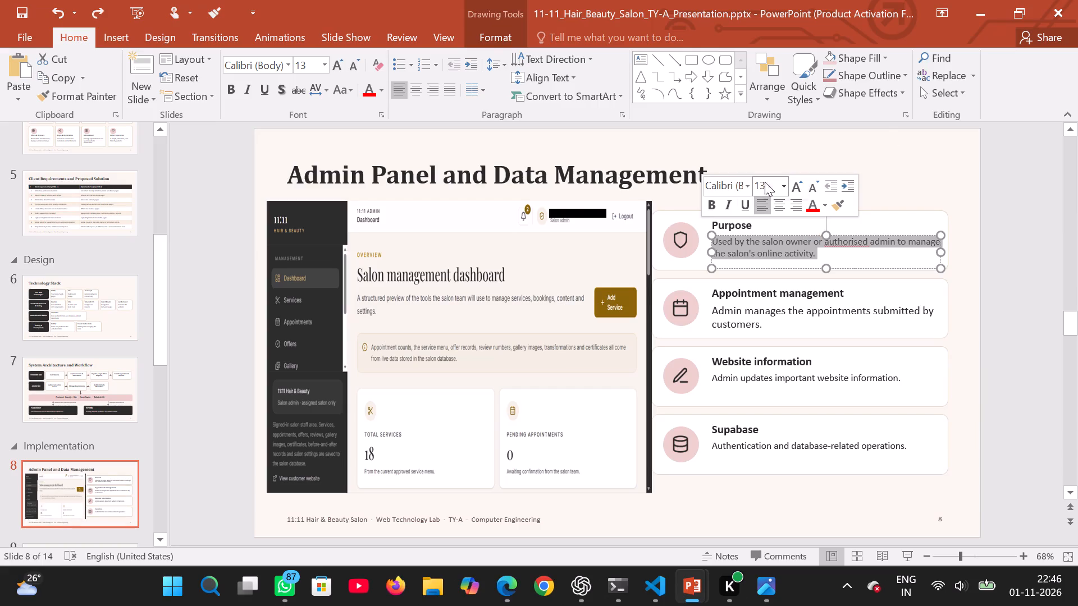
pyautogui.click(765, 182)
pyautogui.write('15')
pyautogui.press('Return')
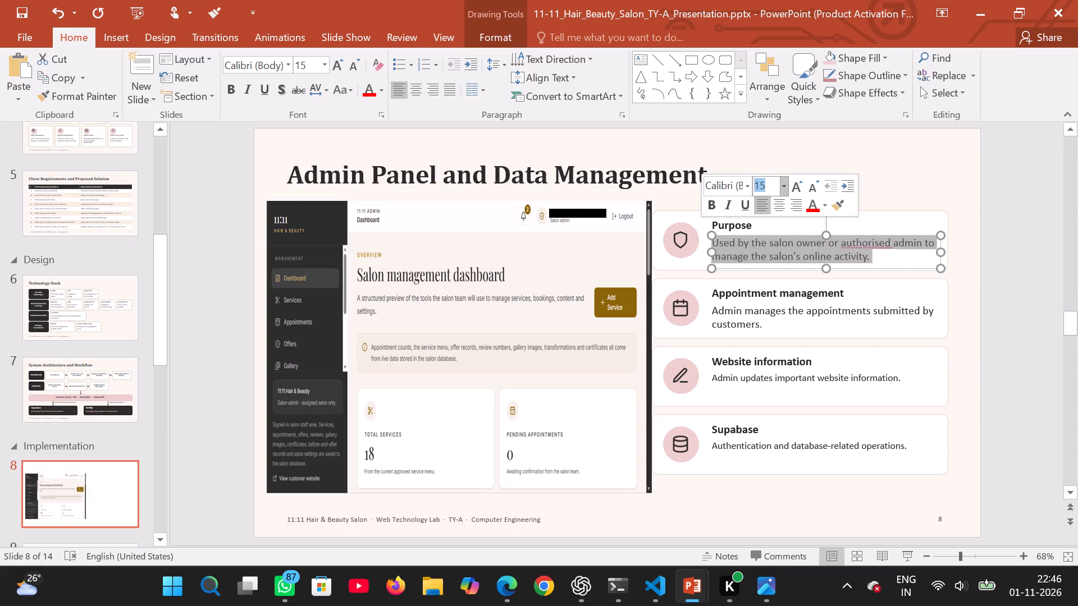
# Set the font size of the Website information description to 15.
pyautogui.moveTo(790, 375); pyautogui.dragTo(917, 378)
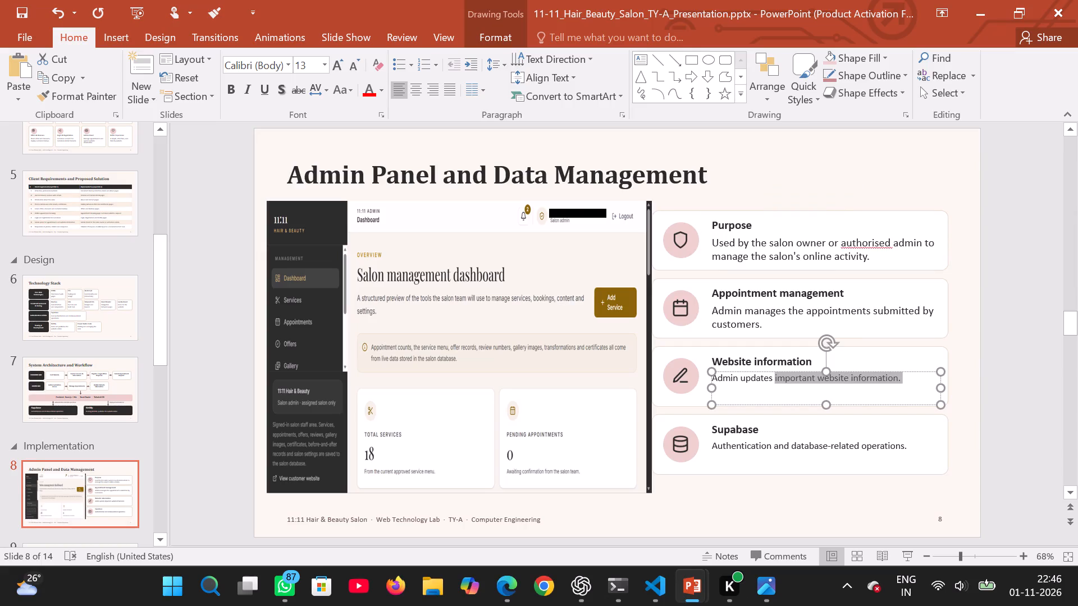
pyautogui.moveTo(917, 378); pyautogui.dragTo(909, 380)
pyautogui.hotkey('ctrl', 'a')
pyautogui.click(851, 387)
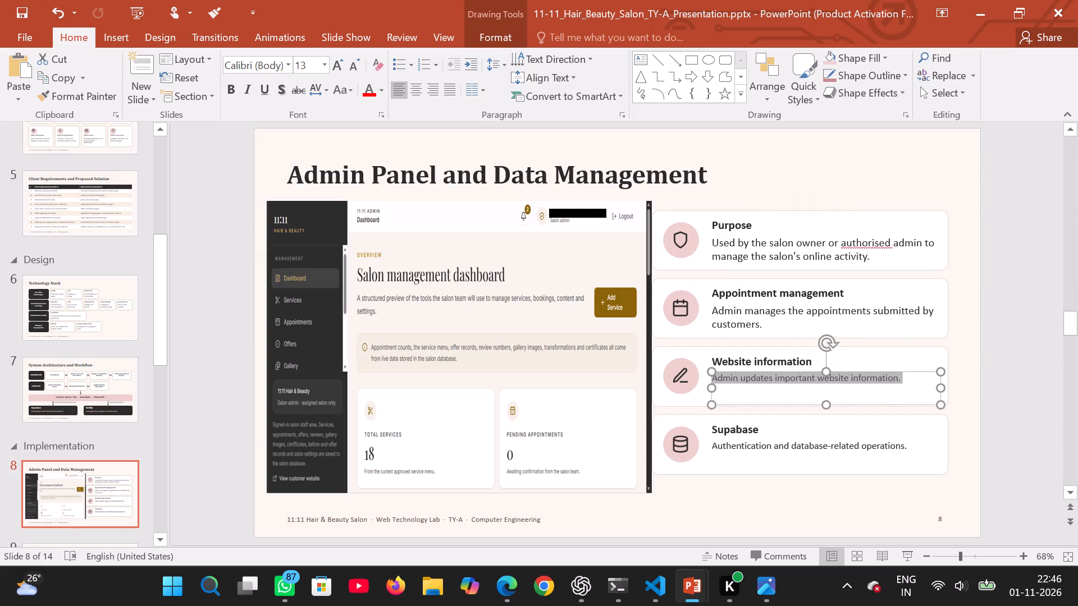
pyautogui.click(851, 387)
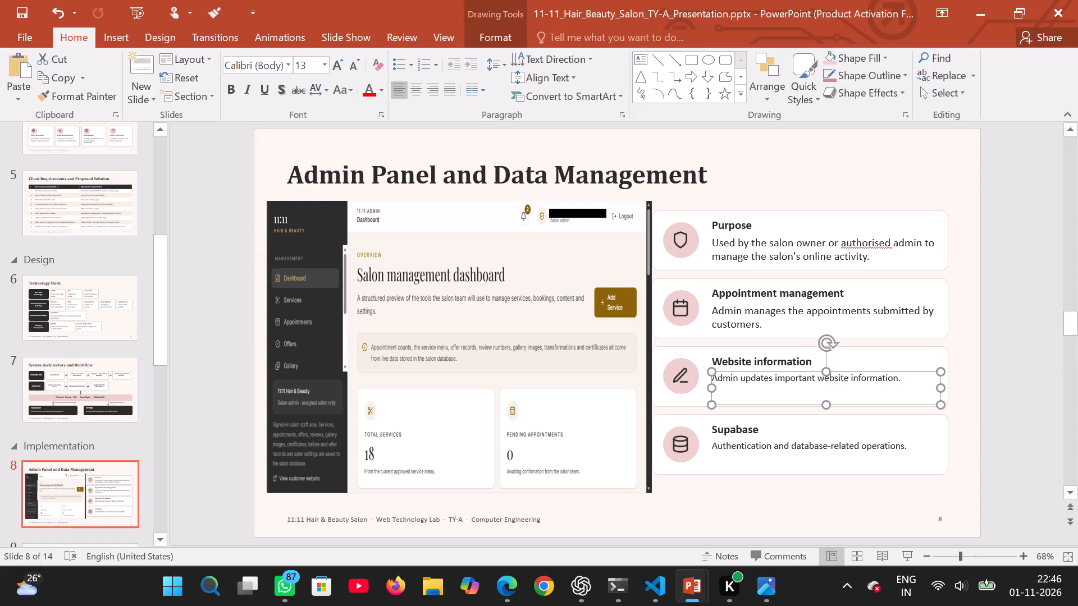
pyautogui.moveTo(898, 378); pyautogui.dragTo(619, 398)
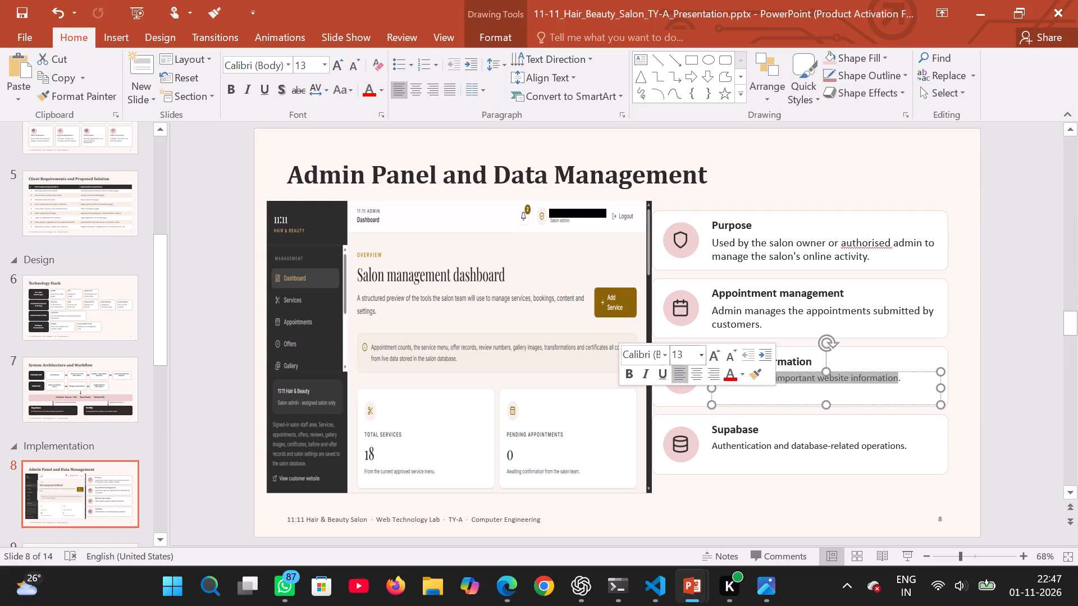
pyautogui.click(683, 355)
pyautogui.write('15')
pyautogui.press('Return')
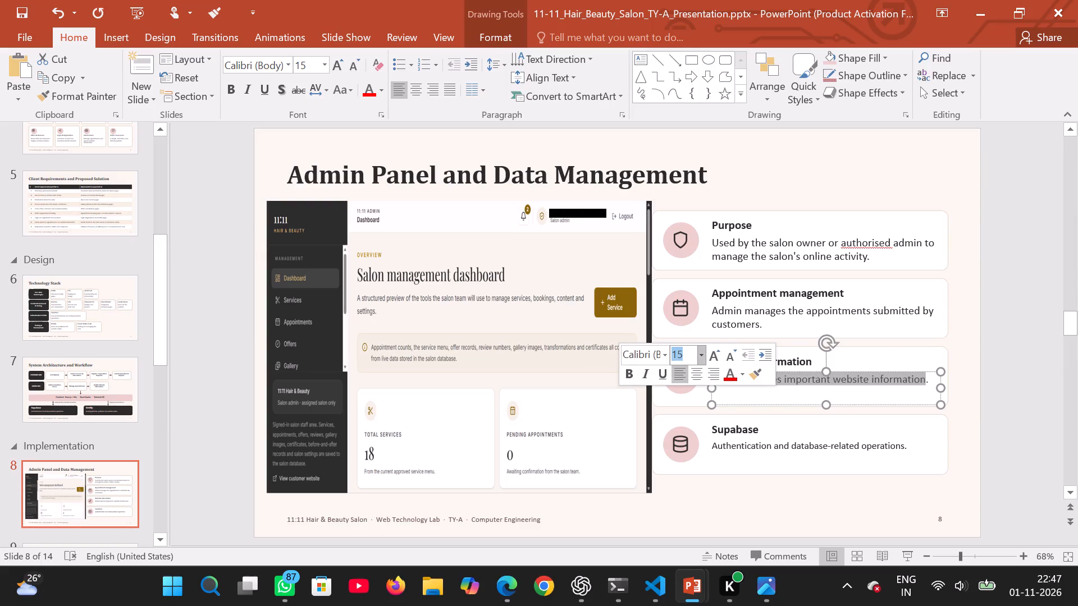
# Set the font size of the Supabase description to 15.
pyautogui.click(760, 444)
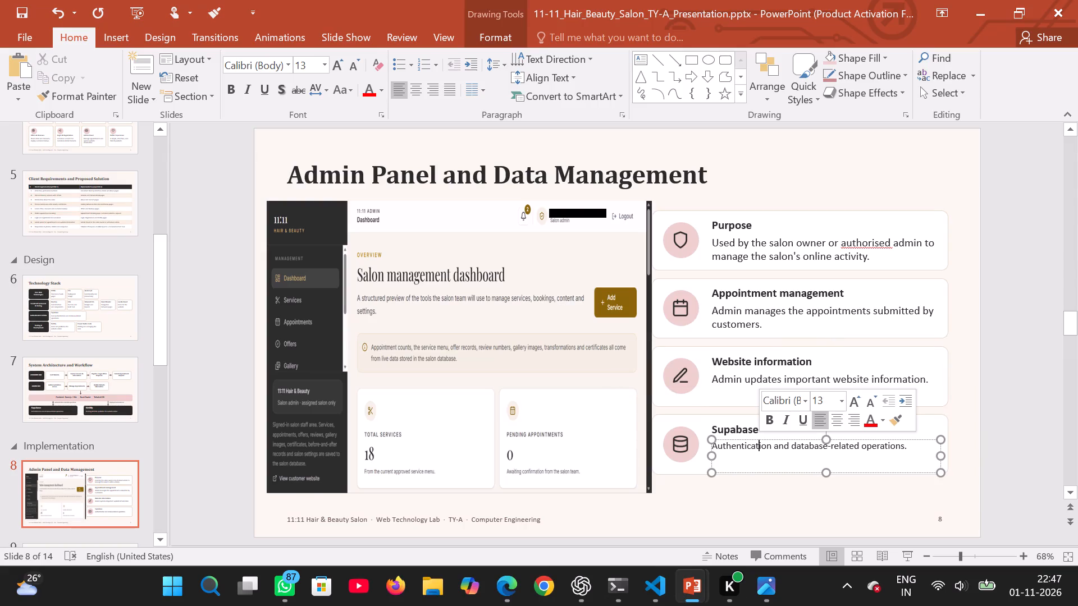
pyautogui.moveTo(904, 448); pyautogui.dragTo(550, 488)
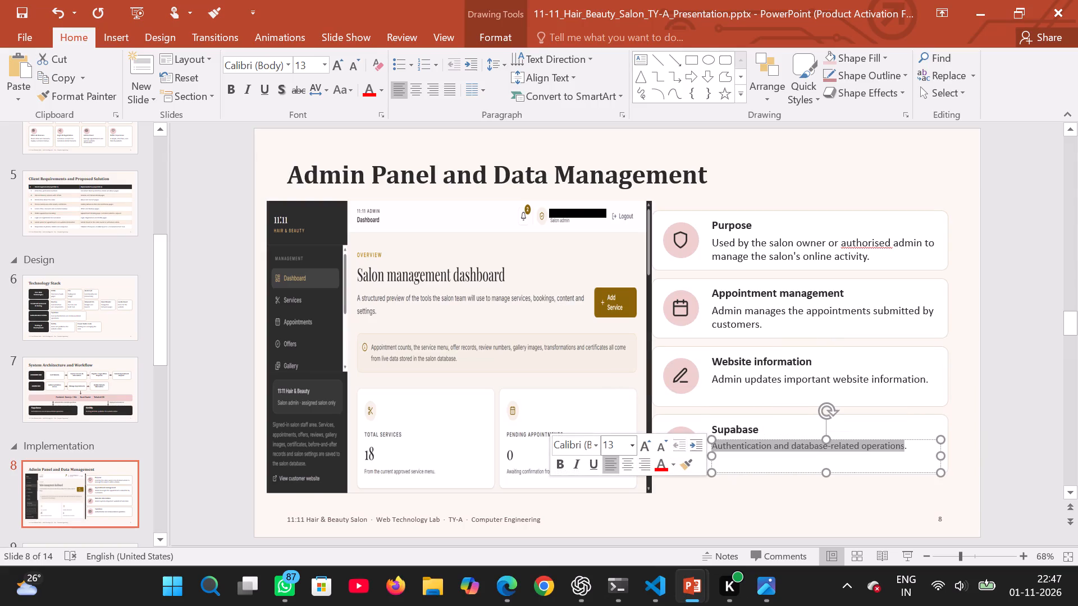
pyautogui.click(620, 440)
pyautogui.write('15')
pyautogui.press('Return')
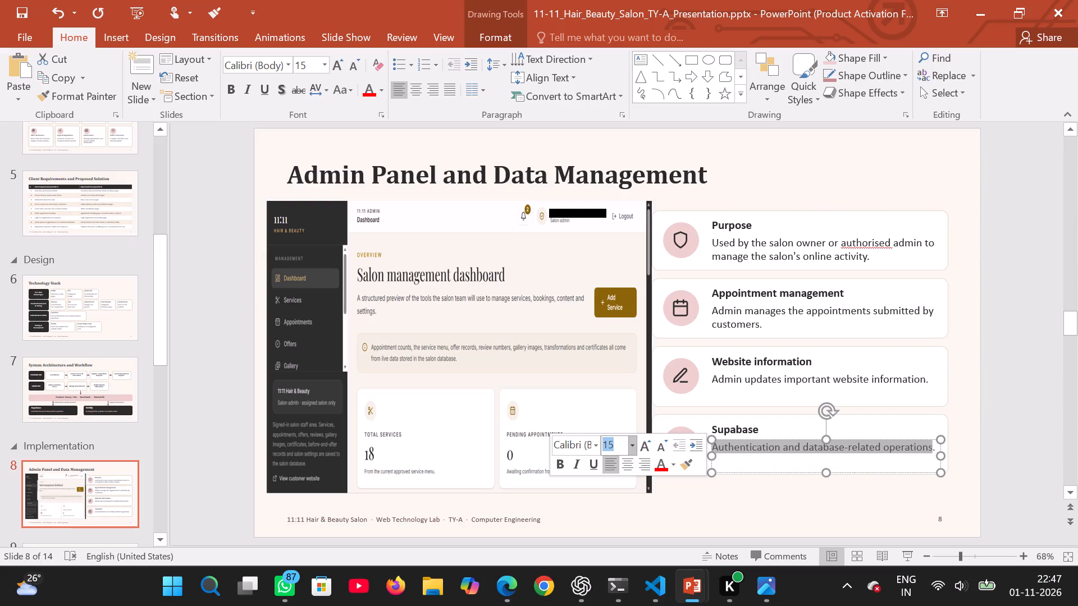
# Check the text sizes of the Purpose heading, the Users / Profiles description on the Database slide, and the Learning Outcomes items.
pyautogui.click(748, 223)
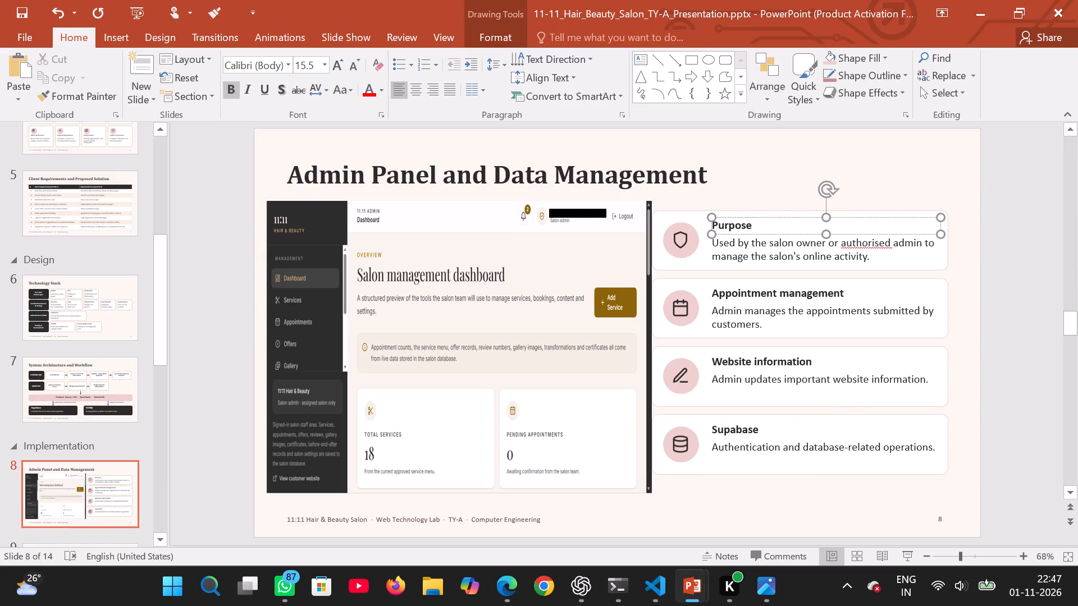
pyautogui.moveTo(750, 226); pyautogui.dragTo(675, 224)
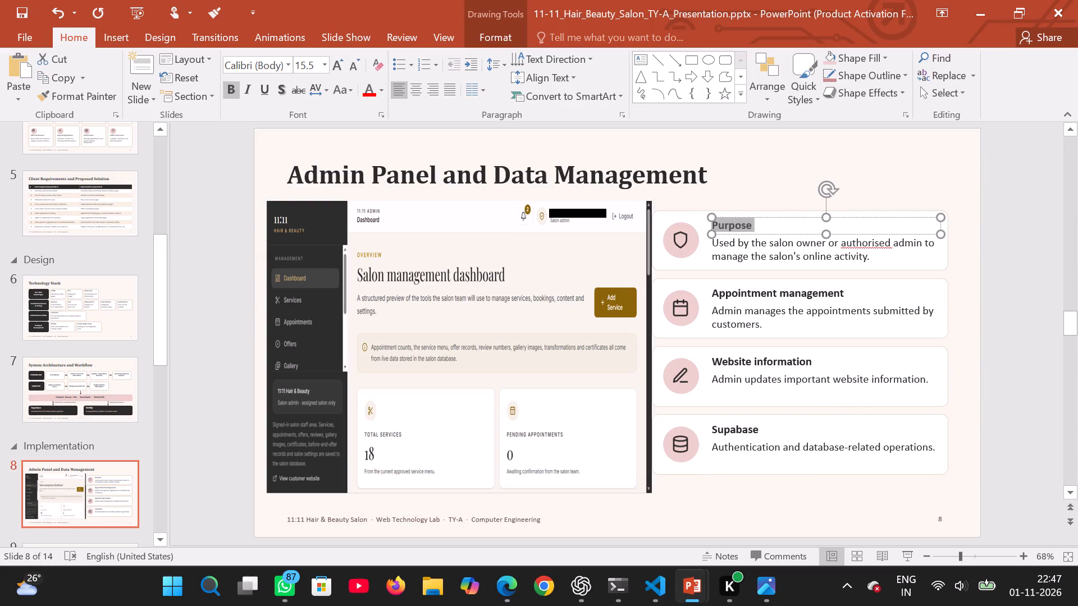
pyautogui.moveTo(675, 224); pyautogui.dragTo(673, 224)
pyautogui.click(226, 332)
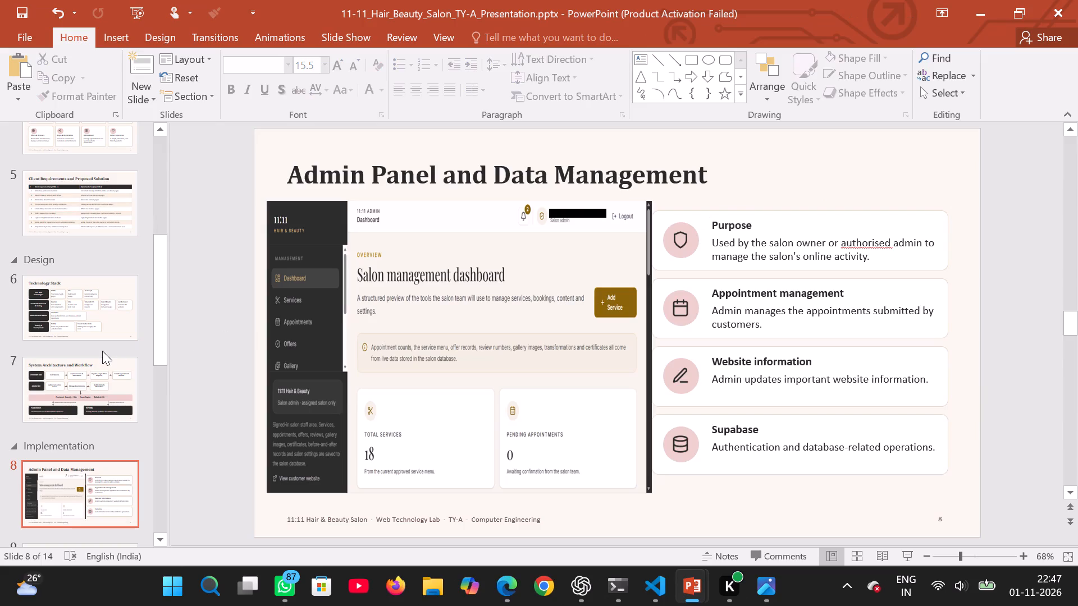
pyautogui.scroll(-1, 102, 351)
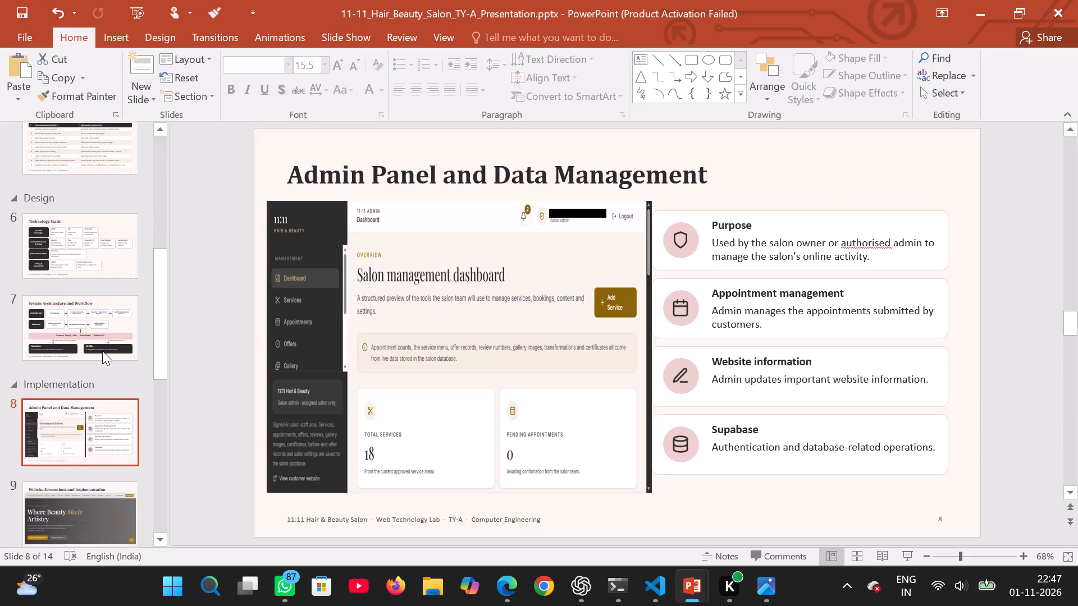
pyautogui.scroll(-4, 102, 351)
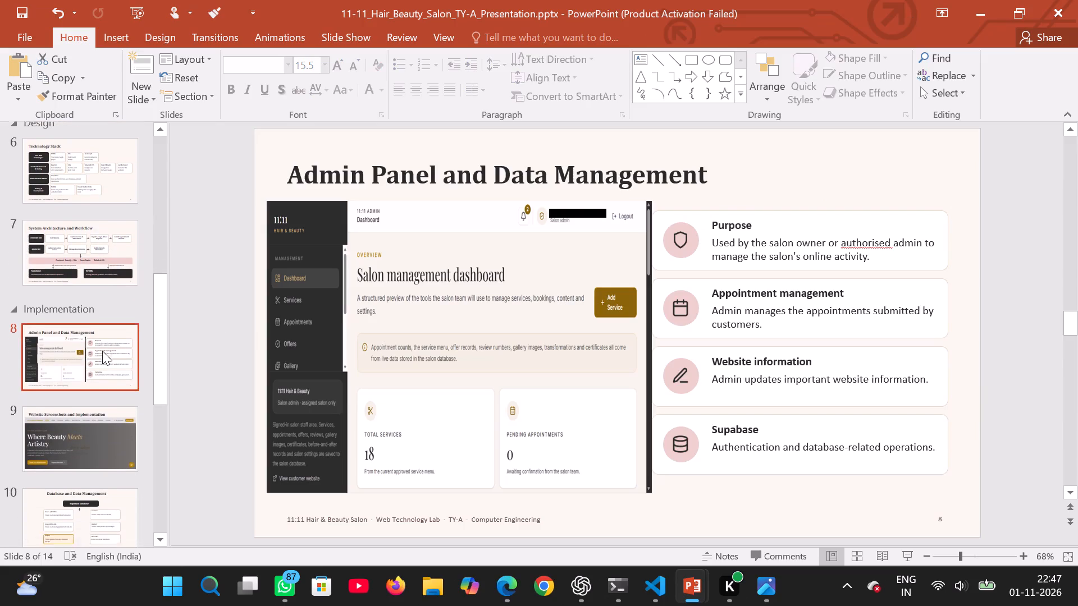
pyautogui.scroll(-3, 102, 351)
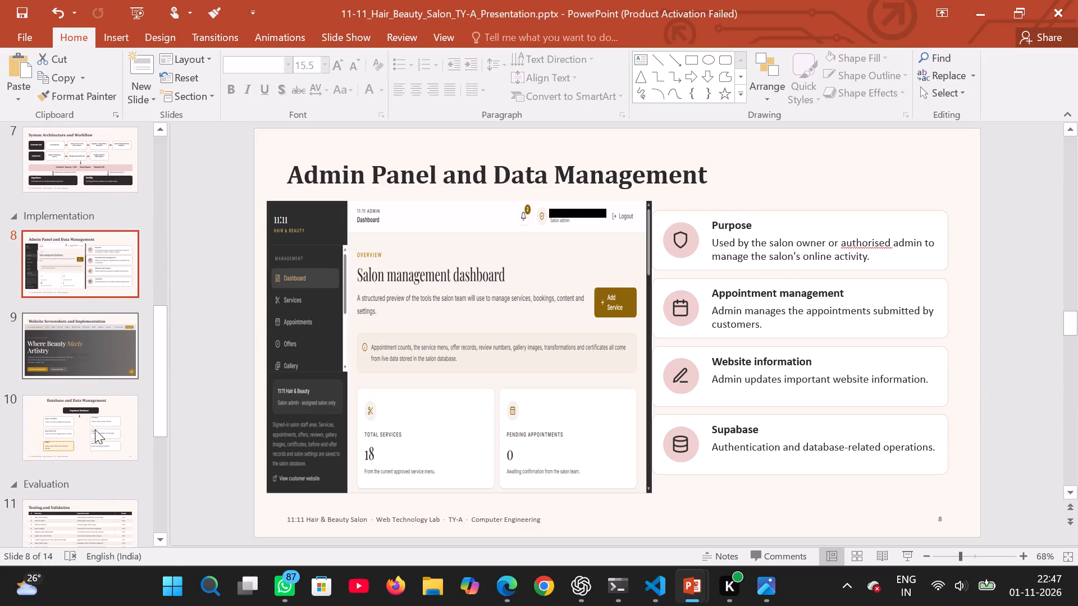
pyautogui.click(95, 429)
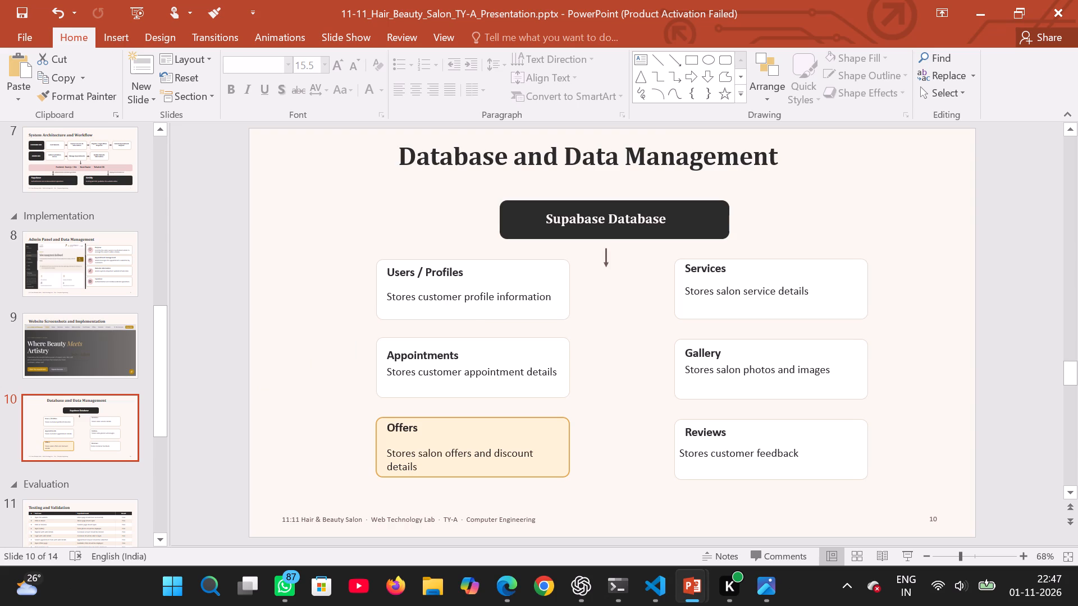
pyautogui.click(426, 297)
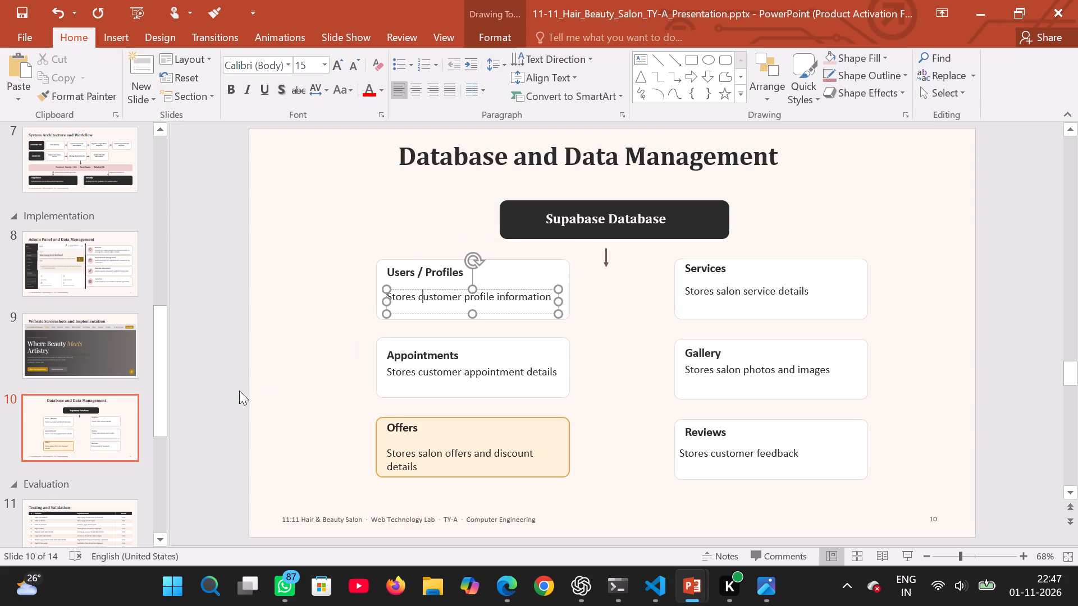
pyautogui.scroll(-2, 107, 461)
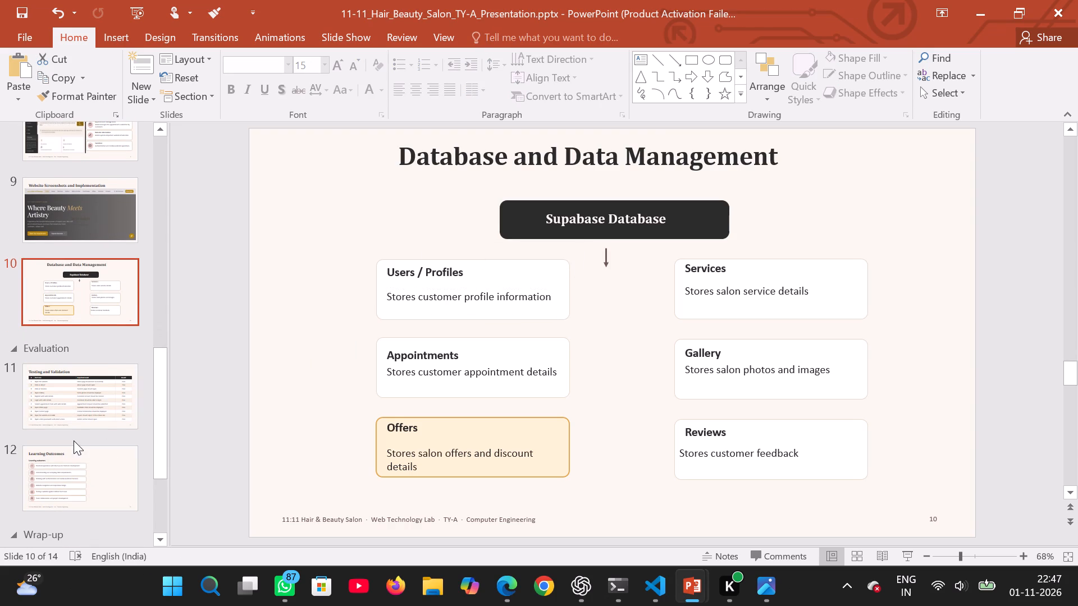
pyautogui.click(76, 405)
pyautogui.click(75, 465)
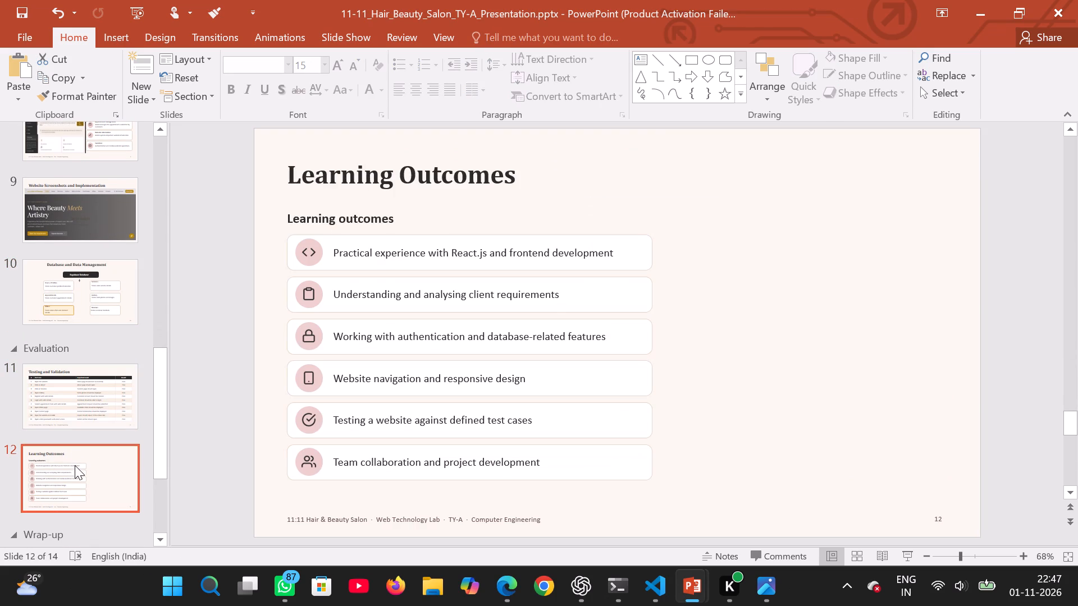
pyautogui.click(376, 378)
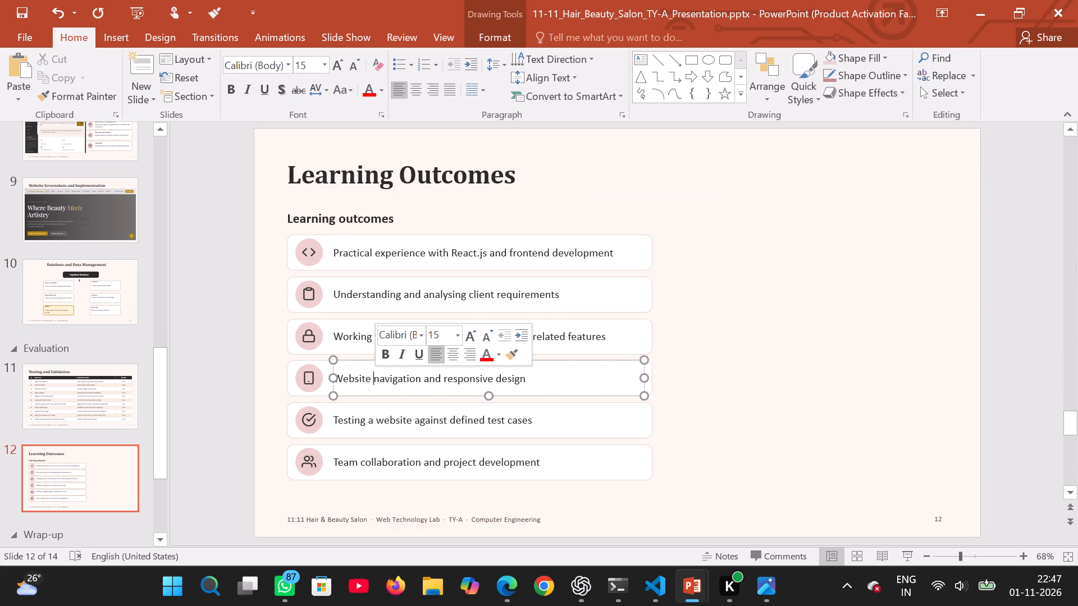
# Check the text sizes of the Conclusion bullets and the Future Scope items on the Conclusion and Future Scope slide.
pyautogui.scroll(-1, 99, 425)
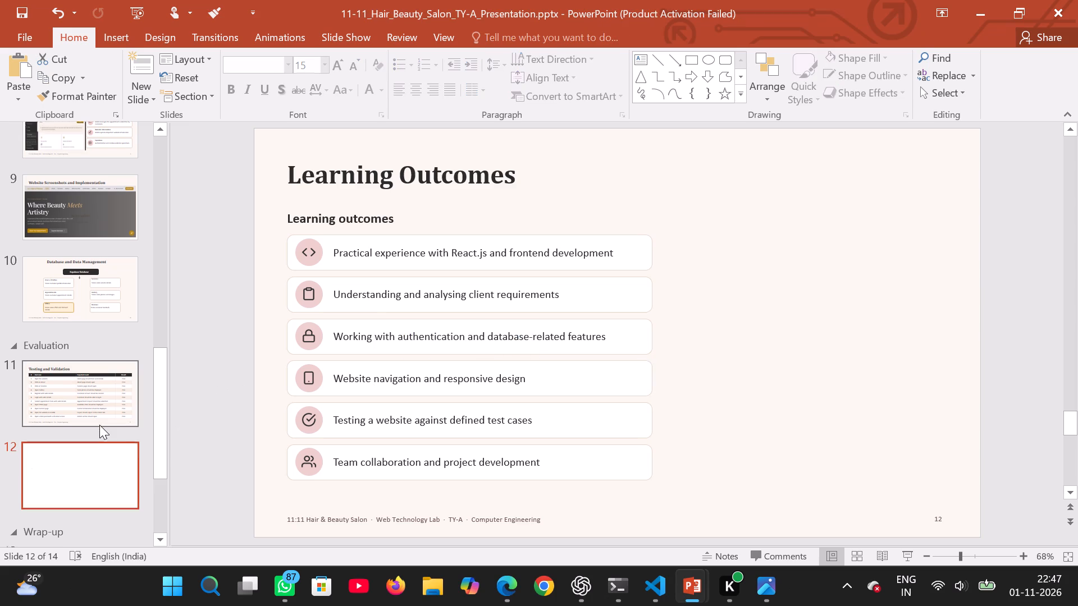
pyautogui.scroll(-1, 99, 425)
pyautogui.click(99, 425)
pyautogui.click(96, 445)
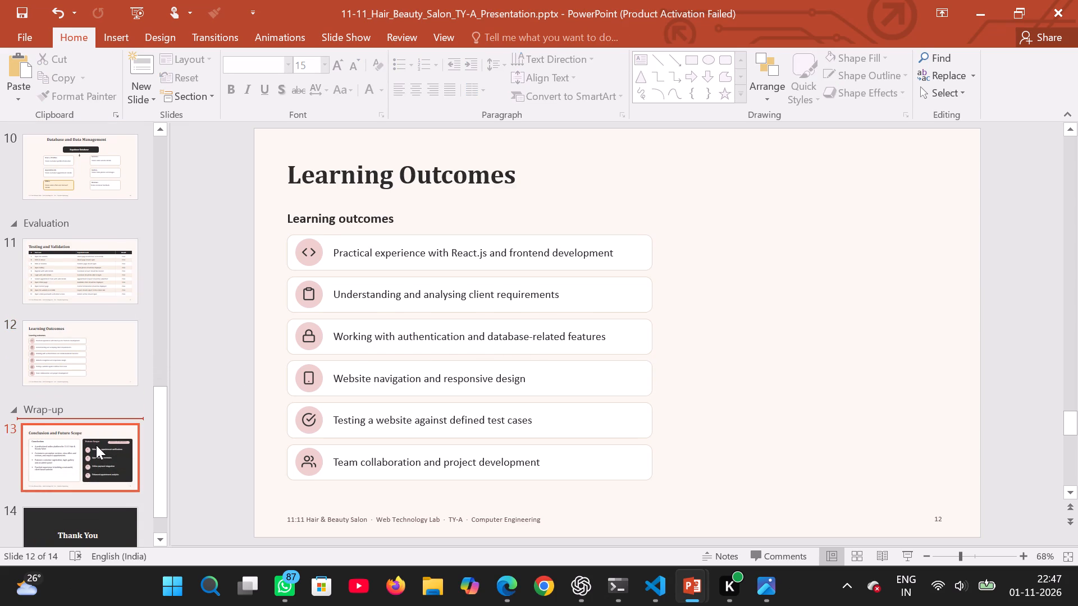
pyautogui.click(407, 378)
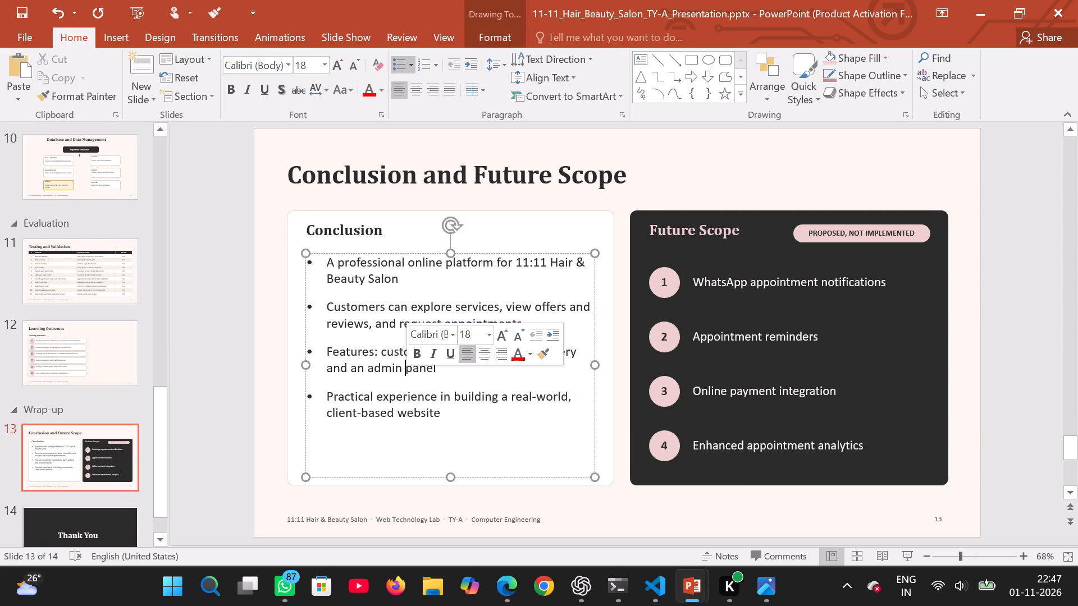
pyautogui.click(739, 333)
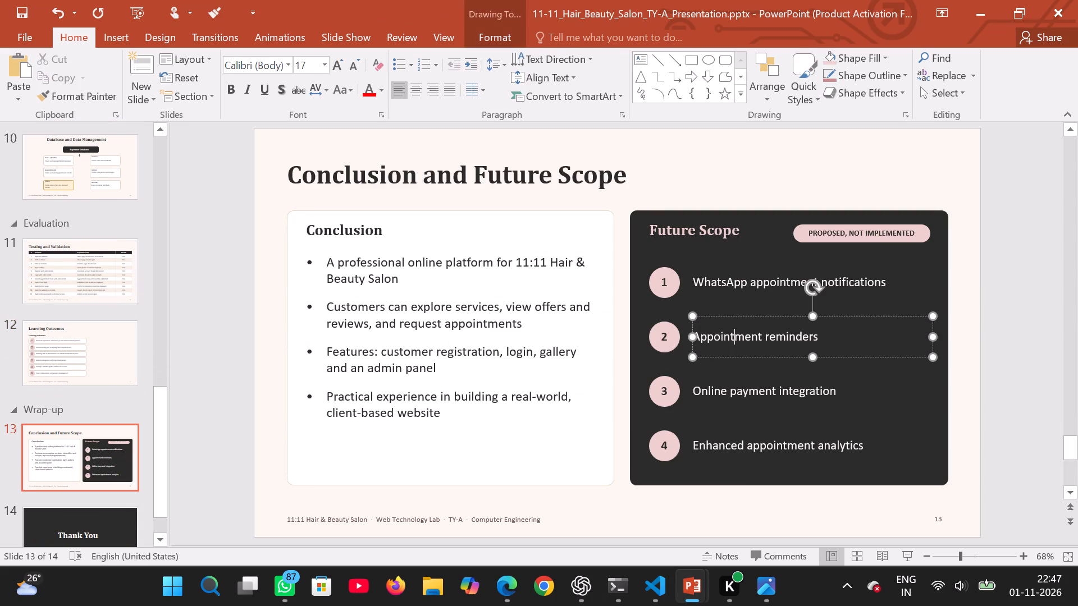
pyautogui.scroll(-3, 84, 420)
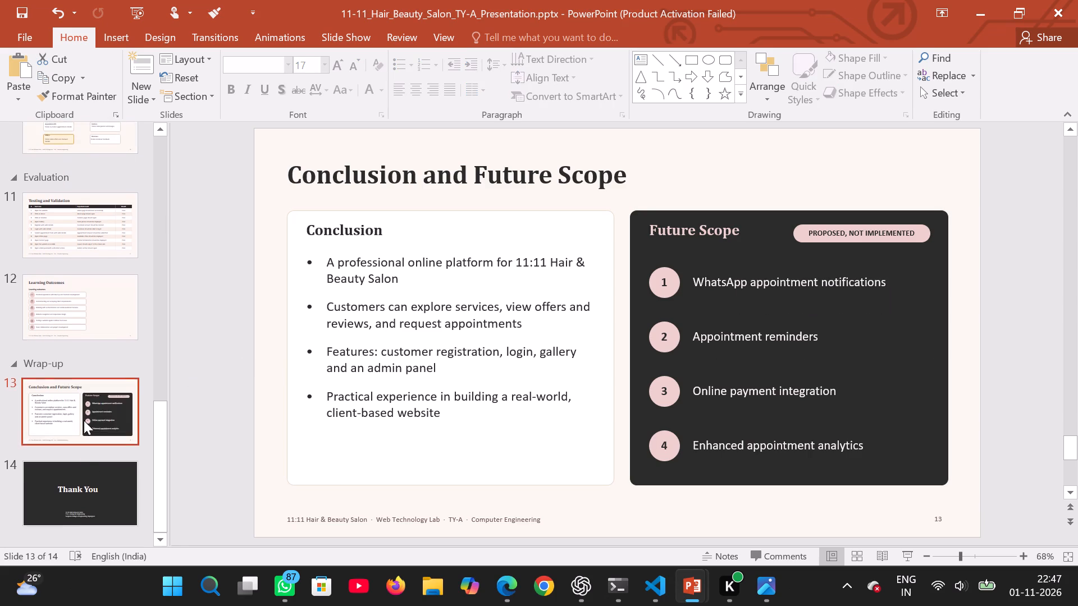
pyautogui.scroll(13, 84, 420)
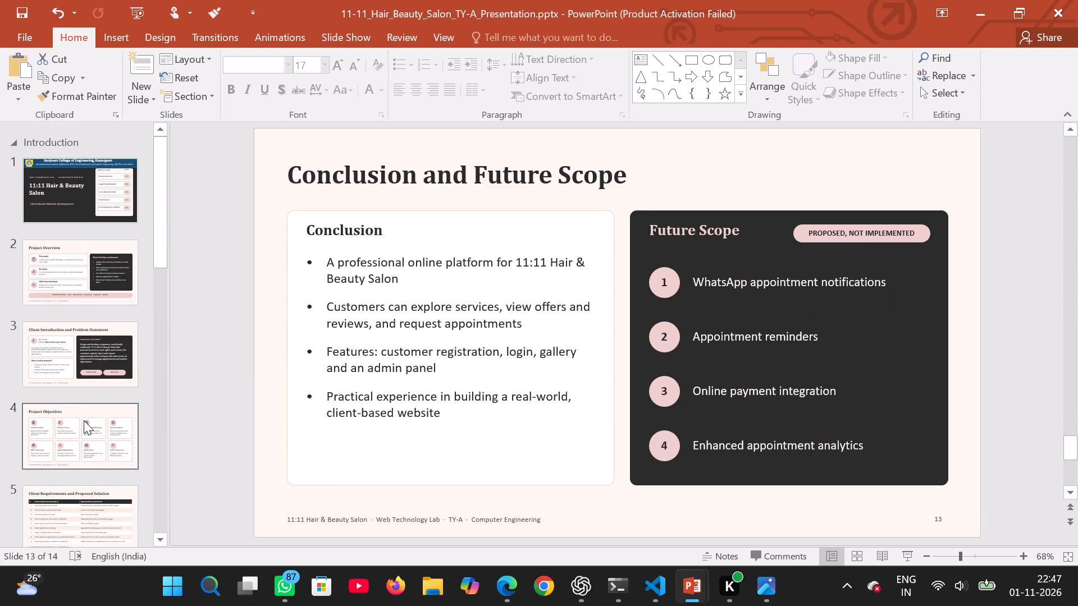
# Complete the fourth project team member's name on the title slide by appending the missing last part of the name.
pyautogui.click(48, 224)
pyautogui.click(59, 189)
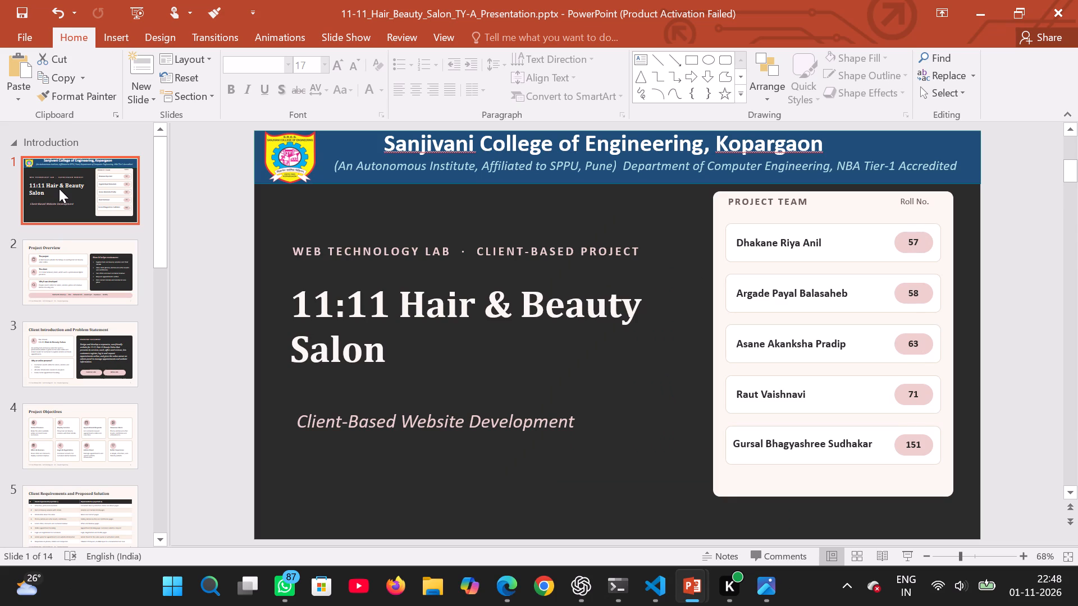
pyautogui.click(820, 396)
pyautogui.click(811, 396)
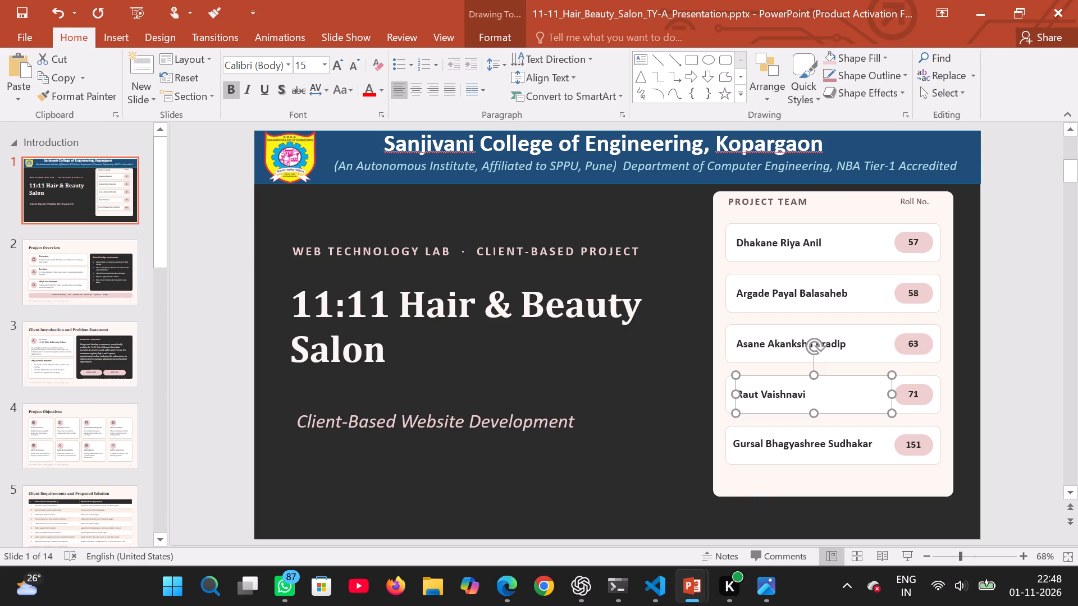
pyautogui.click(801, 393)
pyautogui.press('Right')
pyautogui.press('space')
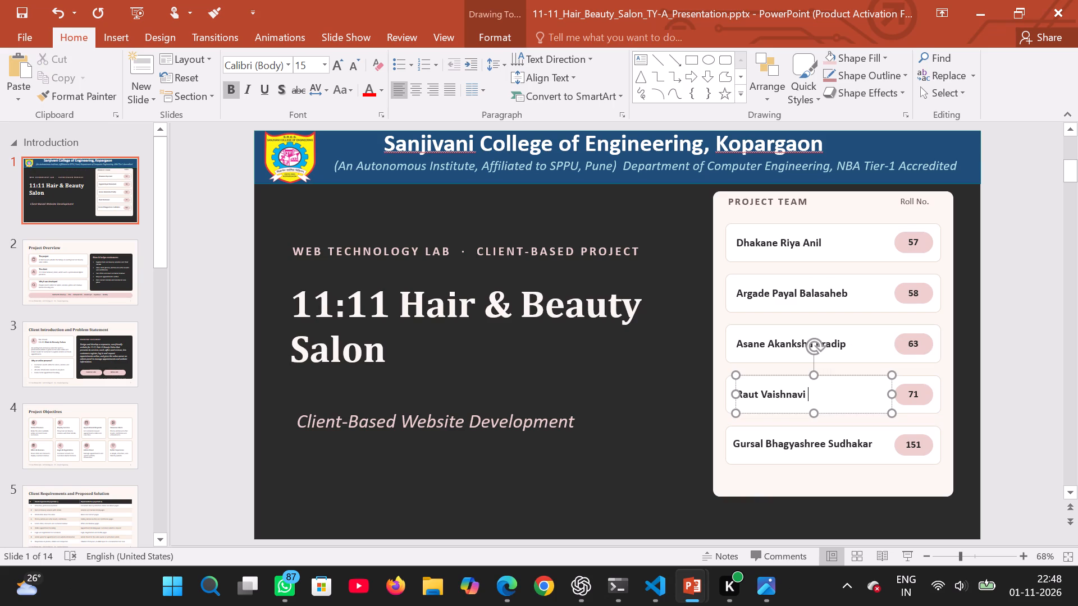
pyautogui.press('k')
pyautogui.write('handerao')
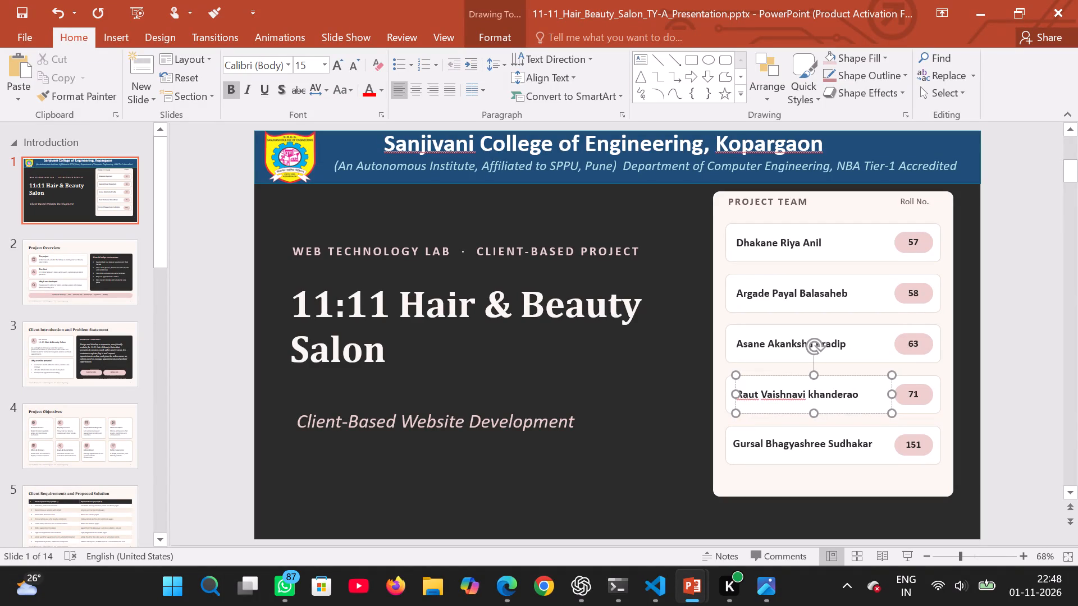
# Correct the spelling of the fifth team member's given name on the title slide, replacing its final "ee" with "i".
pyautogui.click(824, 443)
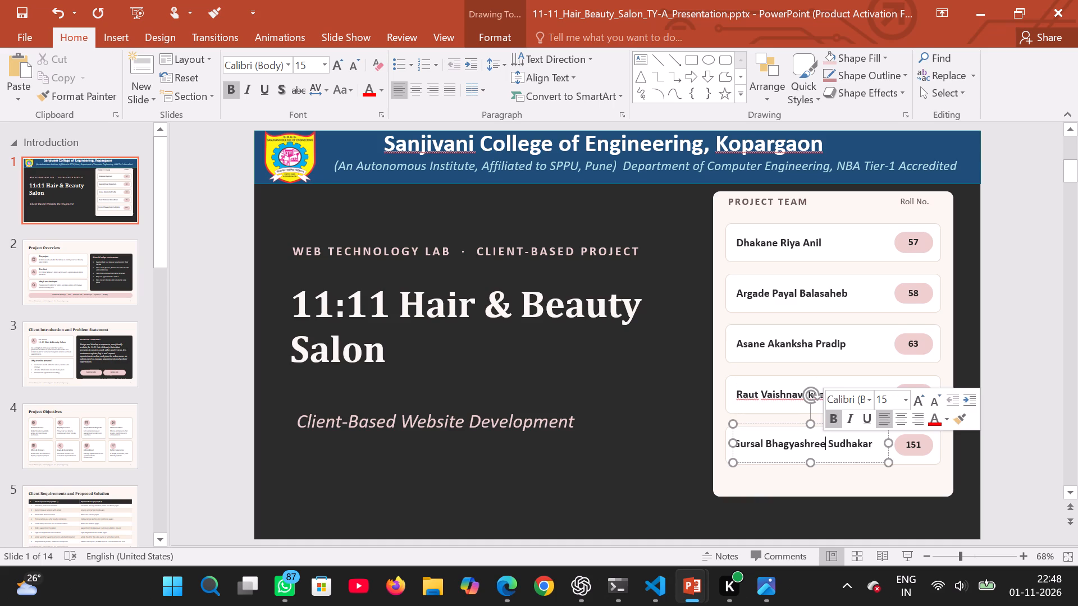
pyautogui.press('BackSpace')
pyautogui.press('BackSpace')
pyautogui.press('i')
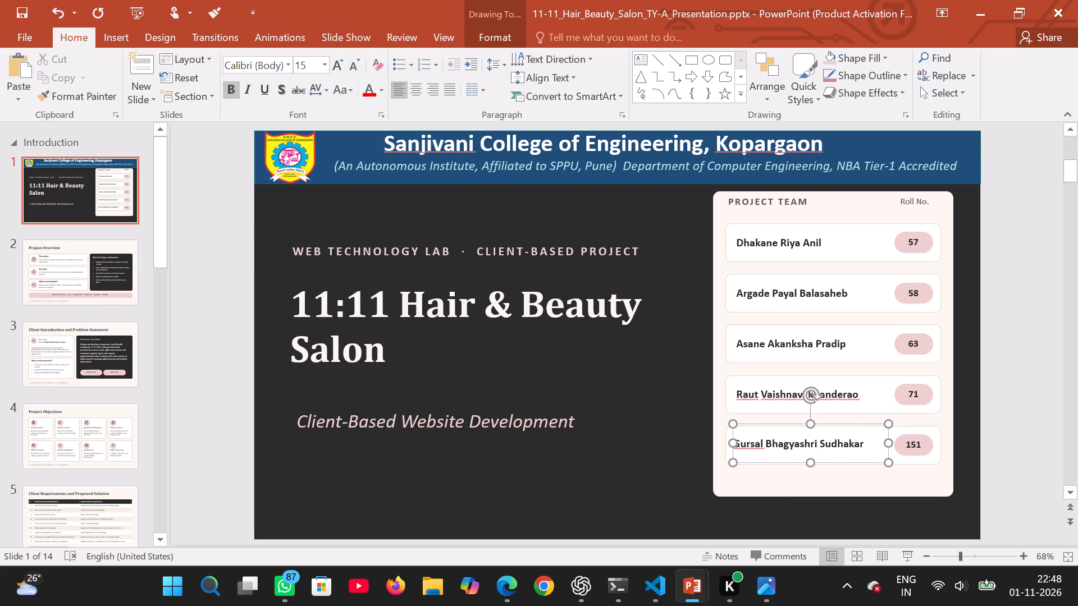
# Review the slides from Project Overview through System Architecture and Workflow, plus the closing Thank You slide.
pyautogui.click(54, 264)
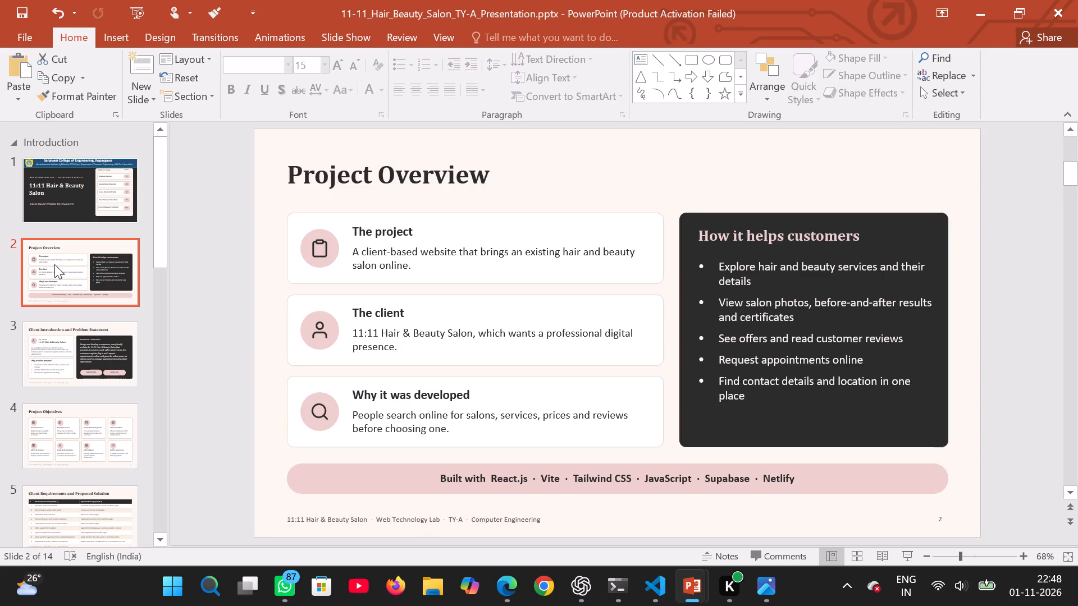
pyautogui.click(61, 349)
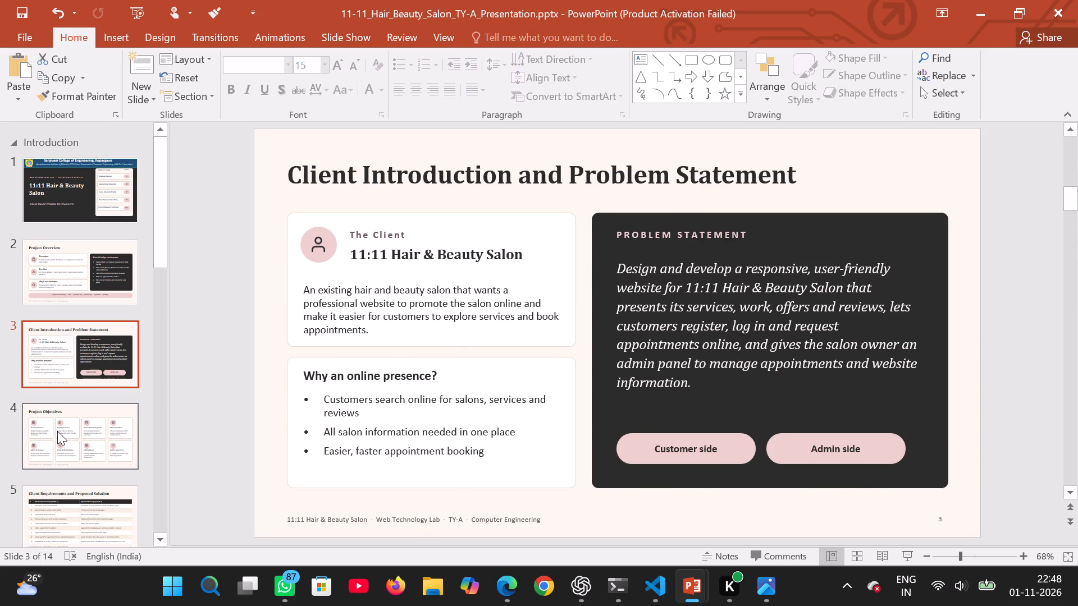
pyautogui.click(57, 434)
pyautogui.scroll(-2, 56, 421)
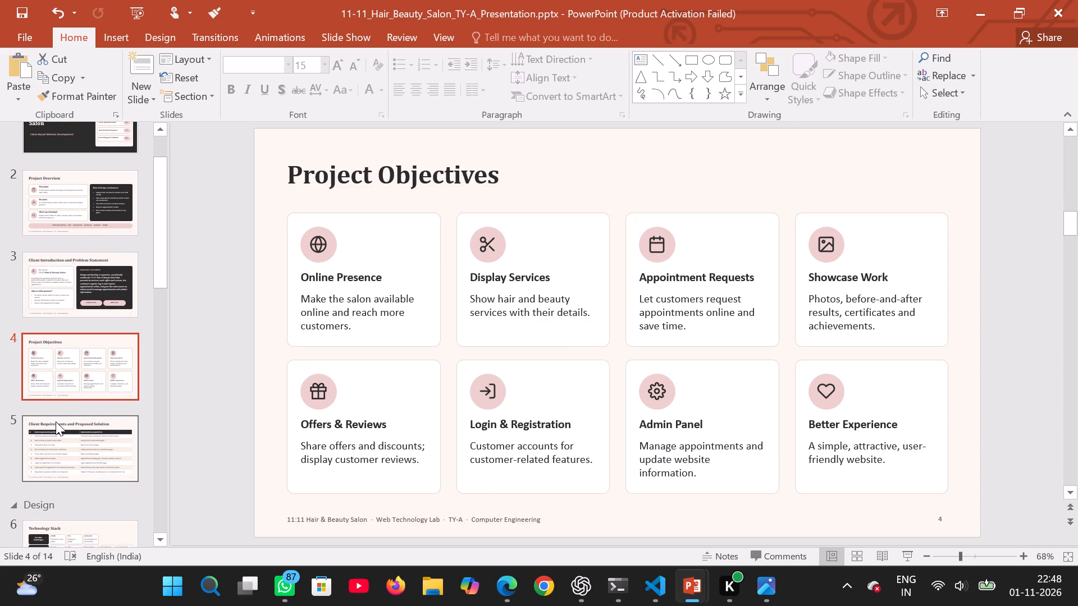
pyautogui.click(56, 421)
pyautogui.scroll(-1, 56, 421)
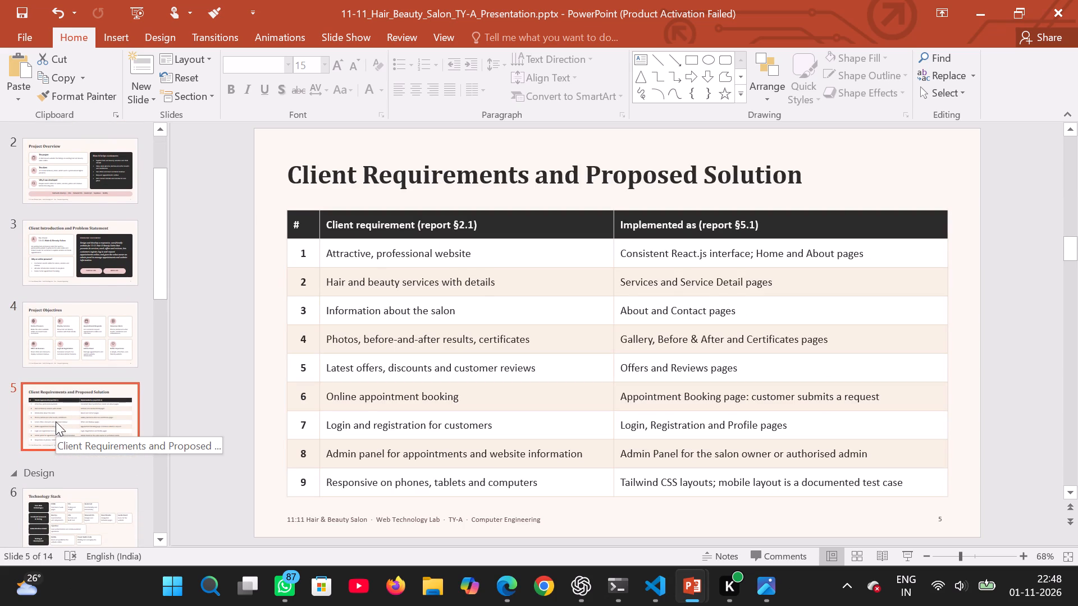
pyautogui.scroll(-1, 56, 421)
pyautogui.click(52, 463)
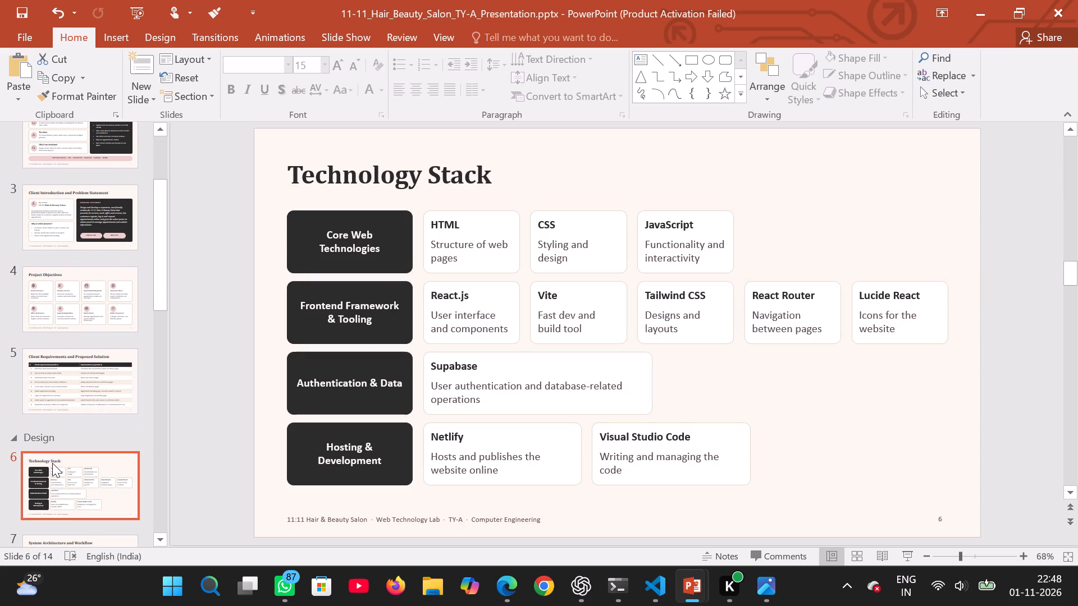
pyautogui.scroll(-2, 52, 463)
pyautogui.click(52, 463)
pyautogui.scroll(-1, 52, 463)
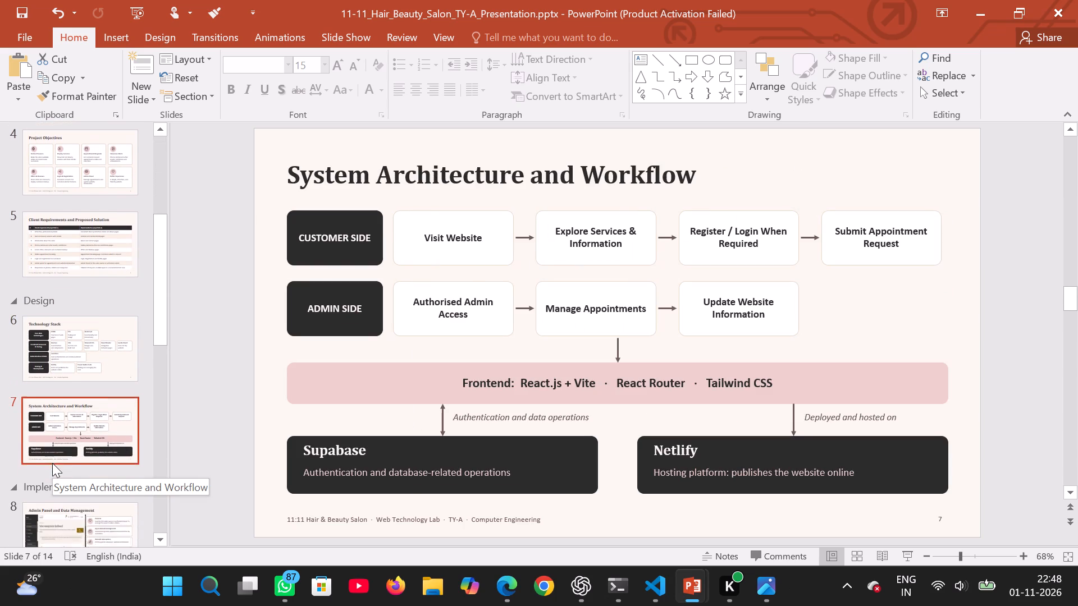
pyautogui.scroll(-1, 52, 463)
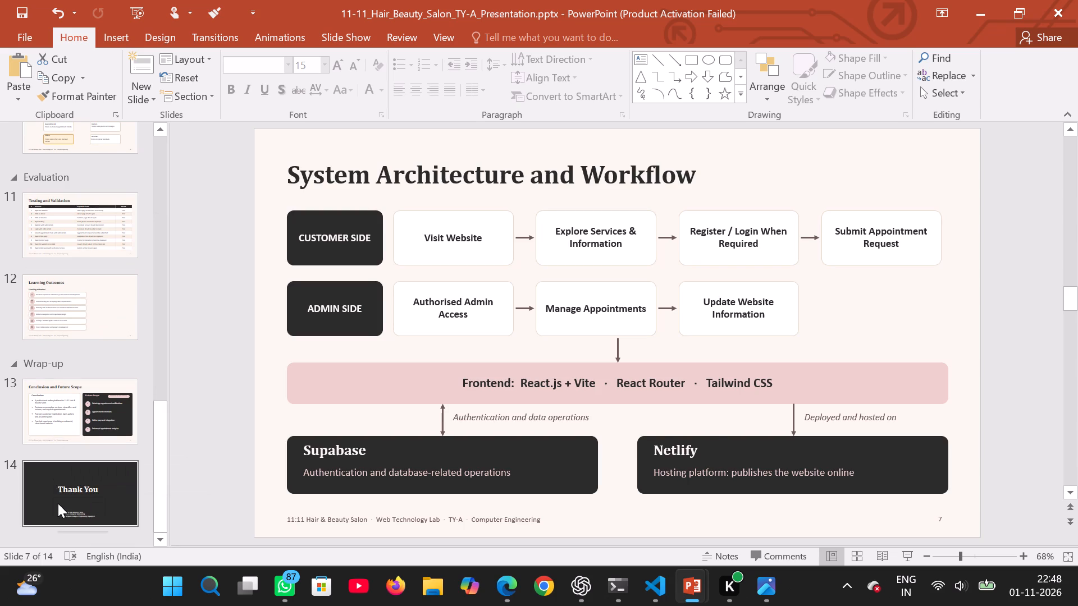
pyautogui.click(58, 503)
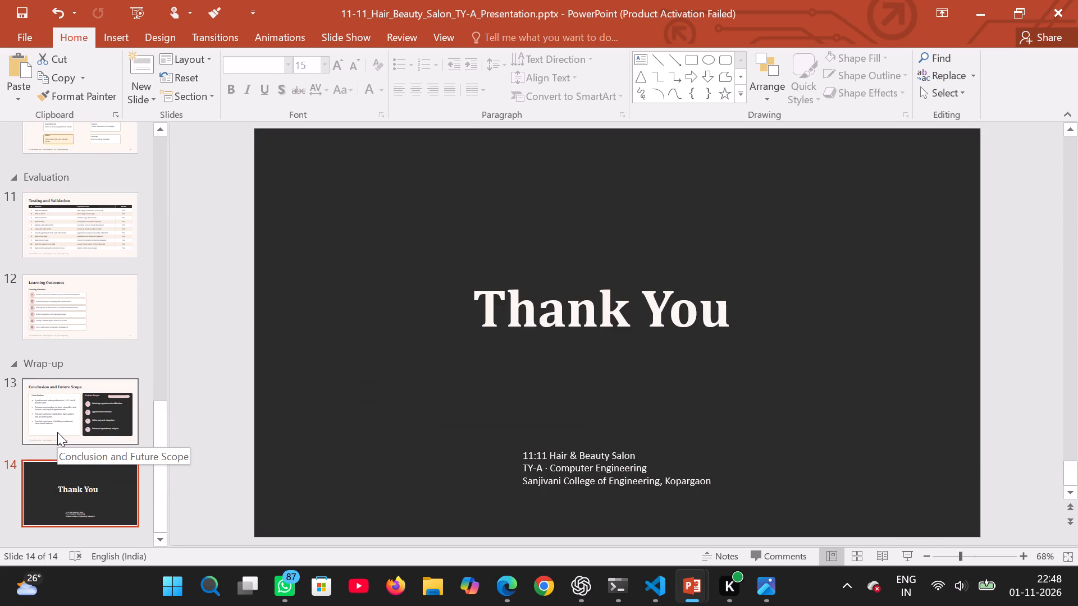
# Review the slides in reverse order from Conclusion and Future Scope to Project Objectives, finishing on Client Requirements and Proposed Solution.
pyautogui.click(66, 410)
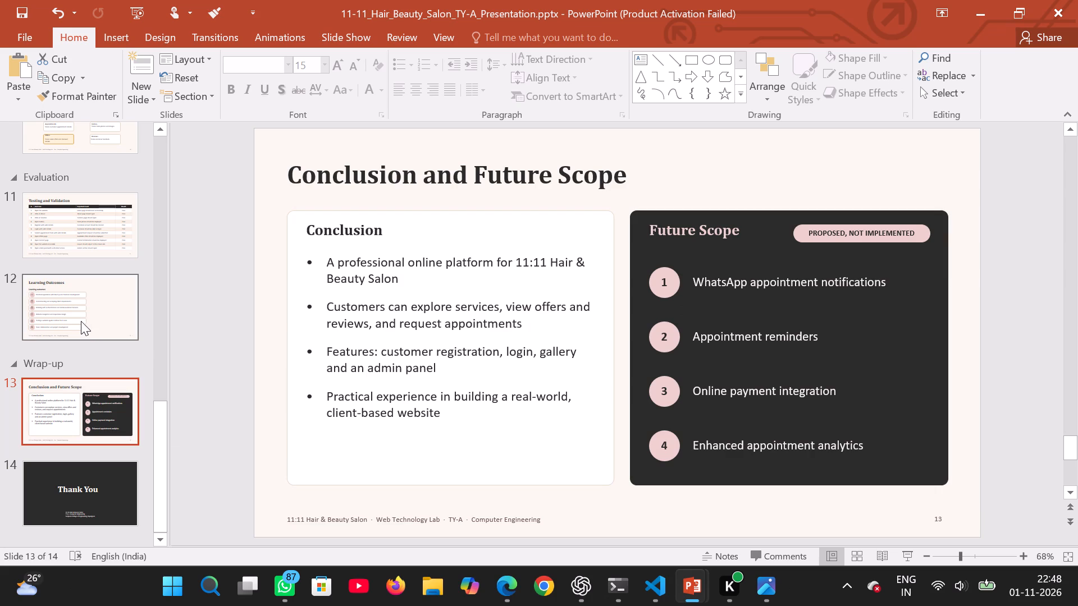
pyautogui.click(82, 316)
pyautogui.click(83, 381)
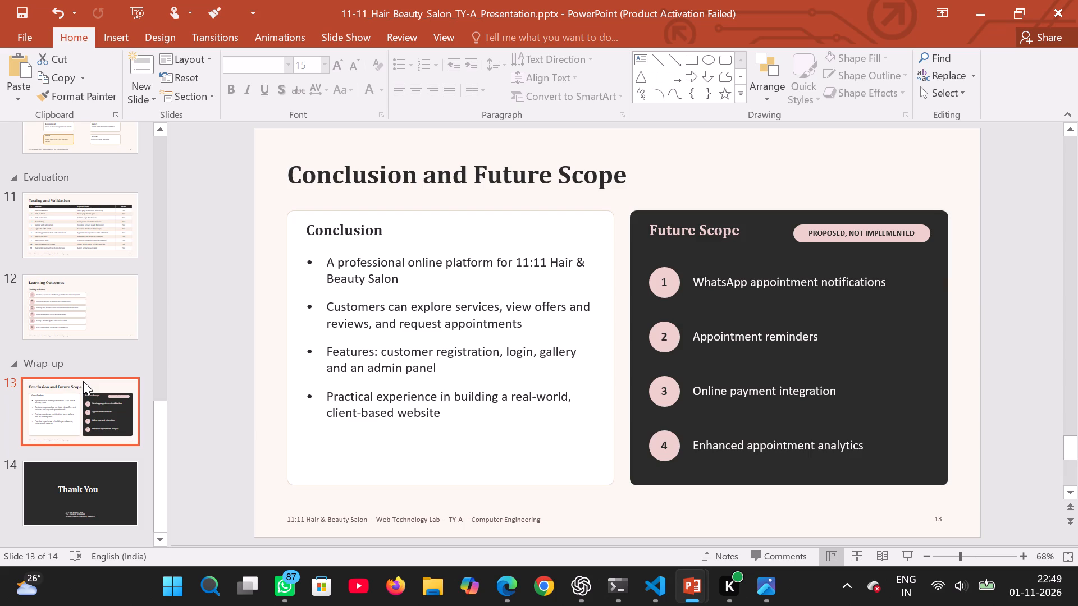
pyautogui.click(82, 278)
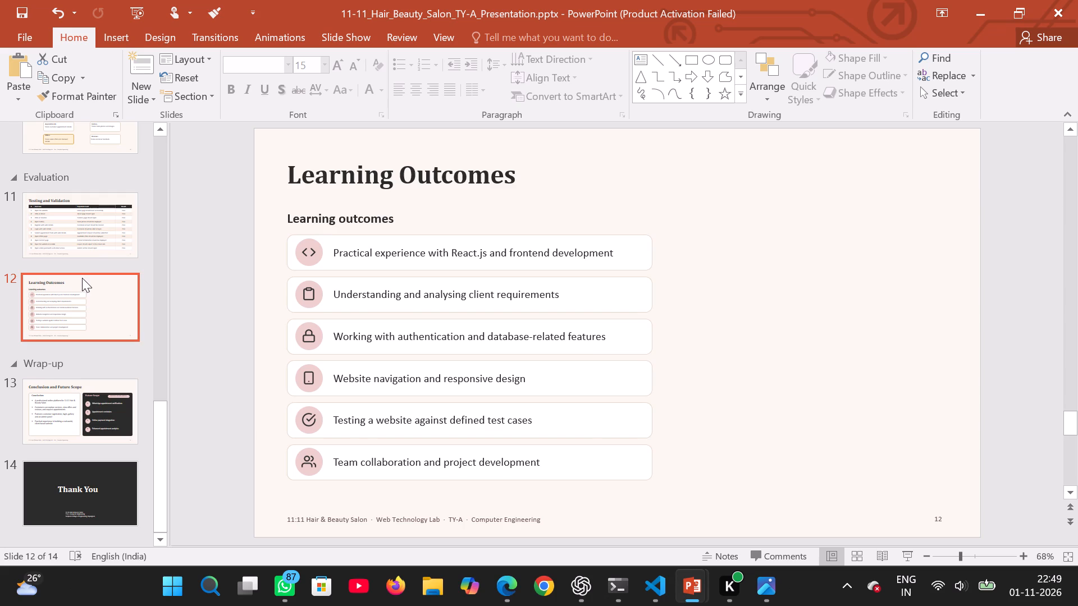
pyautogui.click(77, 236)
pyautogui.scroll(1, 77, 236)
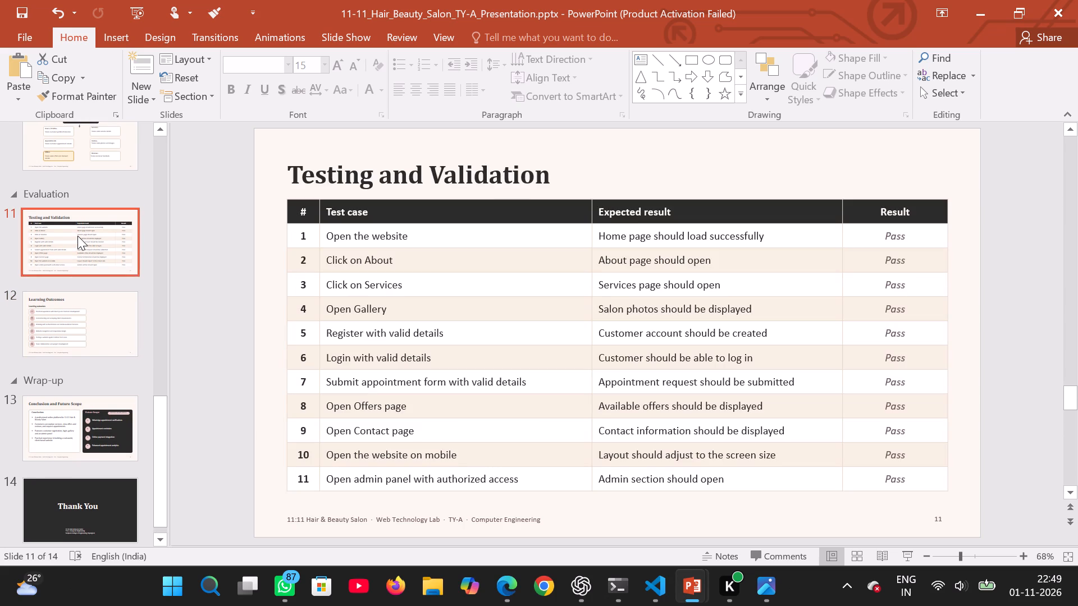
pyautogui.scroll(1, 77, 236)
pyautogui.click(58, 161)
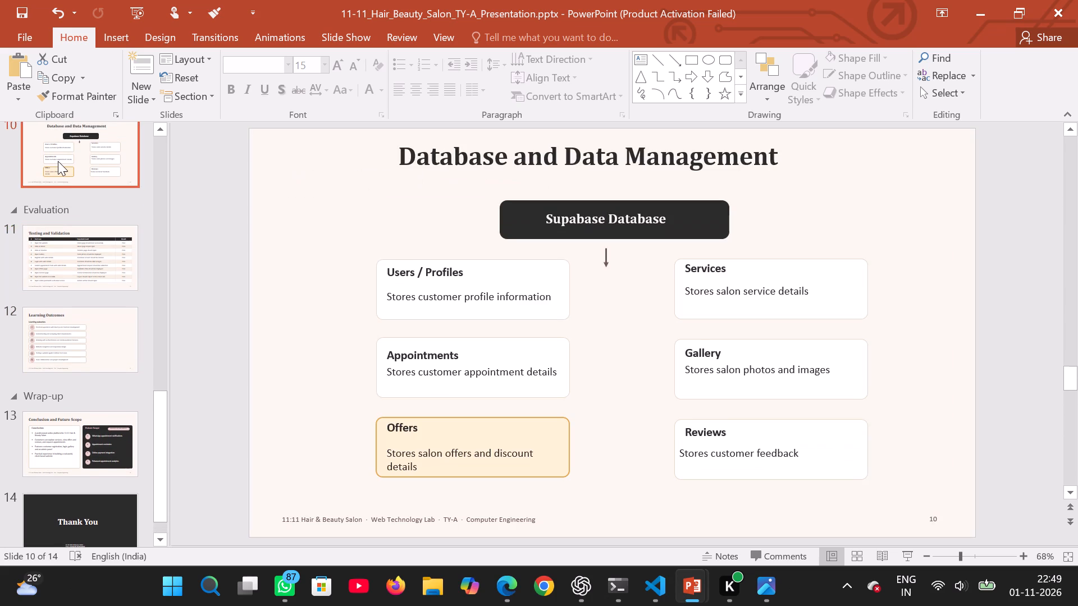
pyautogui.scroll(2, 58, 161)
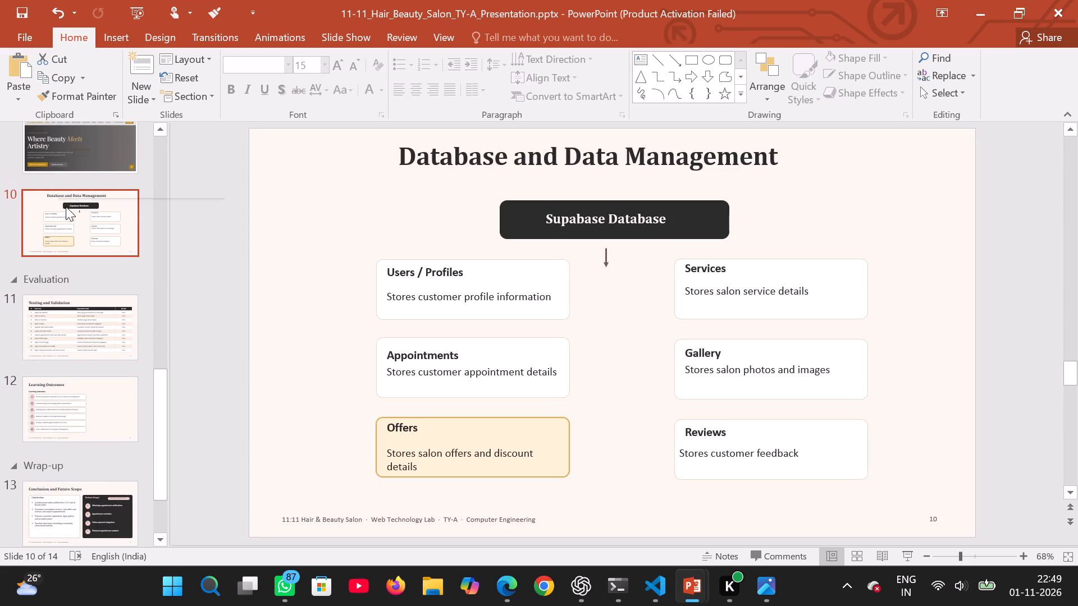
pyautogui.click(66, 221)
pyautogui.scroll(1, 66, 221)
pyautogui.click(66, 221)
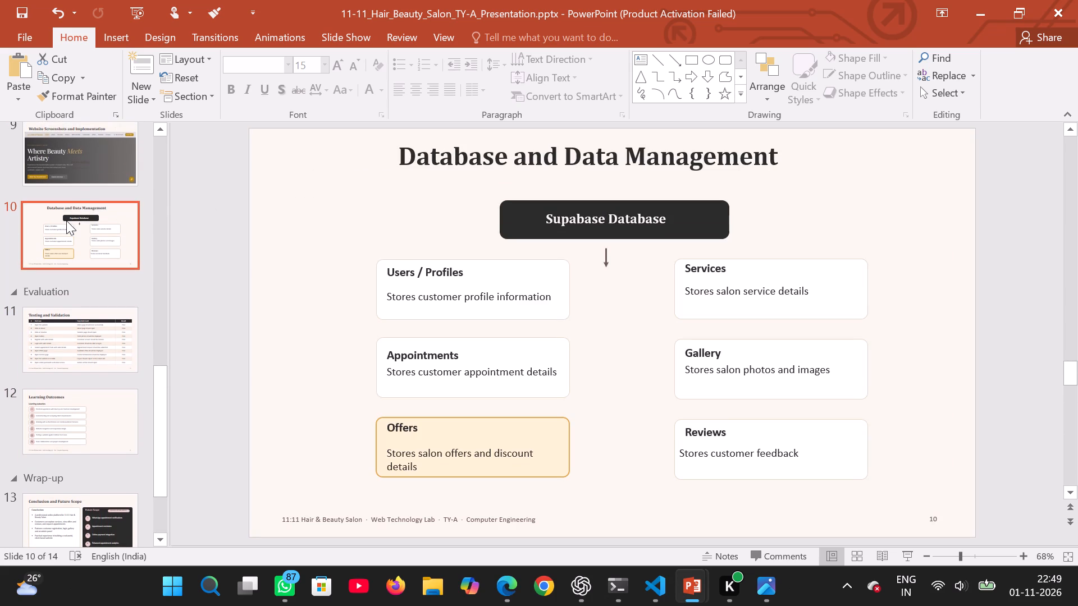
pyautogui.click(74, 170)
pyautogui.scroll(1, 74, 170)
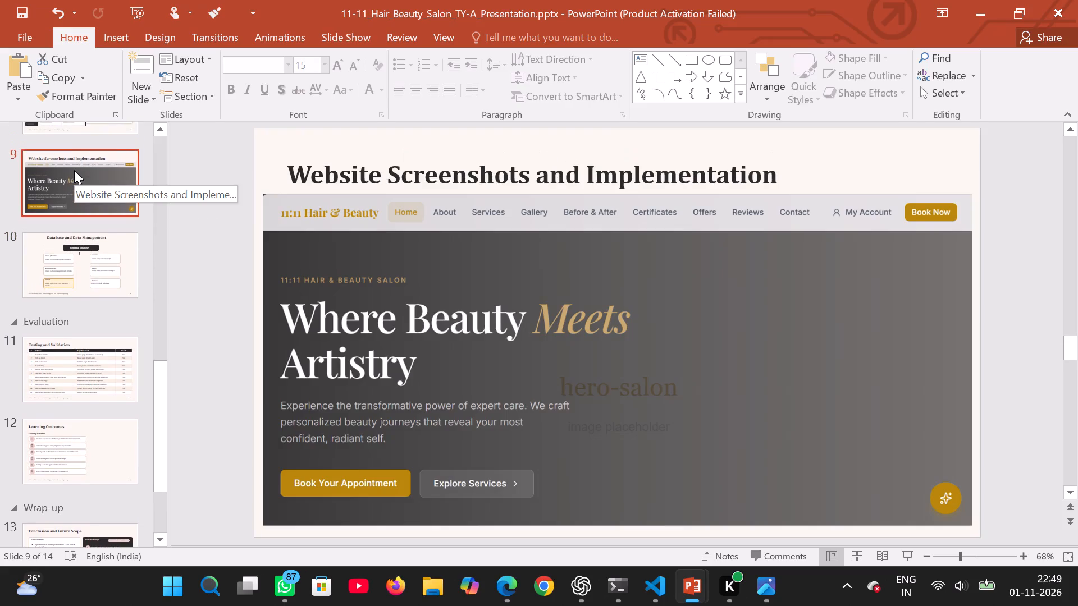
pyautogui.scroll(3, 74, 170)
pyautogui.click(74, 170)
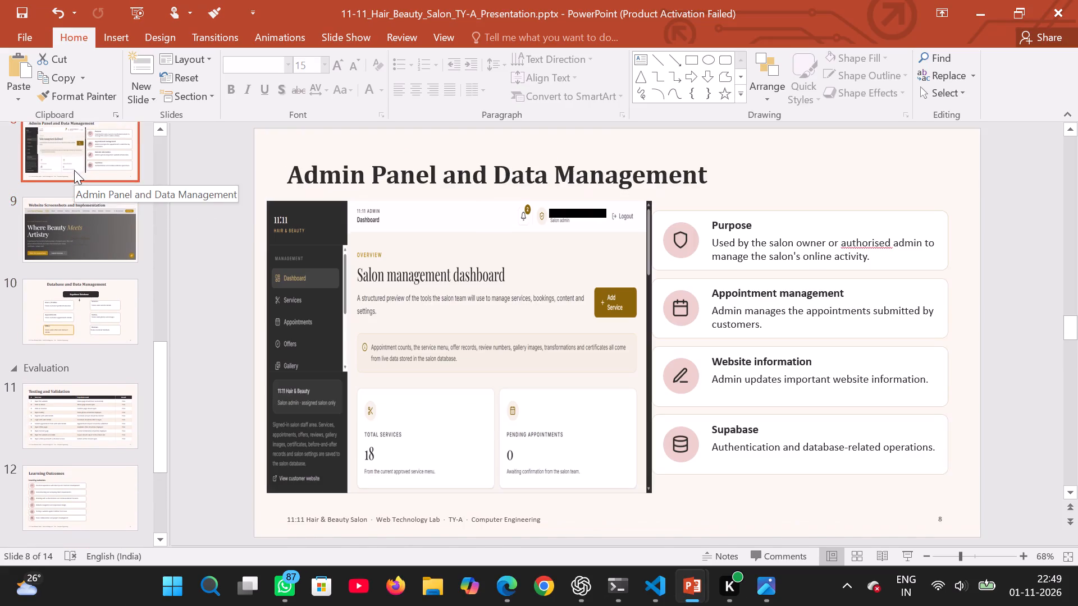
pyautogui.scroll(2, 74, 170)
pyautogui.click(74, 170)
pyautogui.scroll(1, 74, 170)
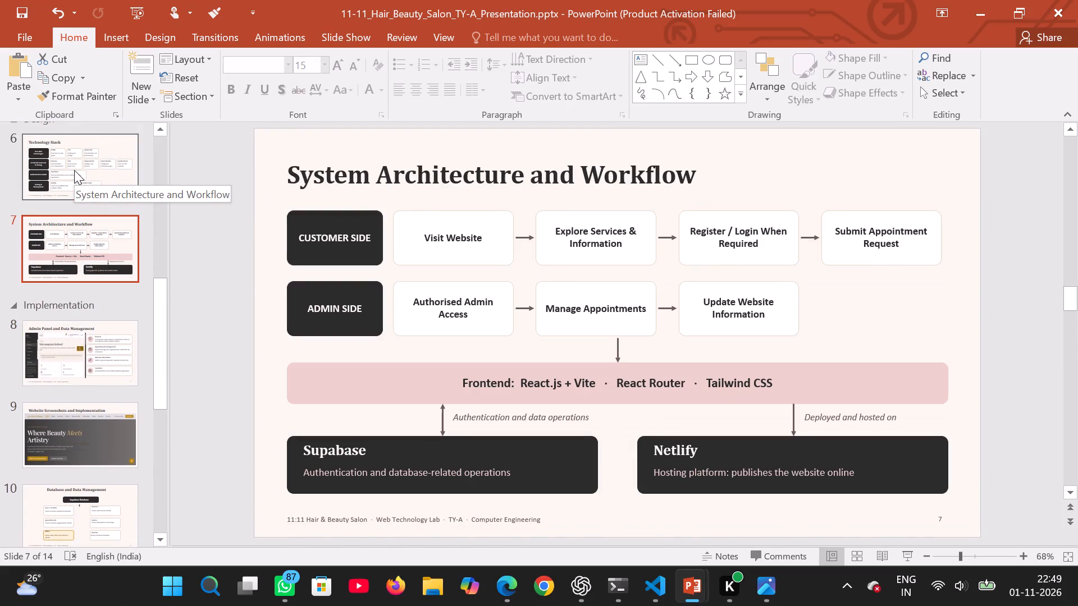
pyautogui.click(72, 176)
pyautogui.scroll(1, 72, 176)
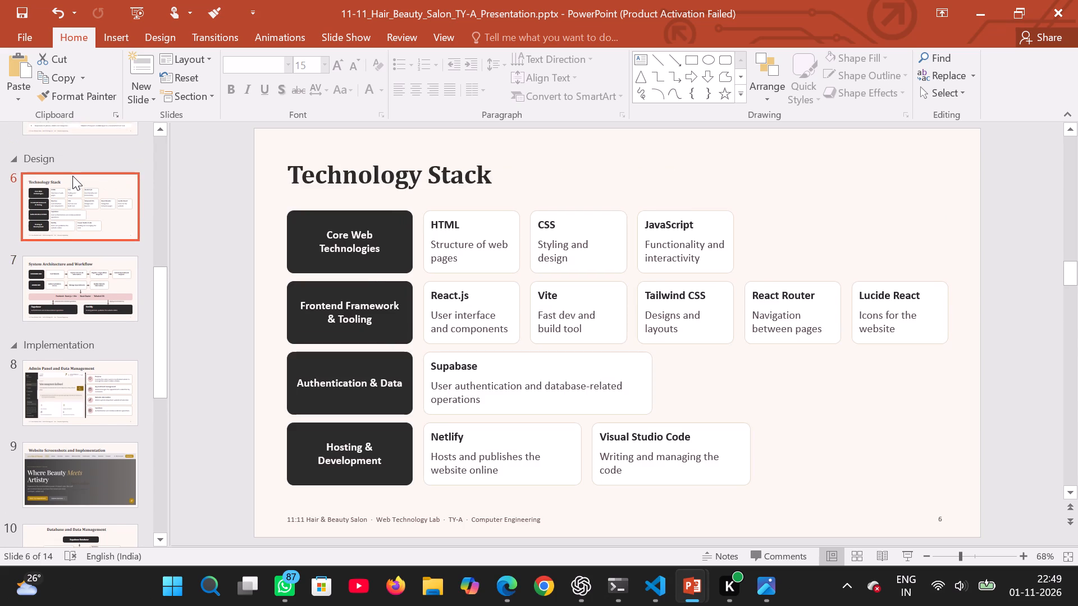
pyautogui.scroll(1, 72, 176)
pyautogui.click(72, 176)
pyautogui.scroll(1, 72, 176)
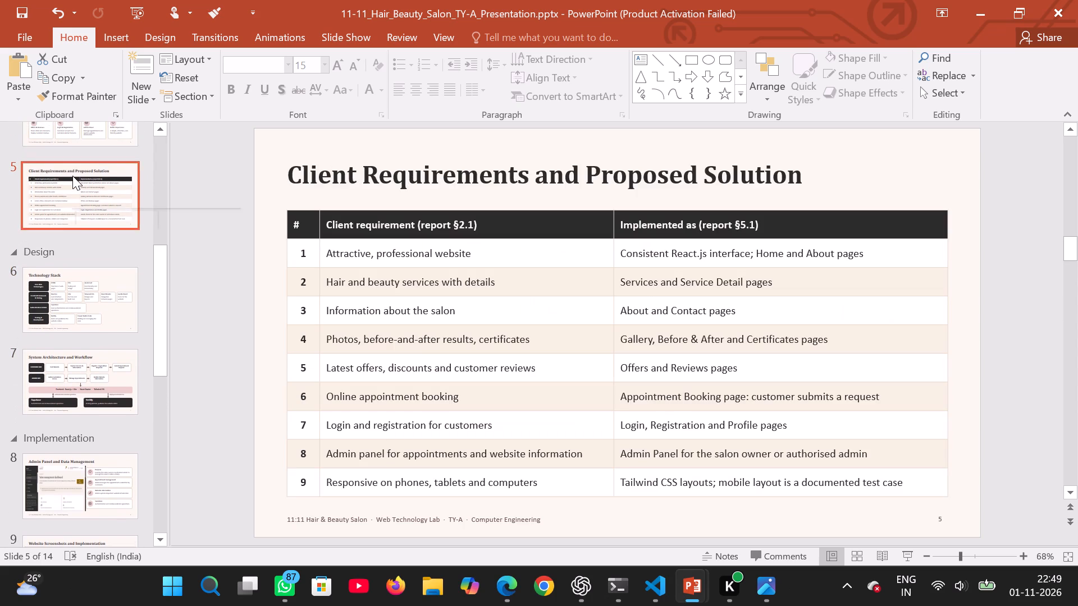
pyautogui.scroll(1, 72, 176)
pyautogui.click(66, 144)
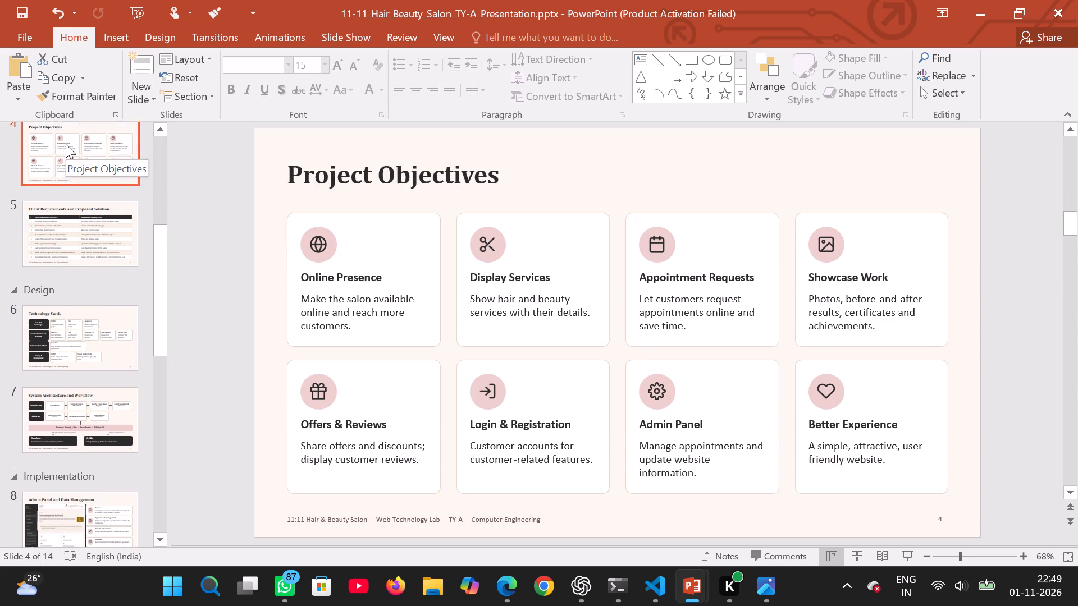
pyautogui.scroll(1, 66, 144)
pyautogui.click(97, 265)
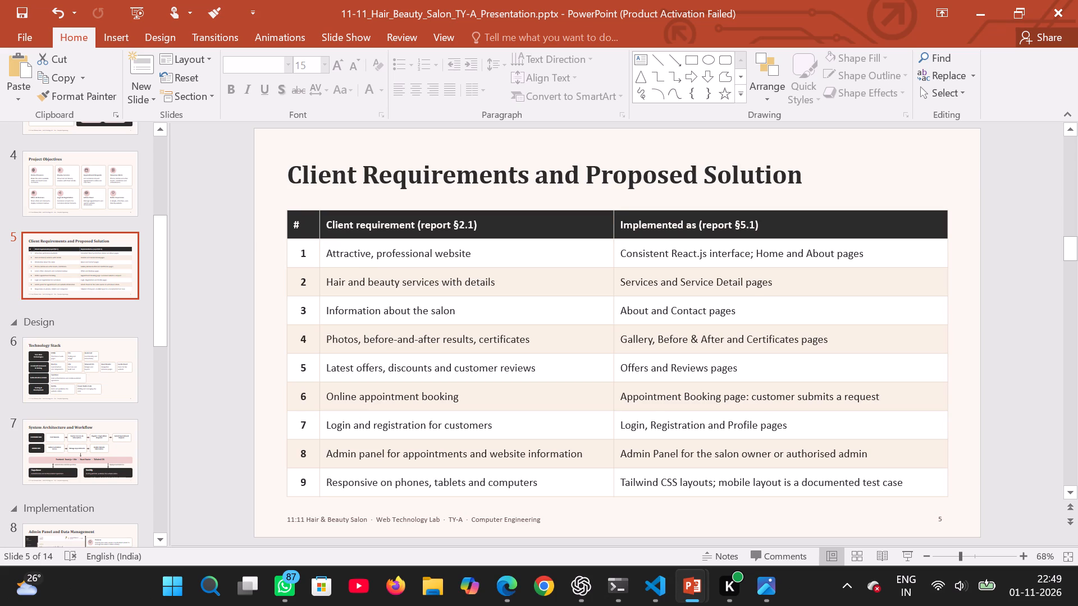
# Remove the "(report §2.1)" reference from the "Client requirement" column header in the Client Requirements and Proposed Solution table.
pyautogui.moveTo(485, 221); pyautogui.dragTo(433, 224)
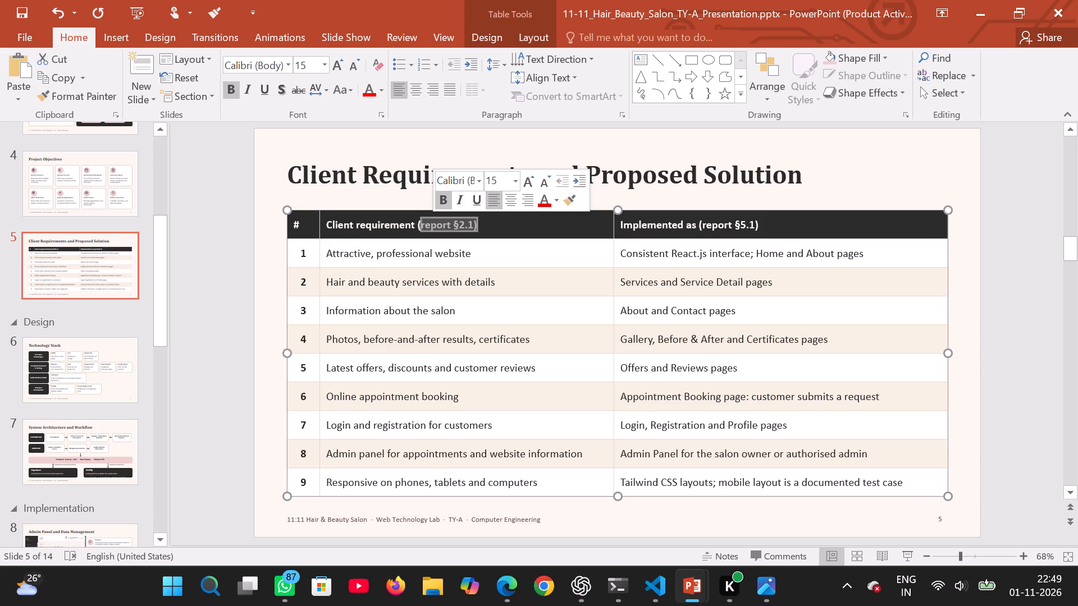
pyautogui.press('BackSpace')
pyautogui.press('BackSpace')
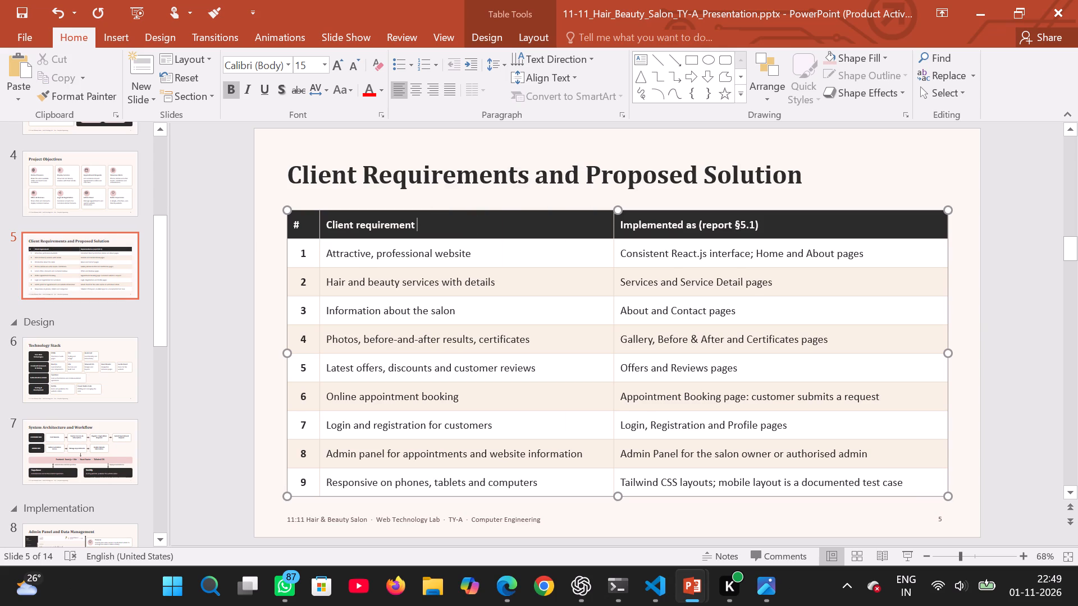
# Reword the third column header of the requirements table as "Implementation", dropping its "(report §5.1)" reference, and return to the Project Objectives slide.
pyautogui.moveTo(762, 228); pyautogui.dragTo(700, 234)
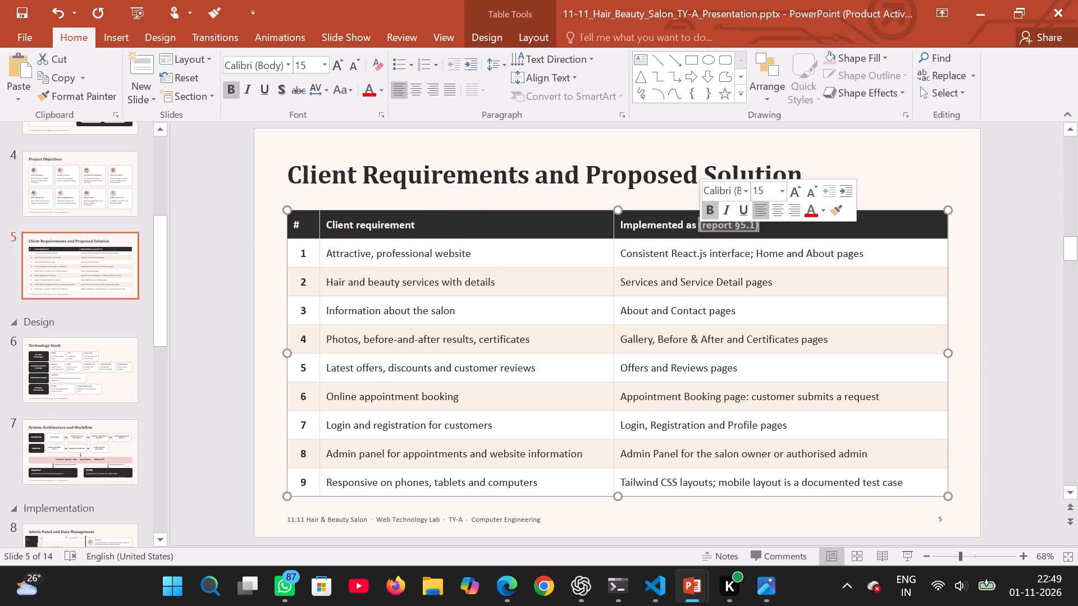
pyautogui.press('BackSpace')
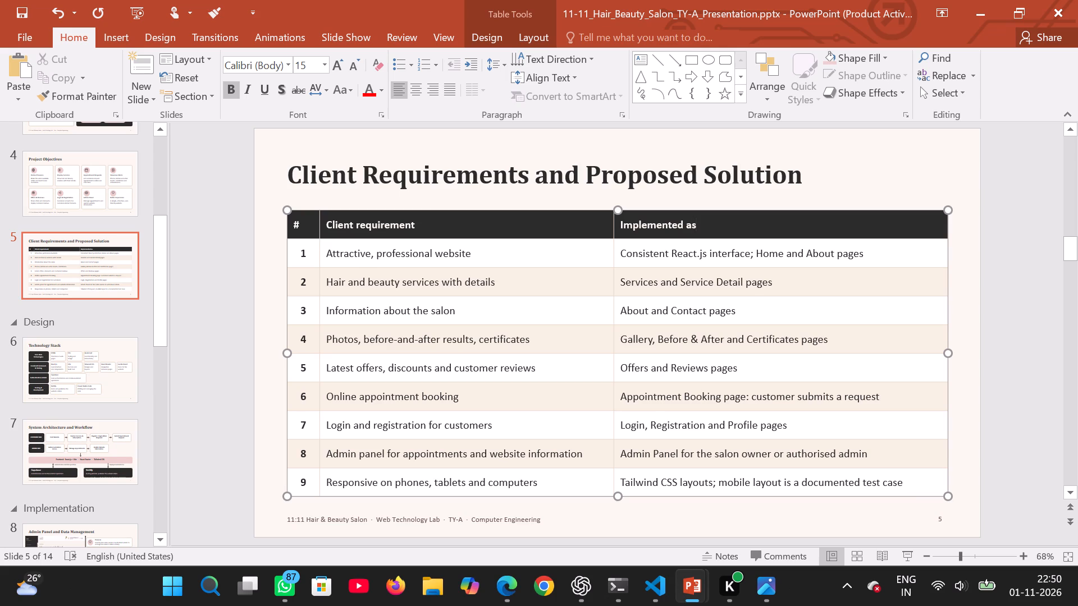
pyautogui.press('BackSpace')
pyautogui.press('BackSpace')
pyautogui.press('BackSpace')
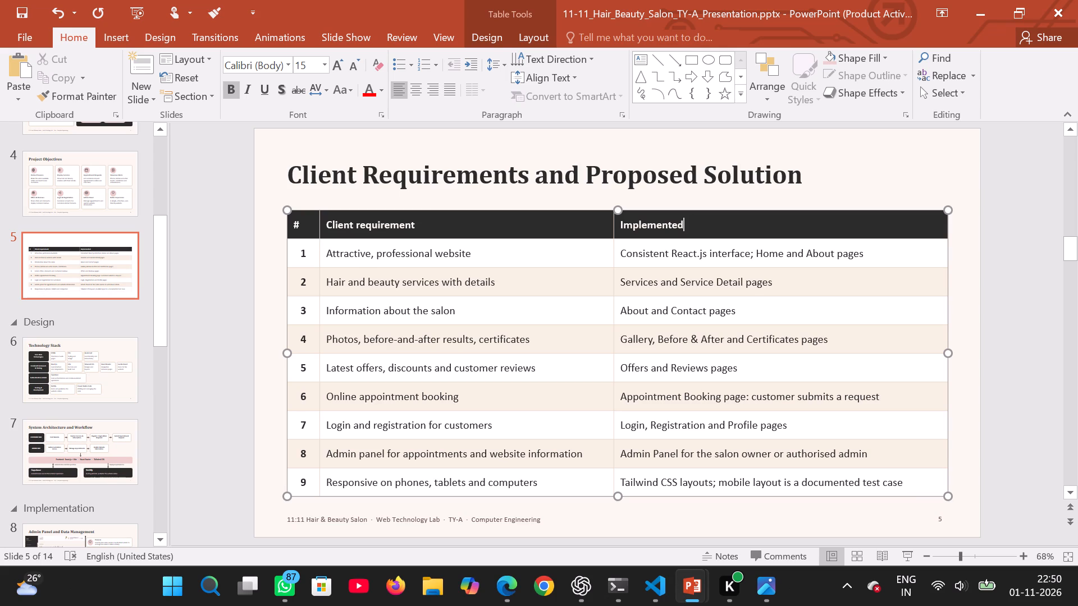
pyautogui.press('BackSpace')
pyautogui.press('BackSpace')
pyautogui.write('ation')
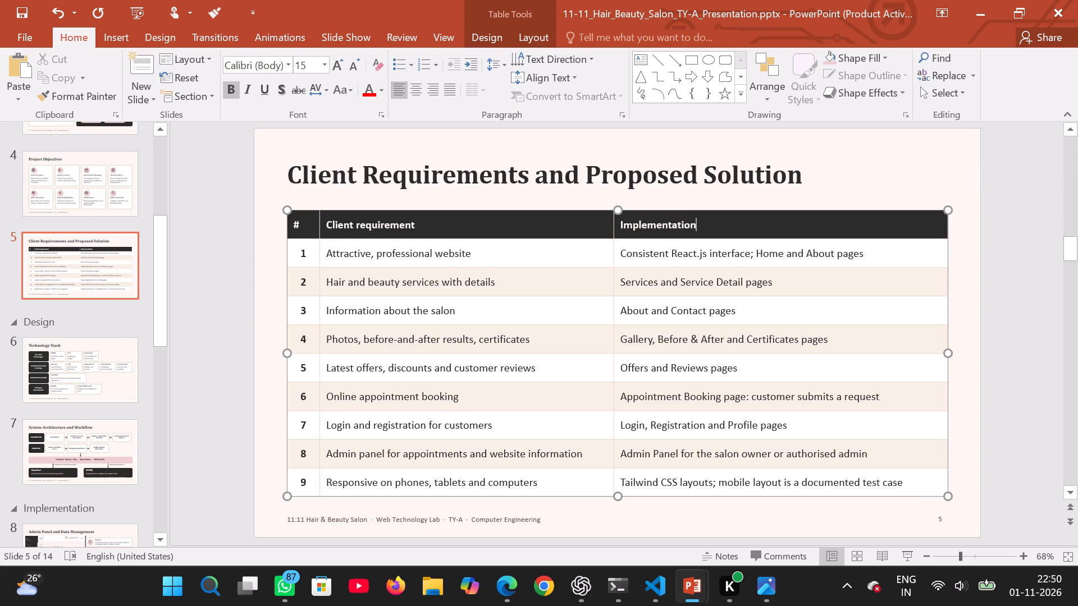
pyautogui.click(90, 193)
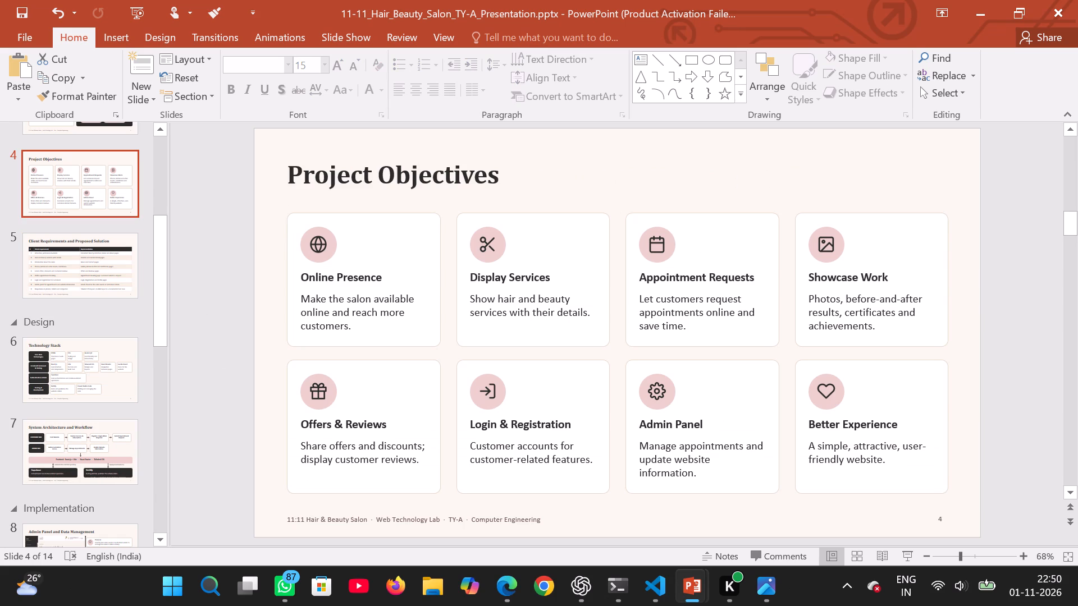
# Review the slides in reverse order from Project Objectives through Client Introduction and Project Overview to the title slide.
pyautogui.click(368, 311)
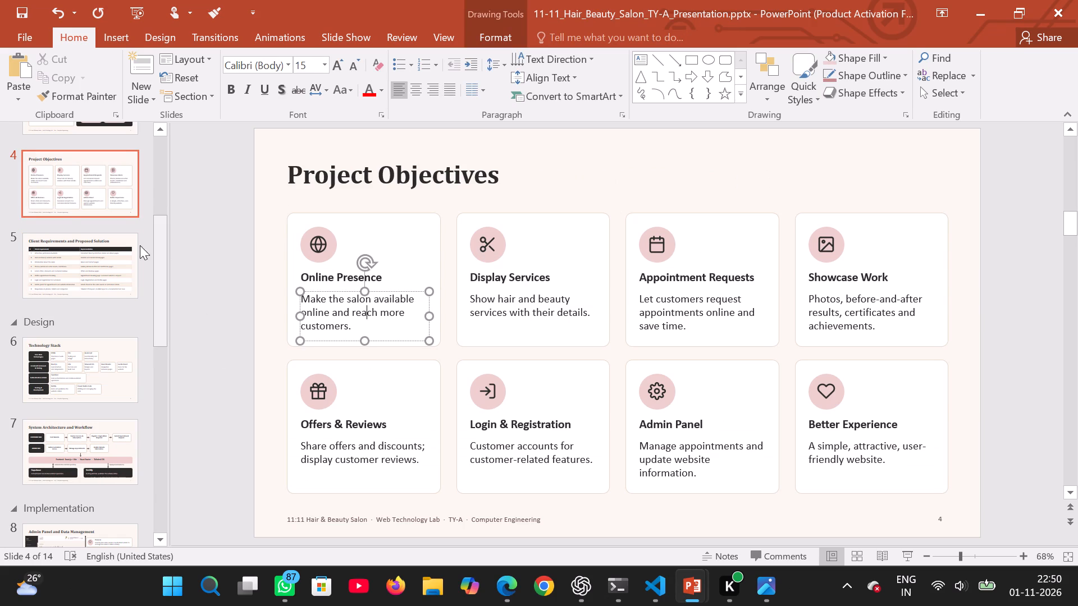
pyautogui.scroll(2, 64, 209)
pyautogui.click(64, 209)
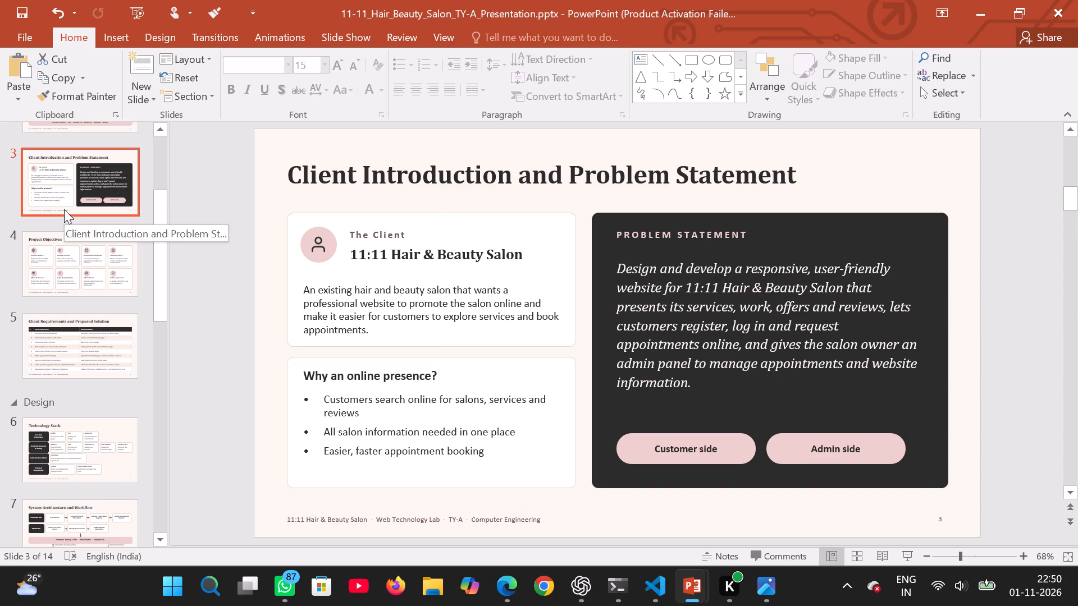
pyautogui.scroll(1, 64, 209)
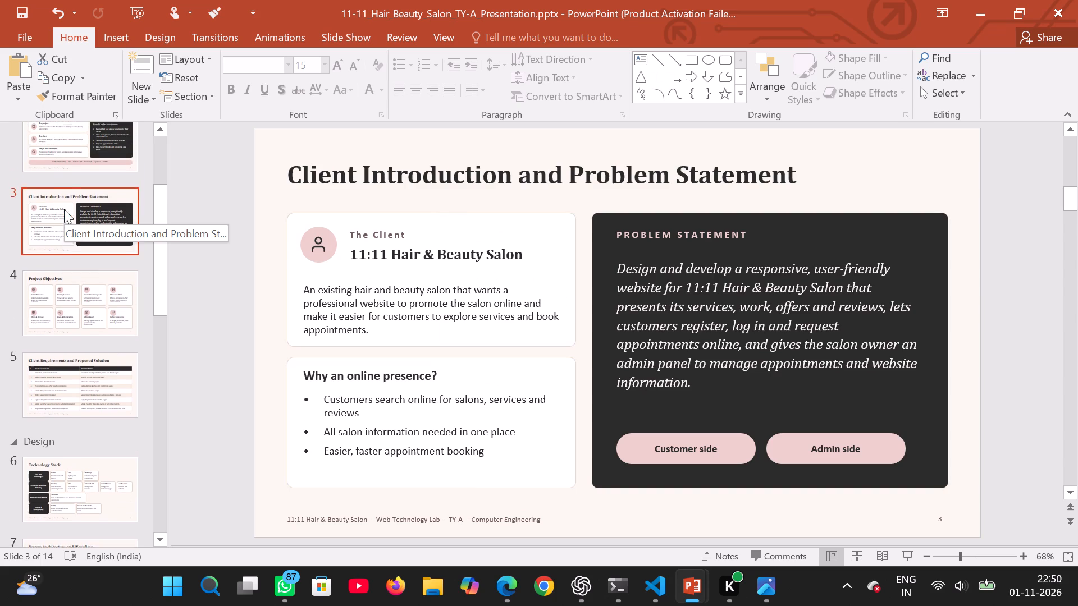
pyautogui.scroll(1, 64, 209)
pyautogui.click(65, 148)
pyautogui.scroll(1, 65, 148)
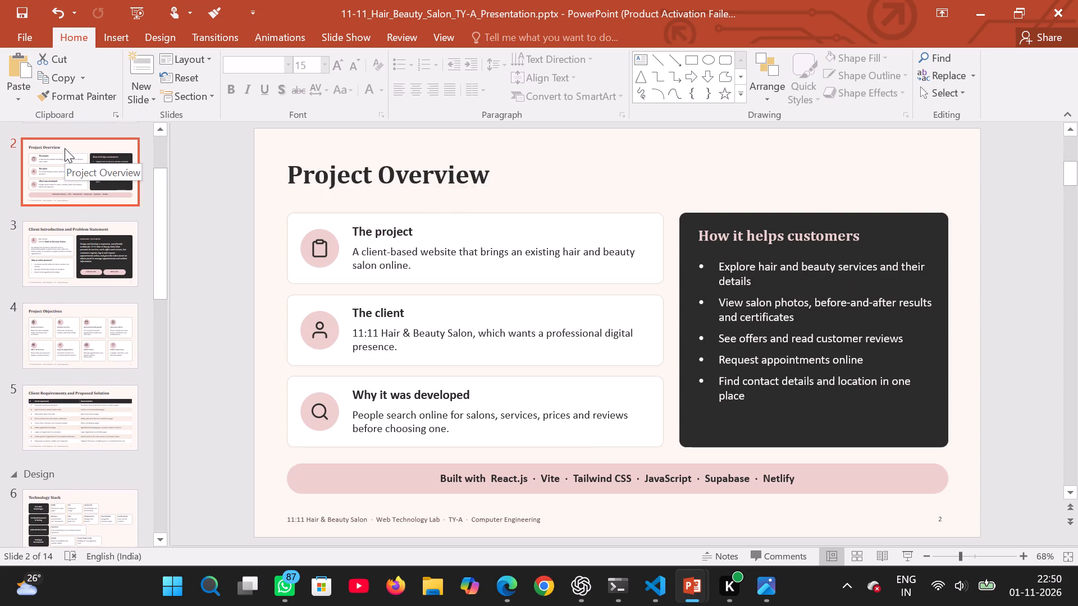
pyautogui.scroll(2, 65, 148)
pyautogui.click(65, 148)
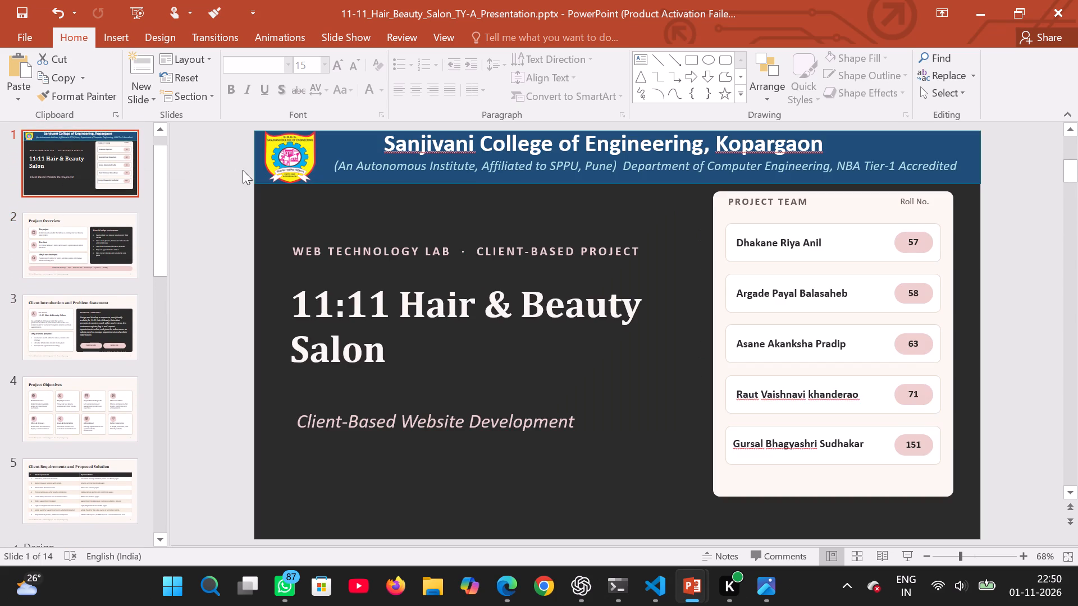
# Save the presentation to the Desktop as 11-11_Hair_Beauty_Salon_TY-A_Presentation.pptx, replacing the existing file.
pyautogui.click(1047, 39)
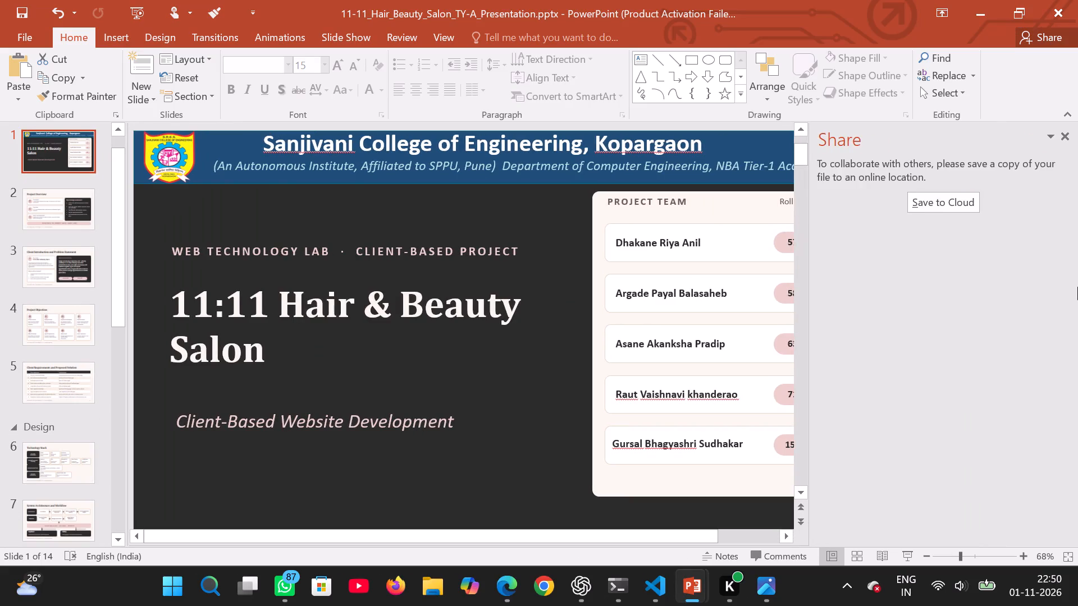
pyautogui.click(939, 198)
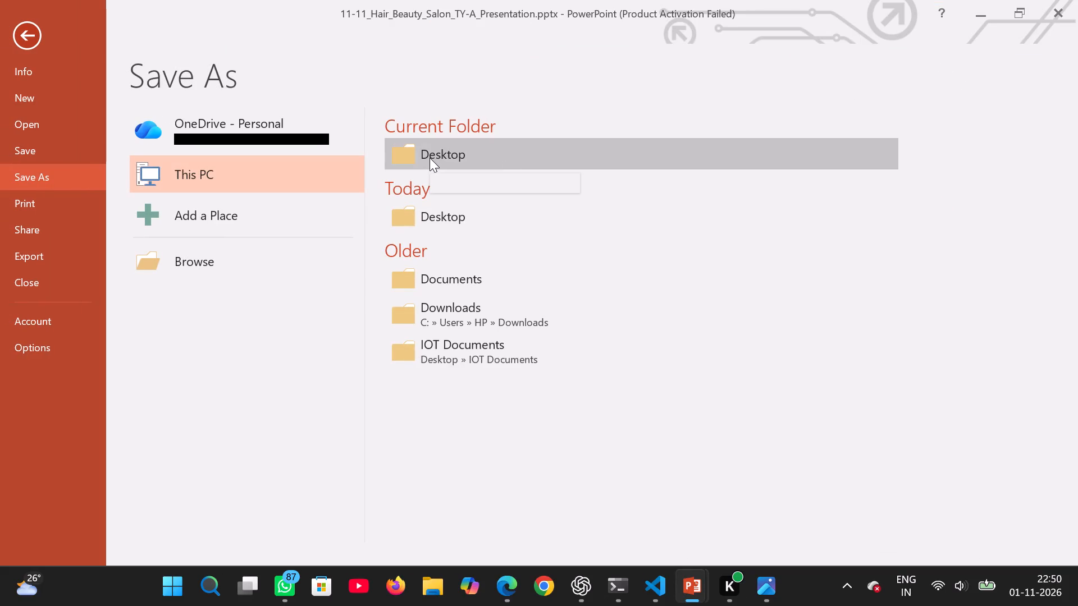
pyautogui.click(430, 158)
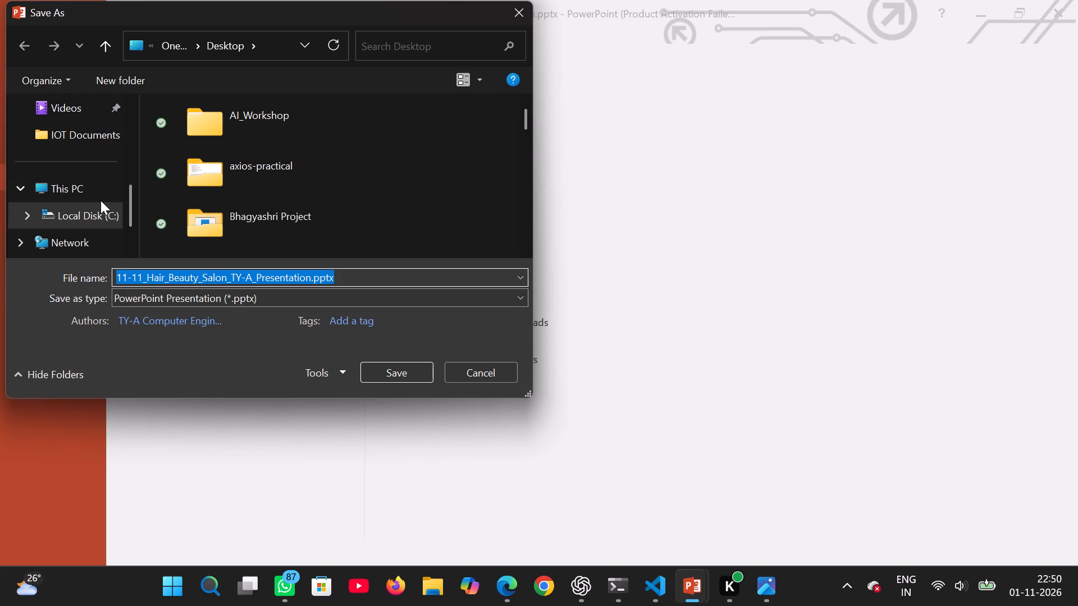
pyautogui.scroll(4, 69, 211)
pyautogui.click(71, 218)
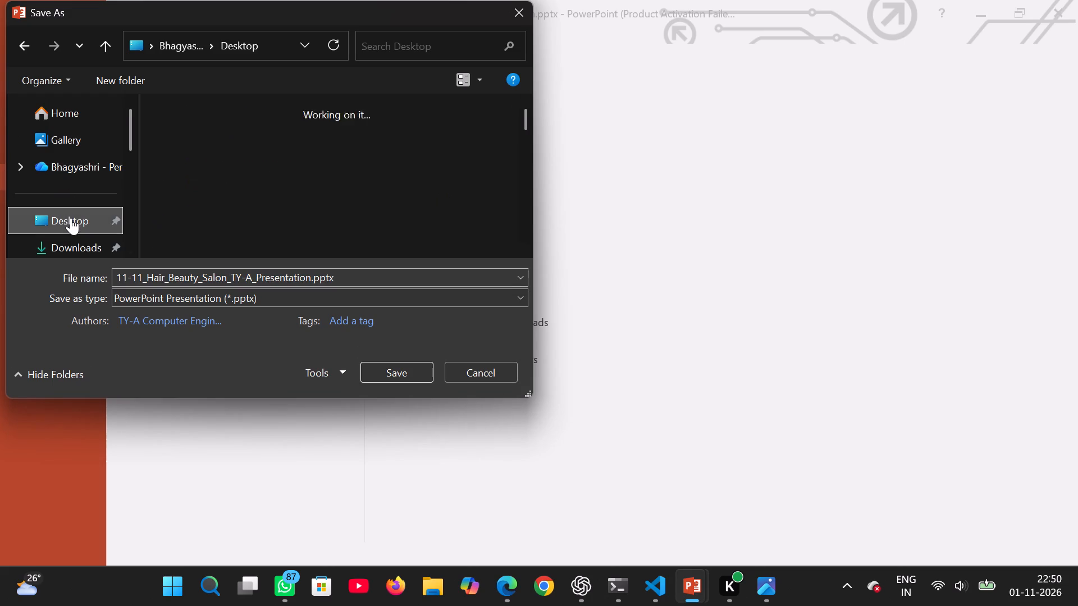
pyautogui.click(380, 370)
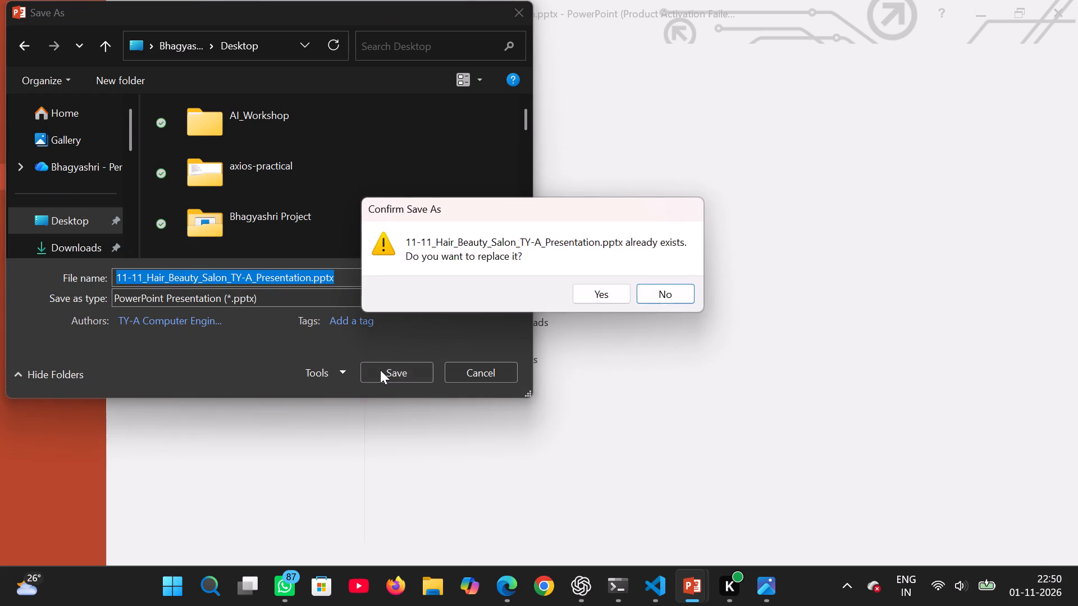
pyautogui.click(608, 295)
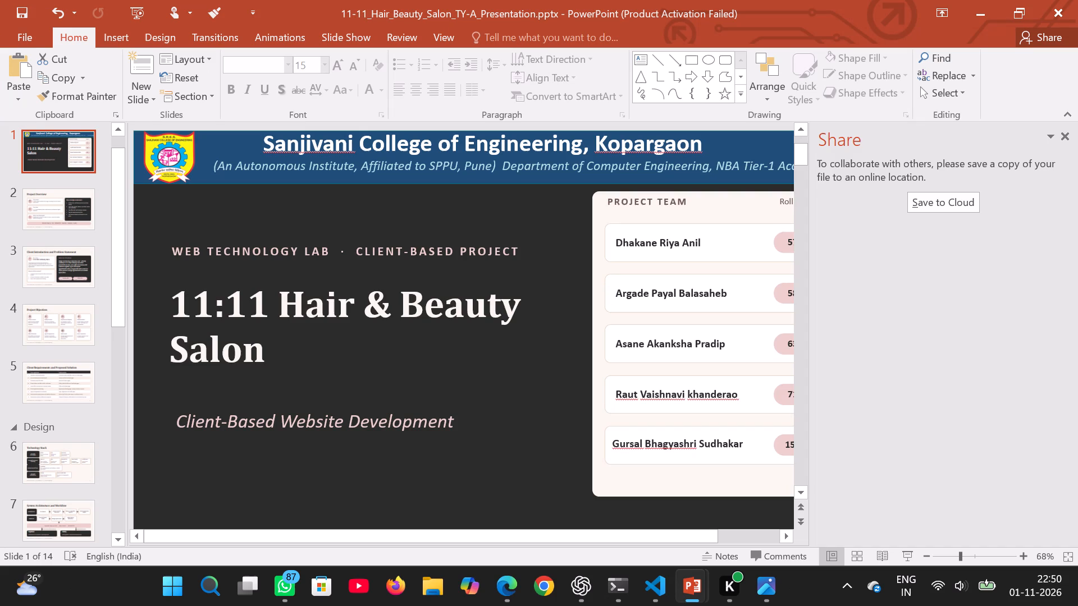
# Minimize the PowerPoint and Edge windows to get back to the open WhatsApp chat.
pyautogui.click(984, 0)
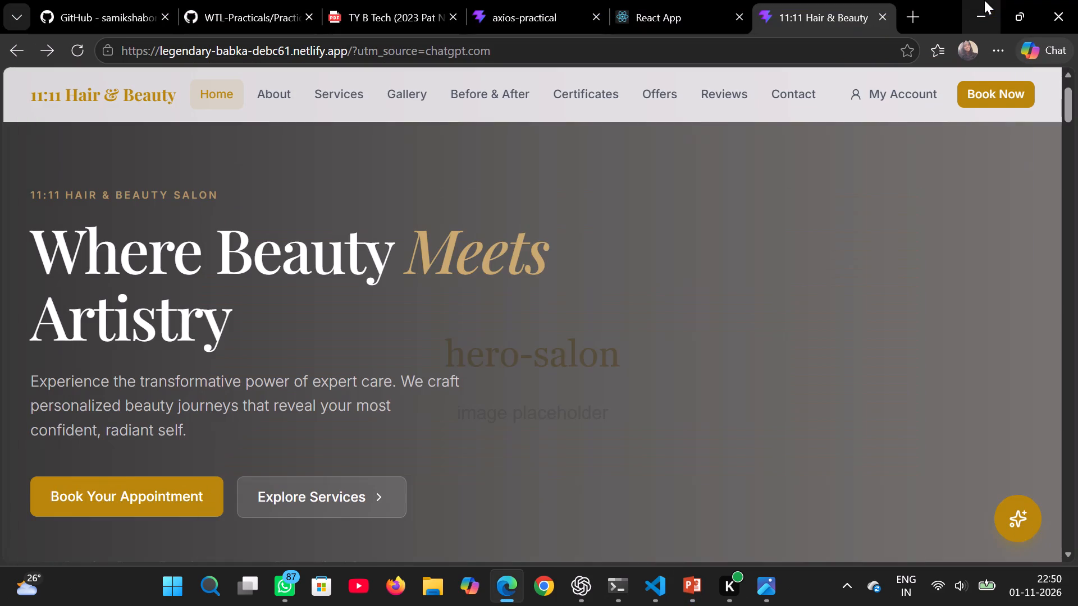
pyautogui.click(984, 0)
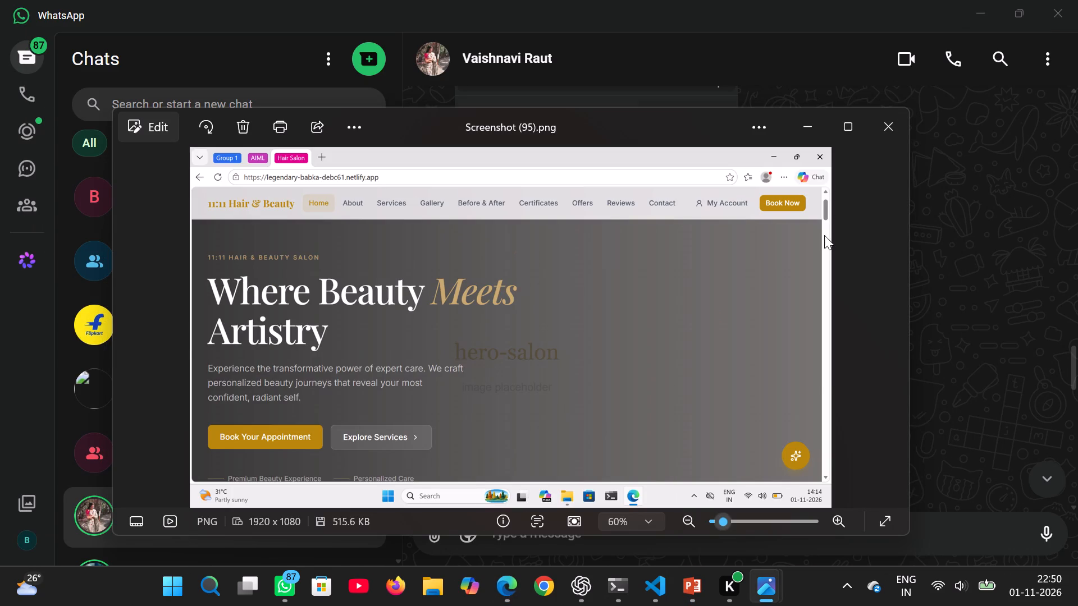